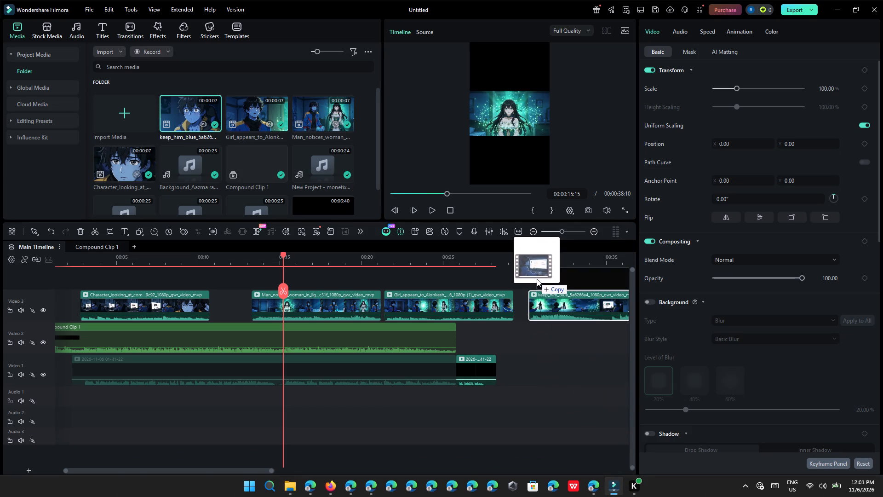
drag(537, 279, 537, 279)
click(519, 251)
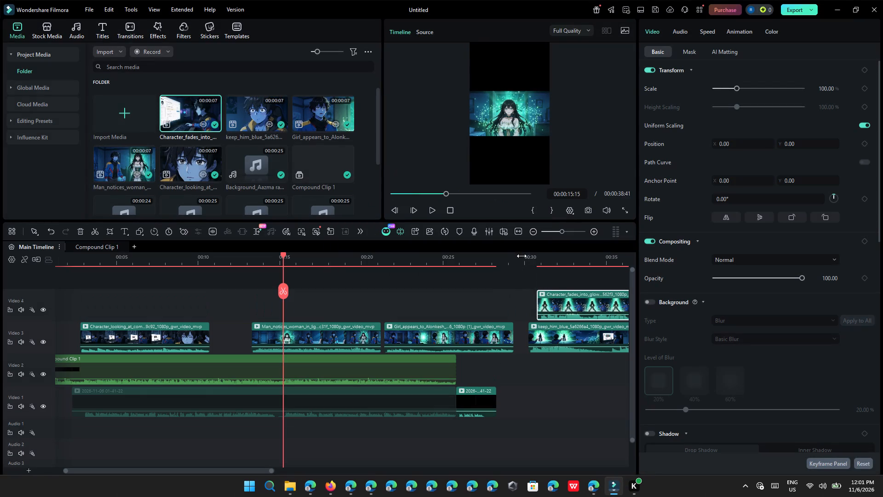
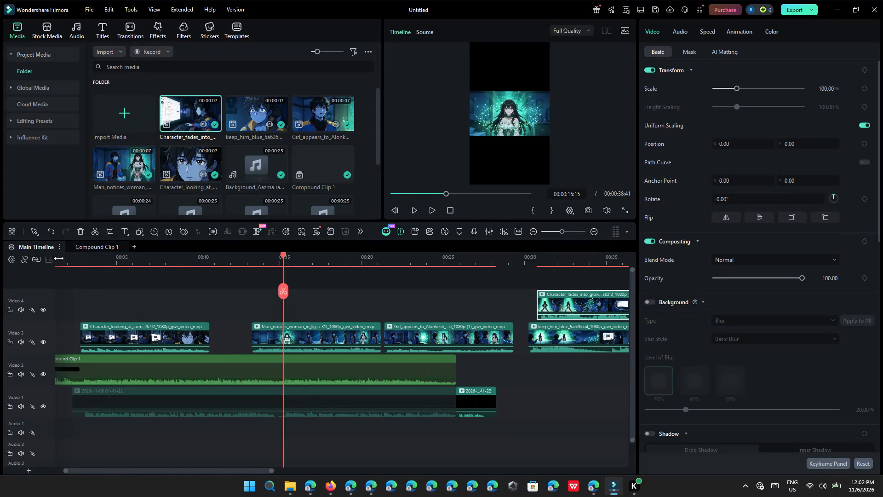
Play the timeline from the beginning and lower the Character_looking_at_computer clip's audio on Video 3 to silence.
click(58, 258)
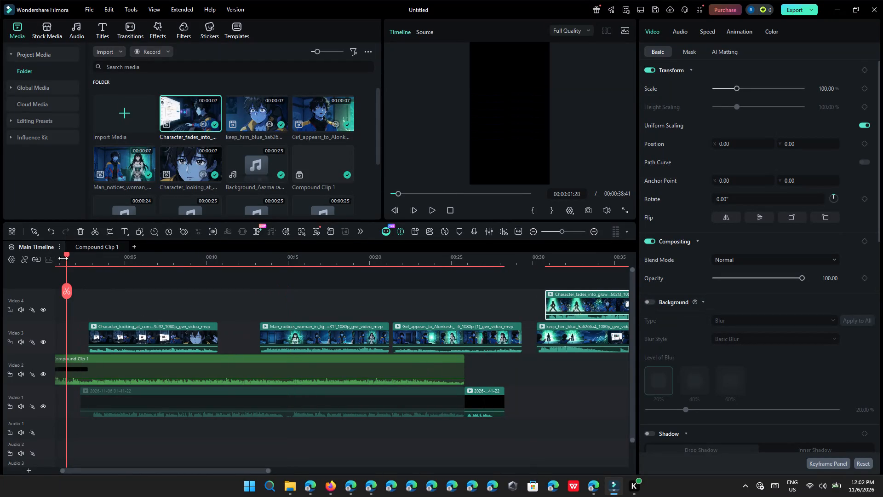
drag(62, 259, 41, 261)
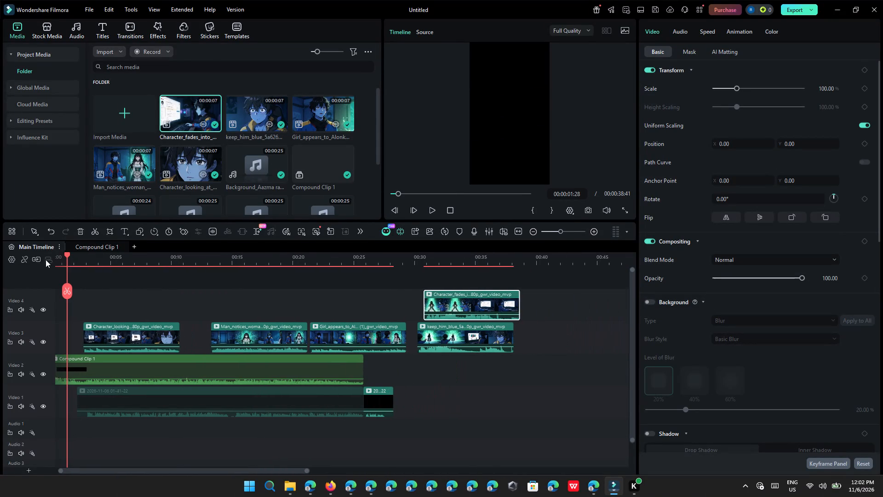
drag(67, 256, 22, 260)
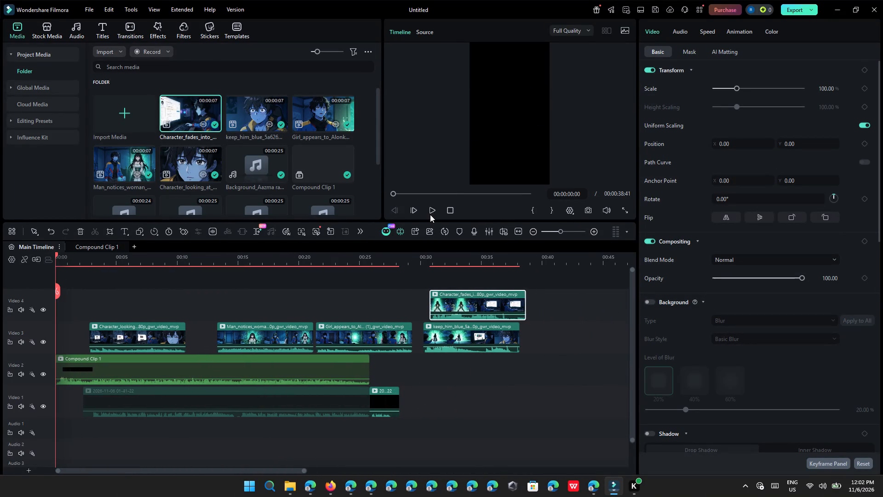
click(430, 214)
ctrl+scroll(420, 292, up, 6)
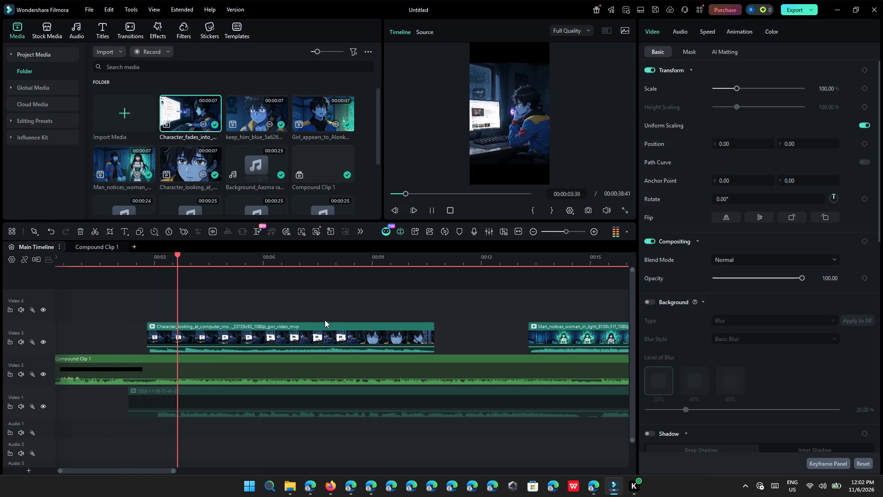
drag(362, 347, 367, 350)
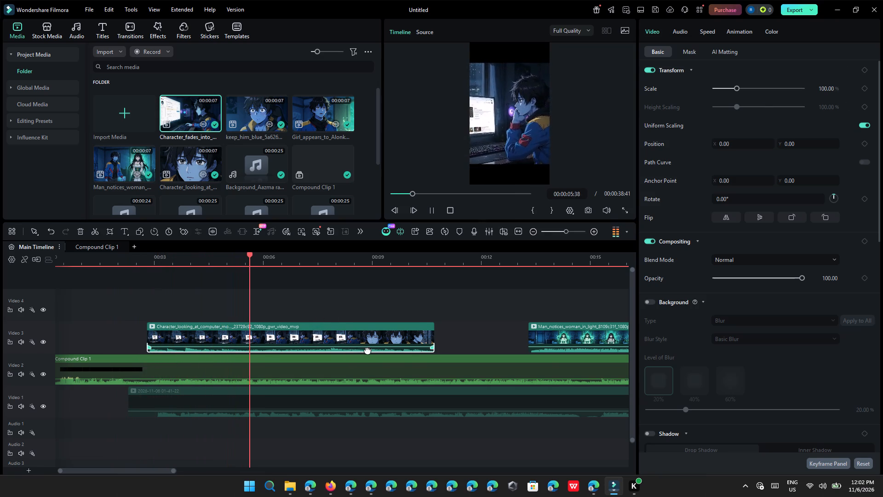
drag(367, 350, 390, 387)
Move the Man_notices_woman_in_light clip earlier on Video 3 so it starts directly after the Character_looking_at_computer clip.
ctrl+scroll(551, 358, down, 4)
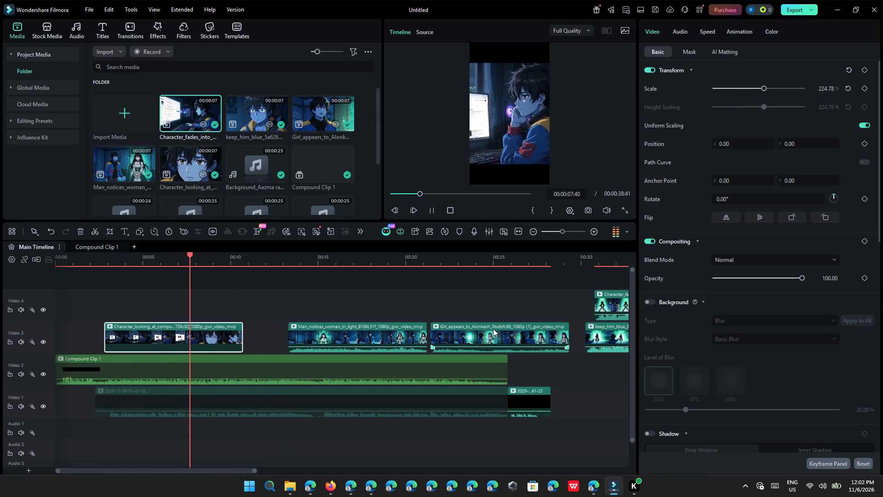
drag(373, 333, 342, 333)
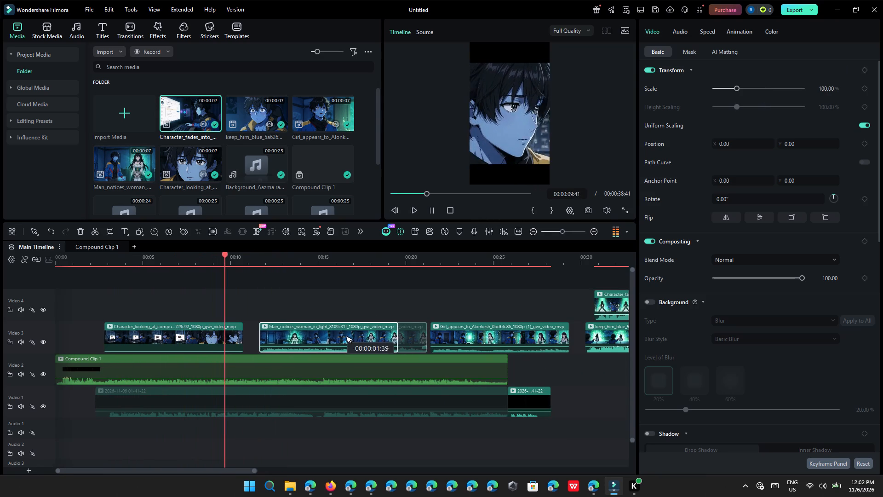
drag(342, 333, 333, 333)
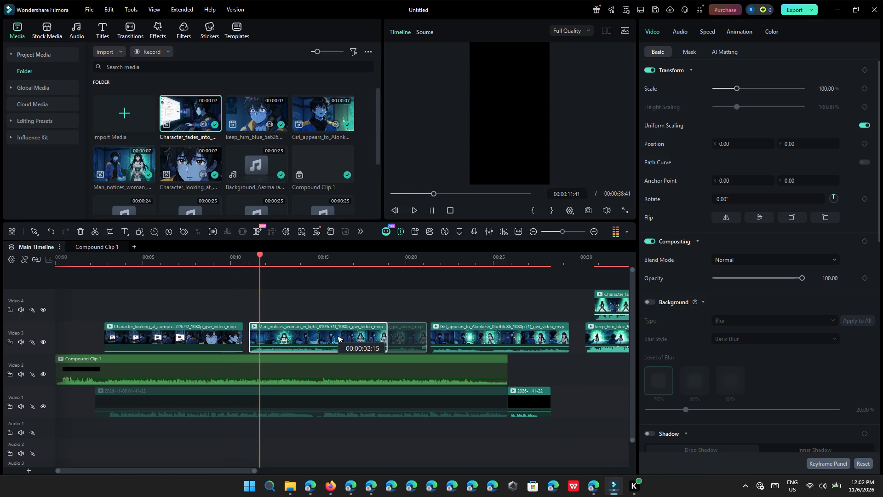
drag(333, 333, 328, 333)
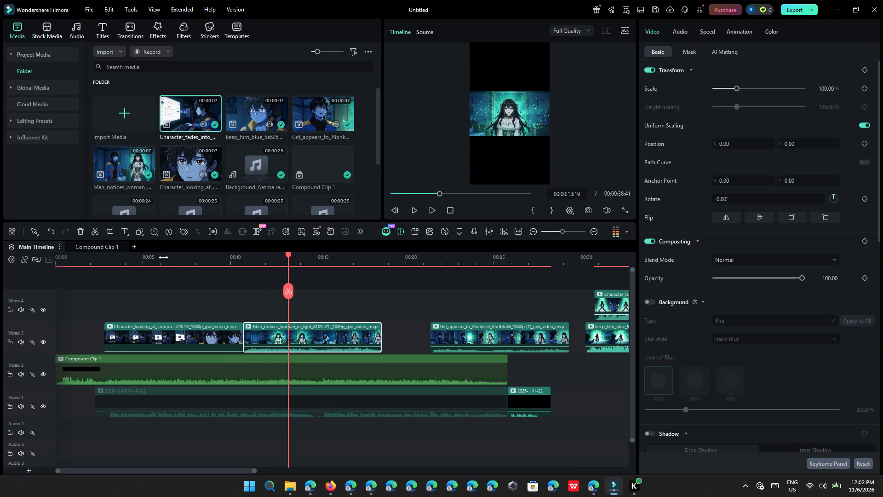
Trim about 2.4 seconds off the start of the Character_looking_at_computer clip and move it back to start at about 00:00:02:47.
drag(107, 335, 136, 339)
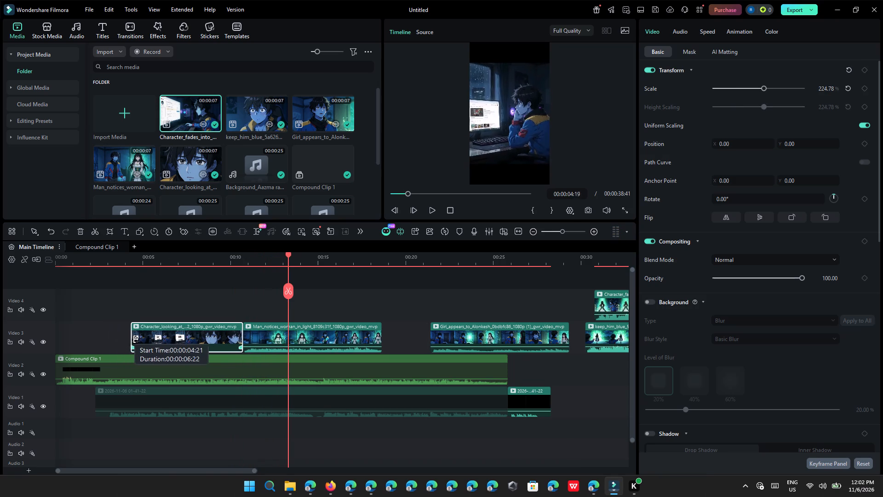
drag(136, 339, 149, 341)
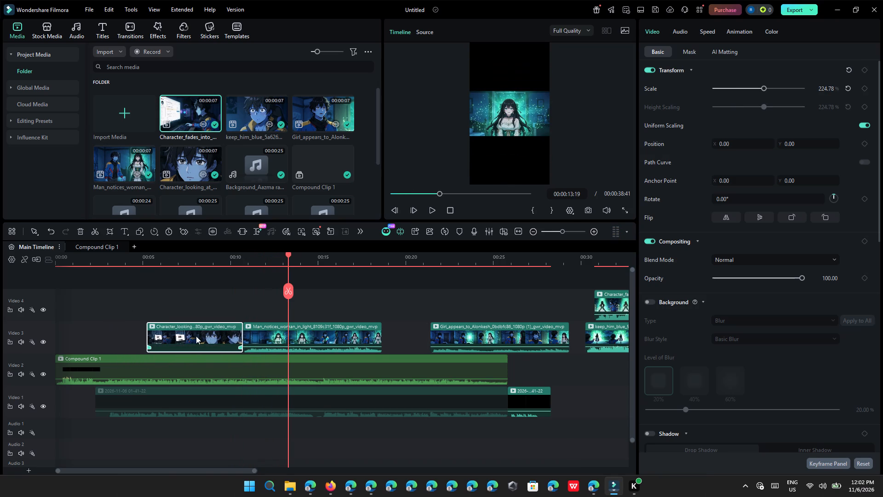
drag(209, 332, 166, 329)
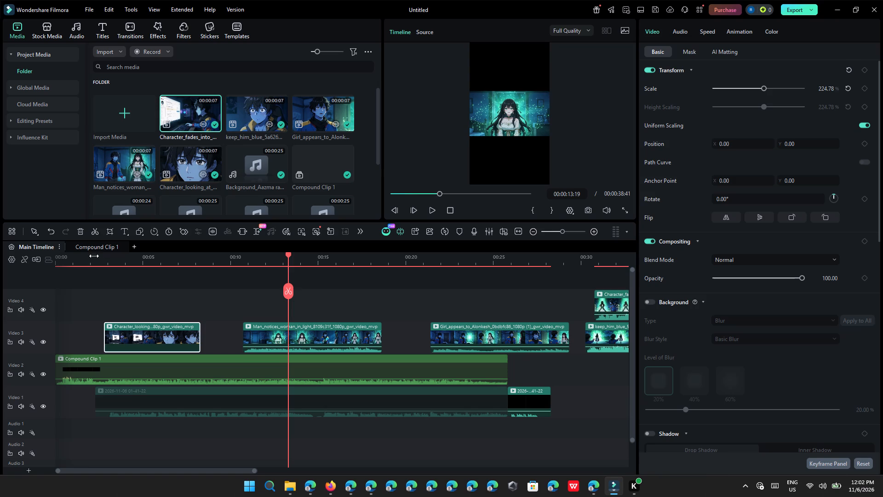
Preview the trimmed Character_looking_at_computer clip and apply the Fade In motion preset to it.
click(86, 259)
click(433, 212)
ctrl+scroll(306, 327, up, 8)
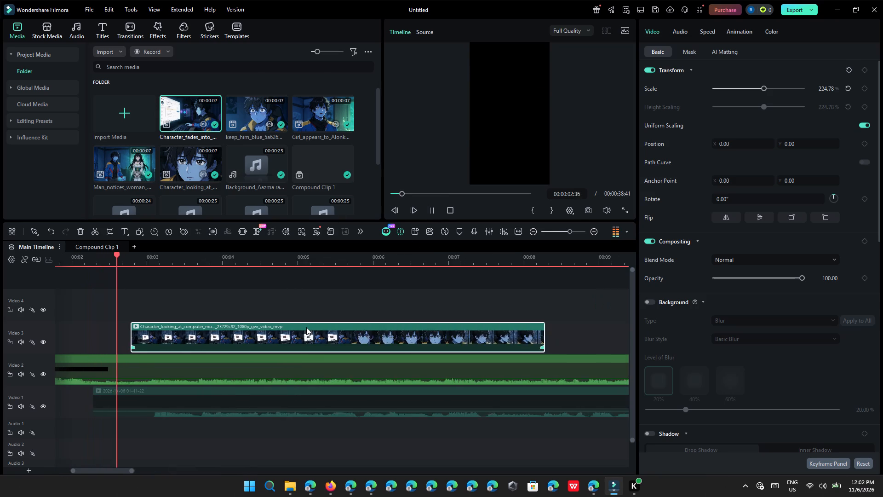
ctrl+scroll(306, 327, up, 1)
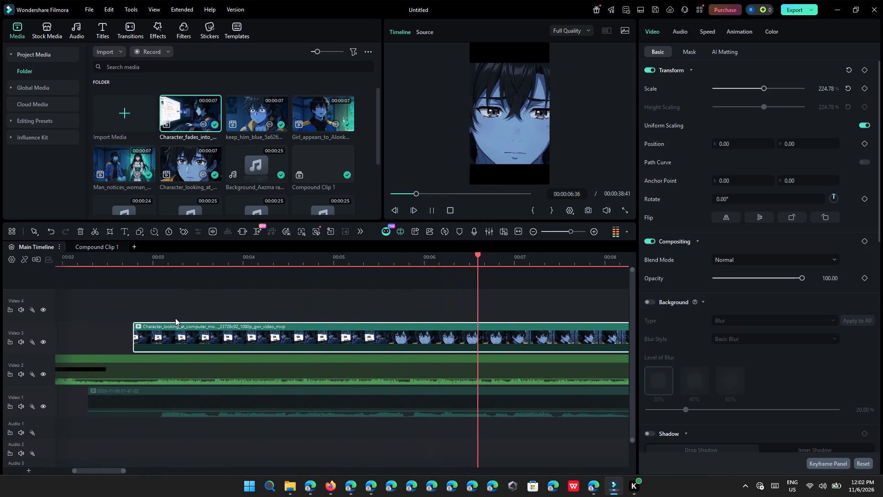
ctrl+scroll(175, 318, down, 3)
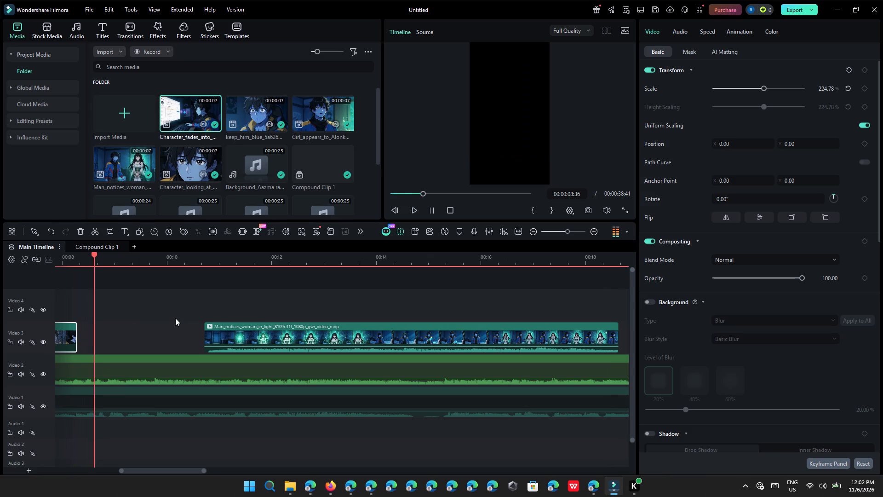
click(436, 212)
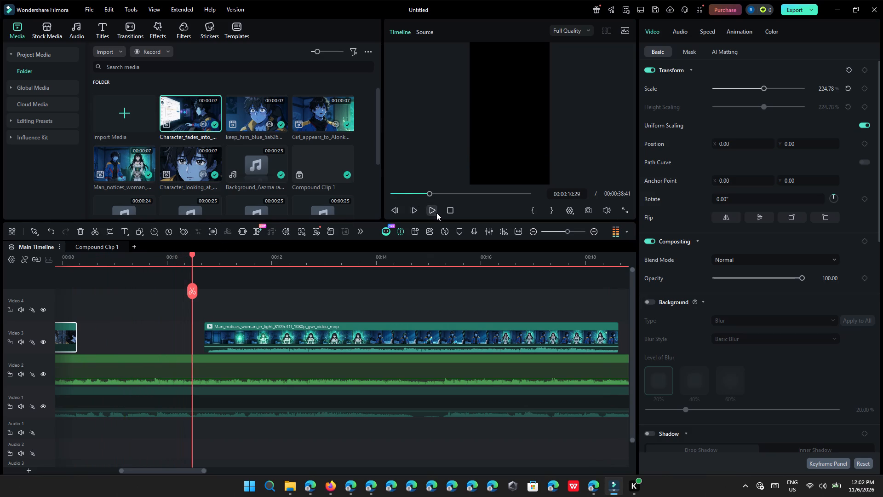
click(734, 35)
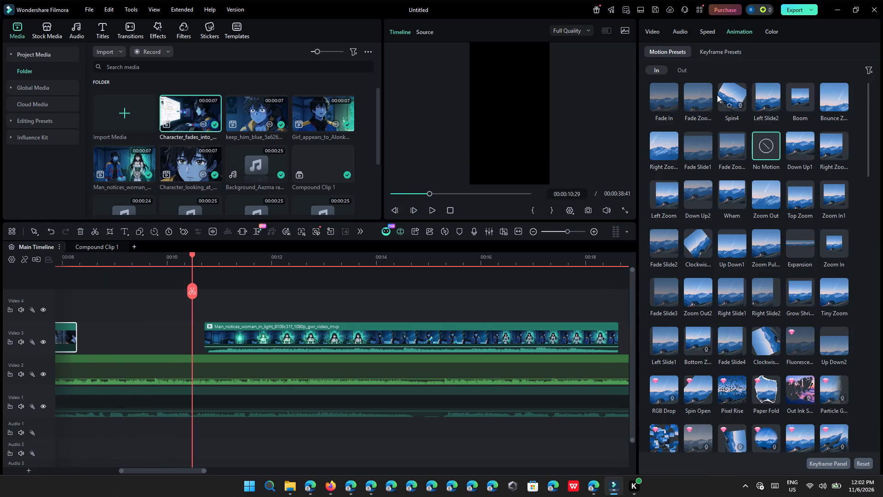
click(666, 94)
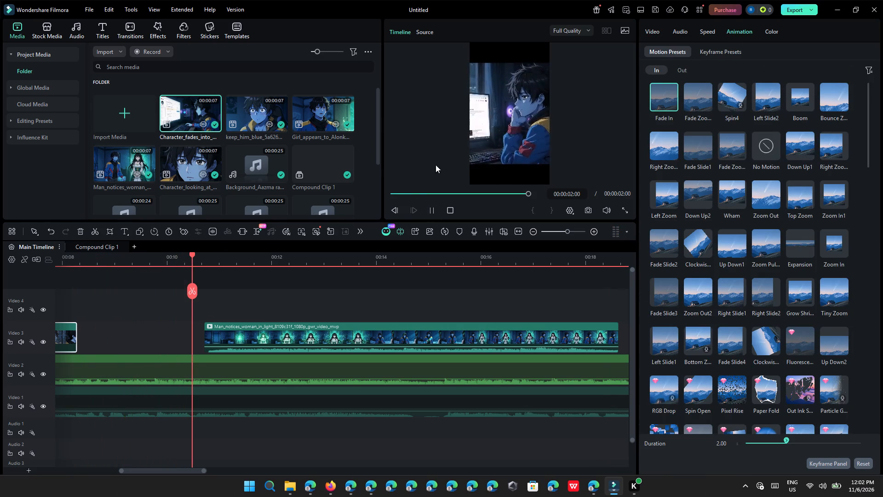
Replay the opening, trim about 0.45 seconds more off the Character_looking_at_computer clip's start, and move the clip to start at 00:00:02:31.
drag(189, 265, 0, 334)
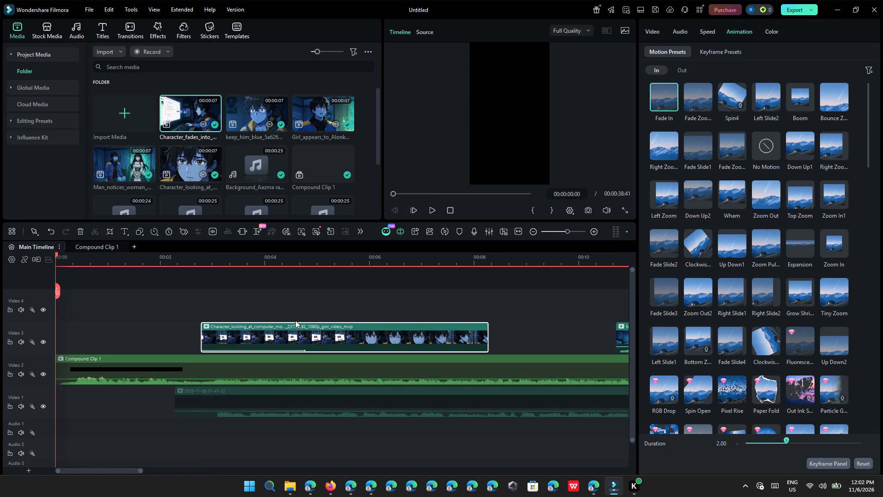
click(413, 286)
click(438, 211)
click(430, 209)
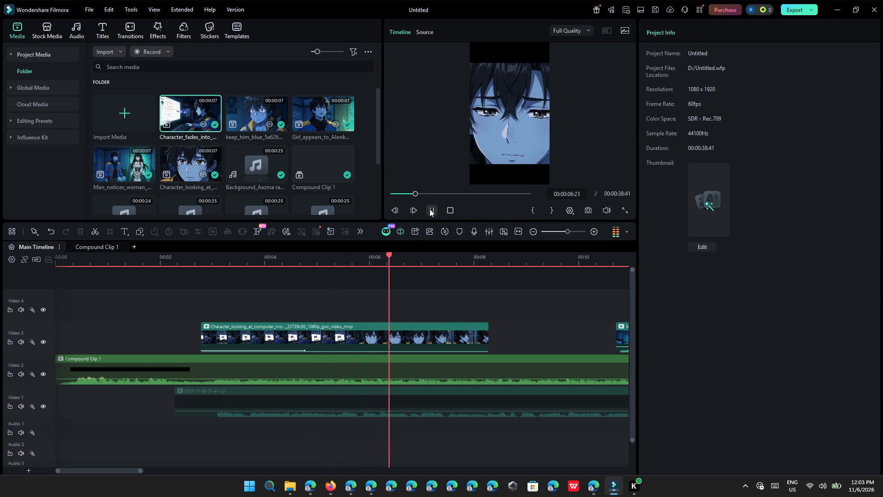
click(430, 209)
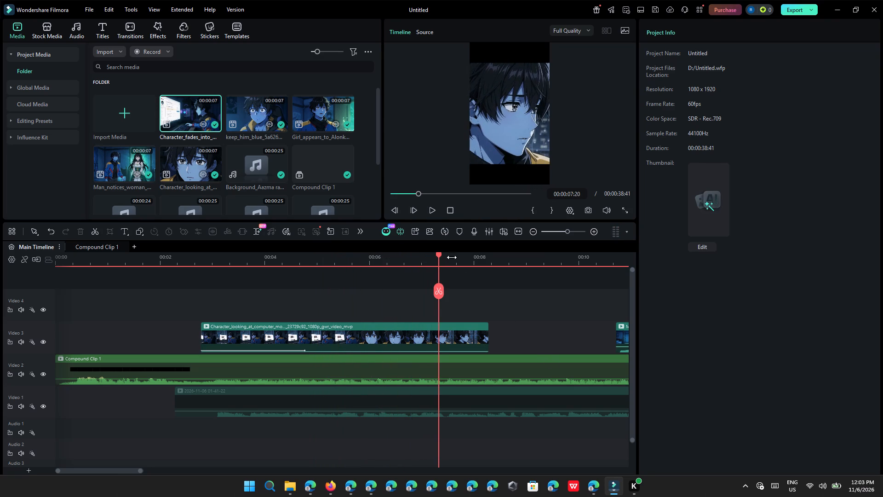
drag(439, 254, 465, 261)
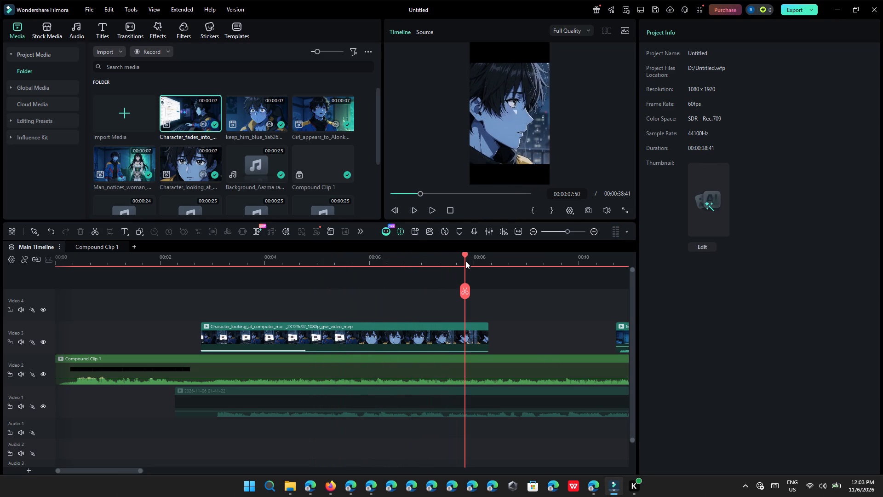
drag(465, 261, 187, 295)
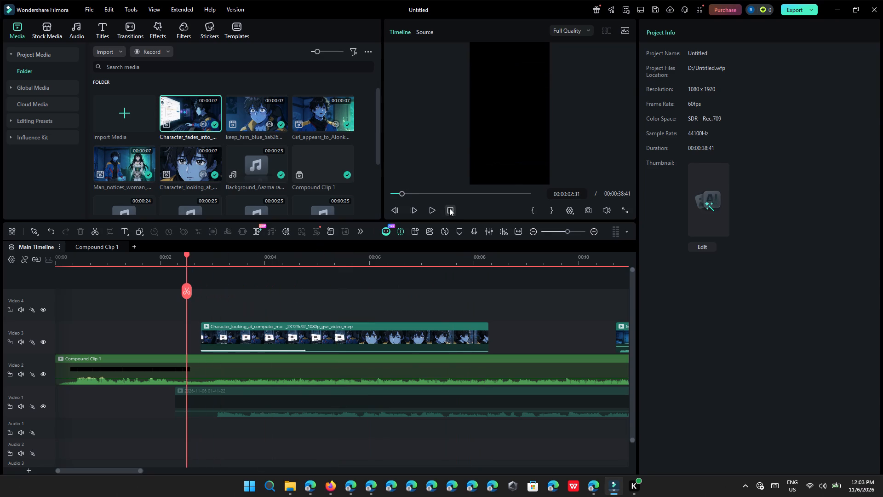
drag(202, 330, 210, 331)
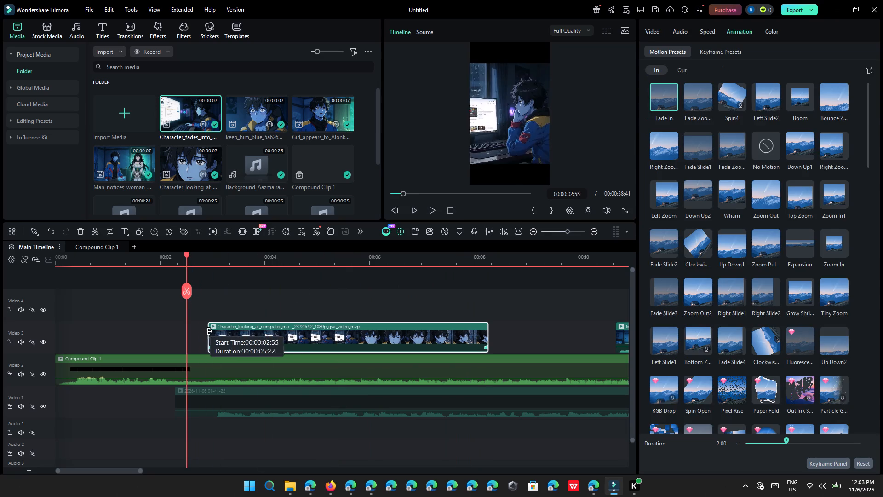
drag(210, 331, 225, 335)
click(216, 332)
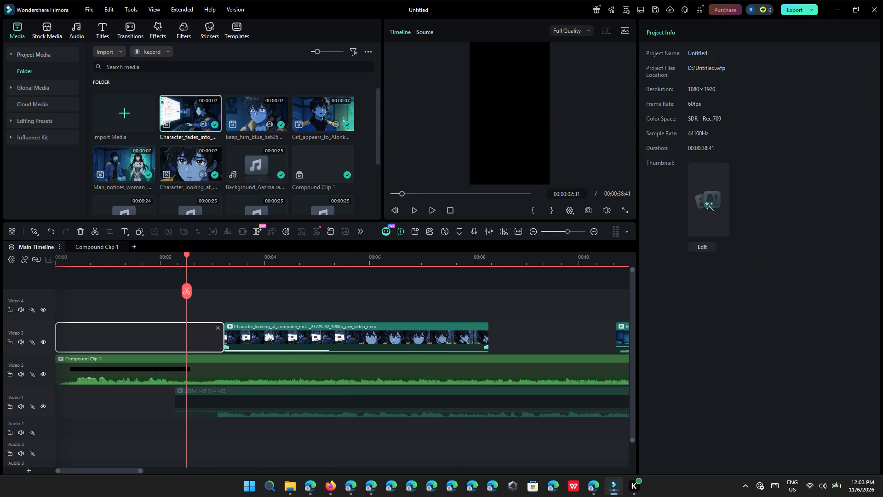
drag(282, 334, 245, 330)
Continue playback and lower the Man_notices_woman_in_light clip's audio on Video 3 to silence.
click(432, 214)
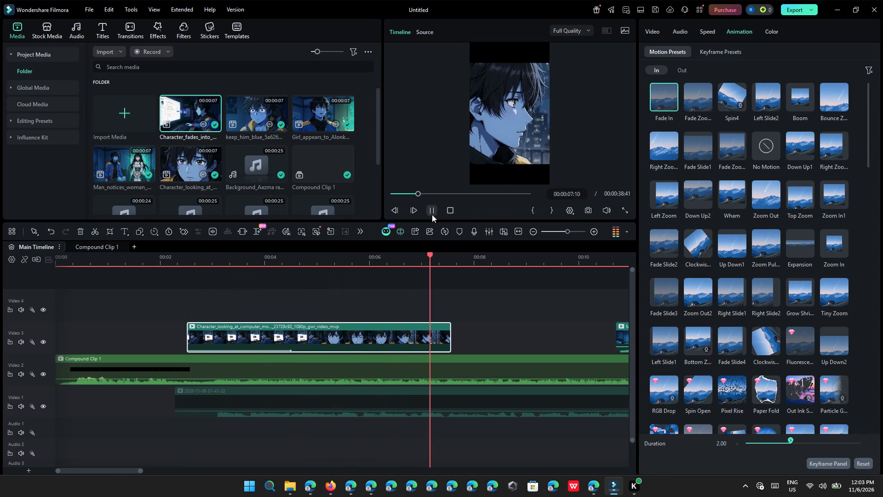
ctrl+scroll(460, 312, down, 5)
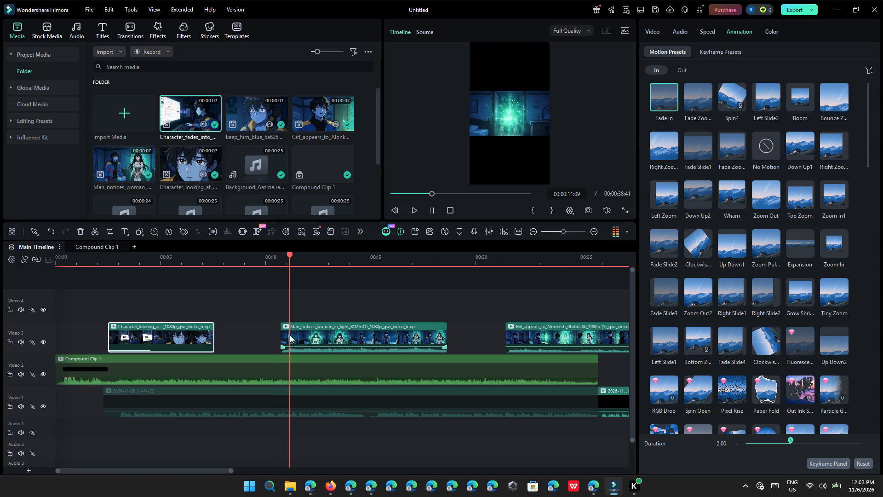
drag(319, 347, 327, 376)
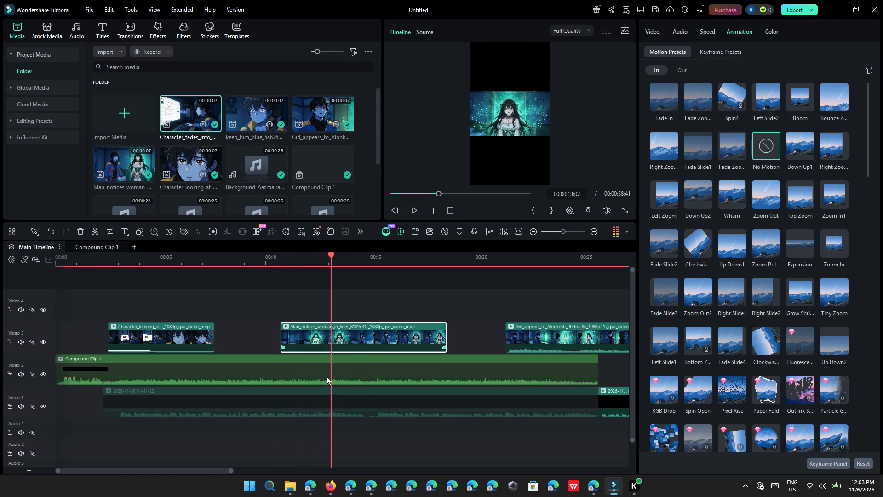
Trim the end of the Man_notices_woman_in_light clip back to about 00:00:15:14, leaving a duration of about 4.5 seconds.
ctrl+scroll(327, 334, up, 3)
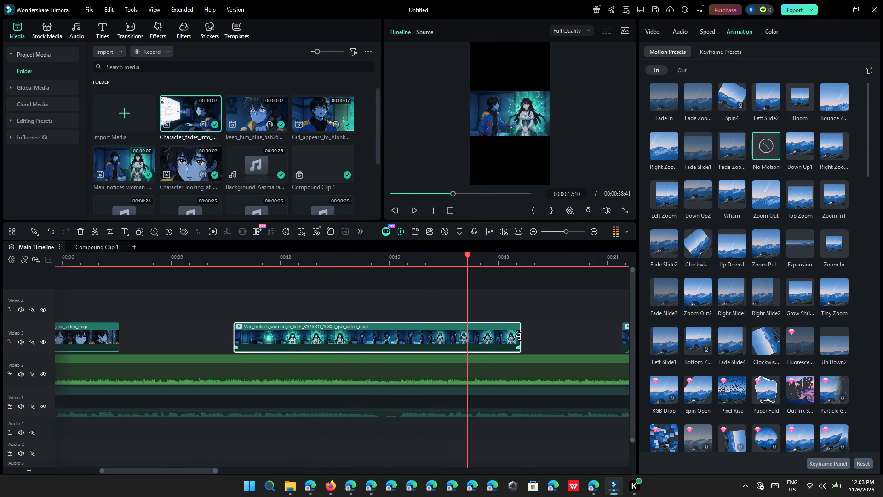
drag(518, 336, 426, 333)
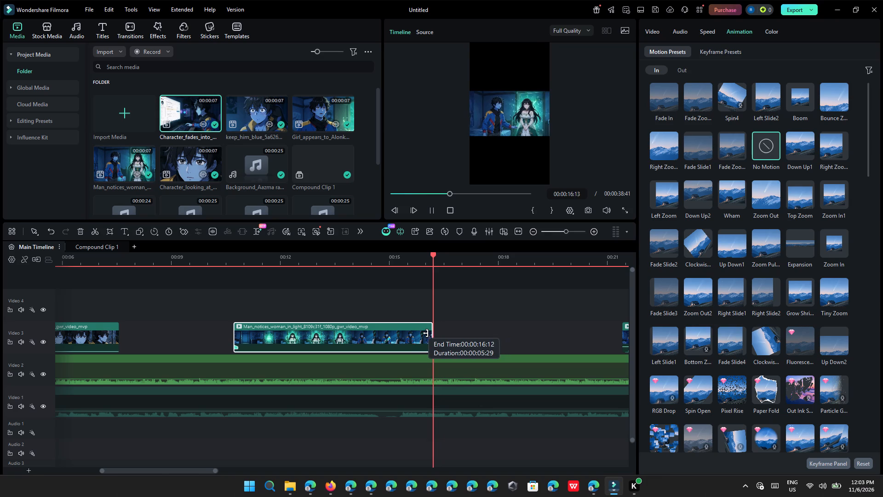
drag(426, 333, 383, 331)
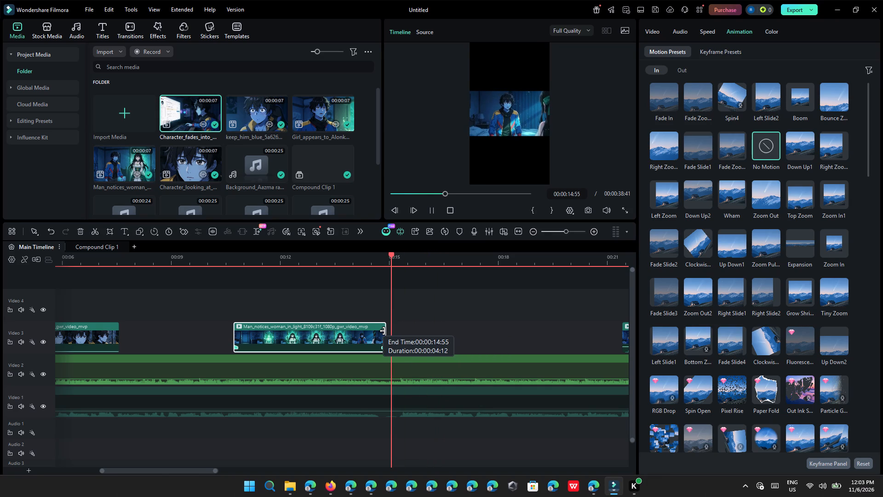
drag(383, 331, 396, 340)
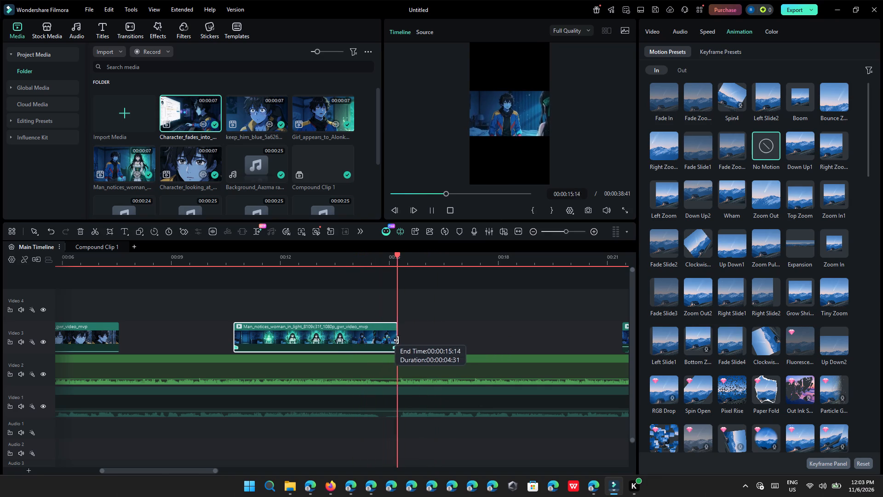
drag(396, 340, 396, 340)
Move the Man_notices_woman_in_light clip directly after the Character_looking_at_computer clip and delete the gap before the Girl_appears_to_Alonkesh clip.
drag(346, 342, 232, 338)
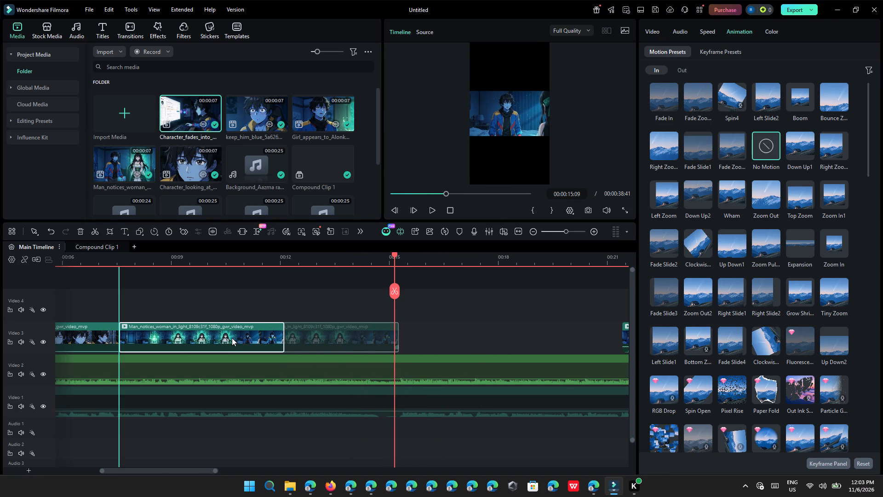
click(390, 333)
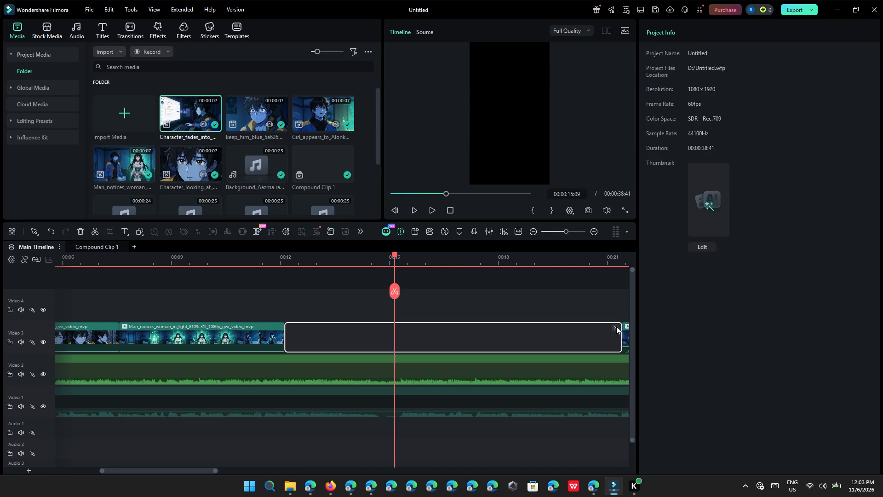
click(617, 327)
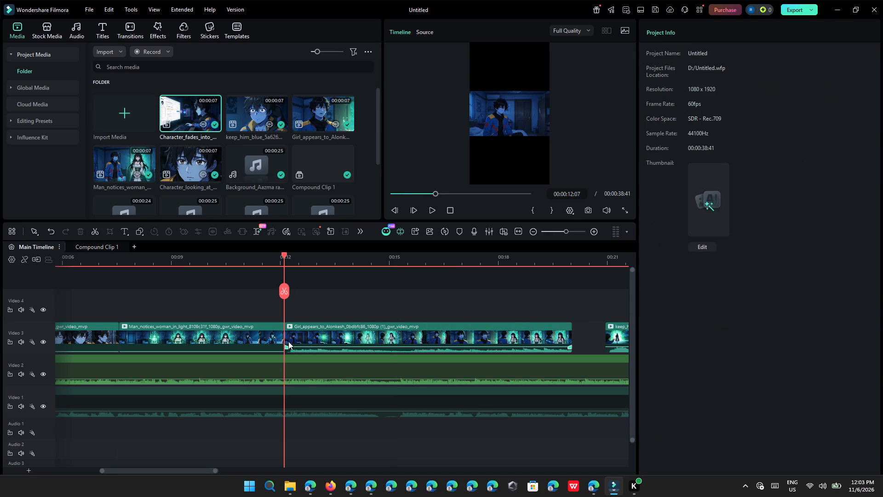
Trim the start of the Girl_appears_to_Alonkesh clip to leave about 3.2 seconds, and close the gap before it.
drag(287, 337, 387, 347)
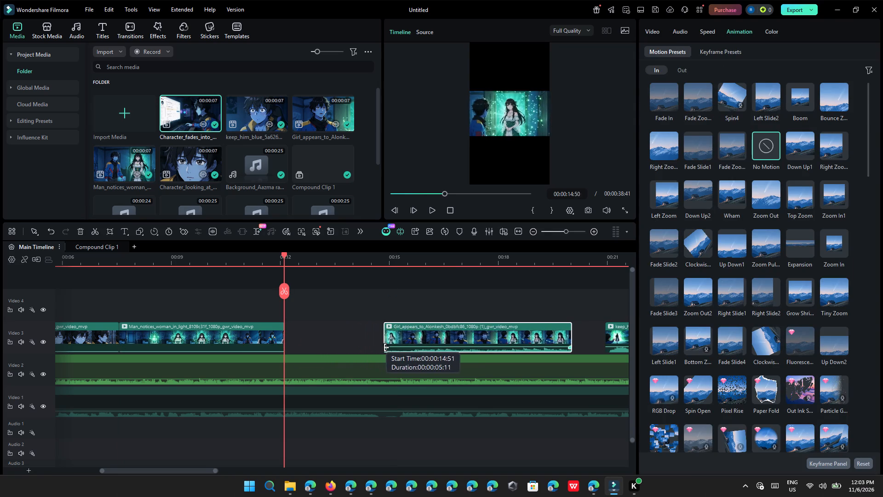
drag(387, 347, 448, 362)
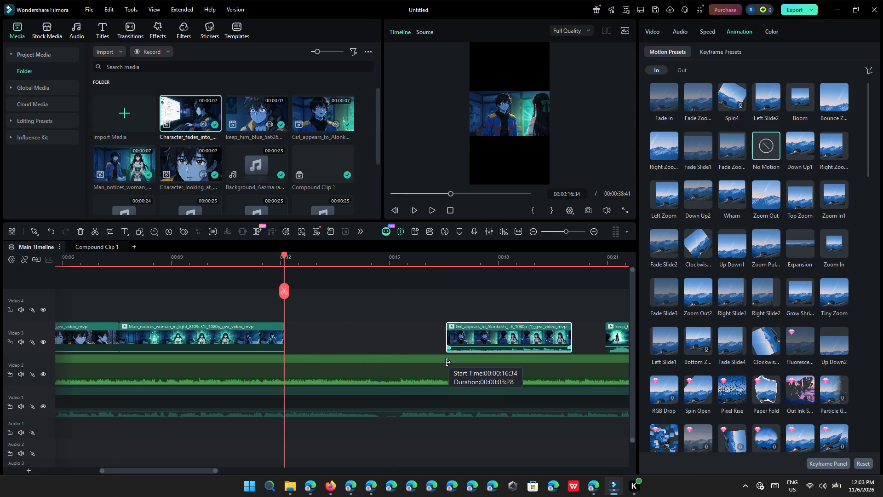
drag(448, 362, 458, 363)
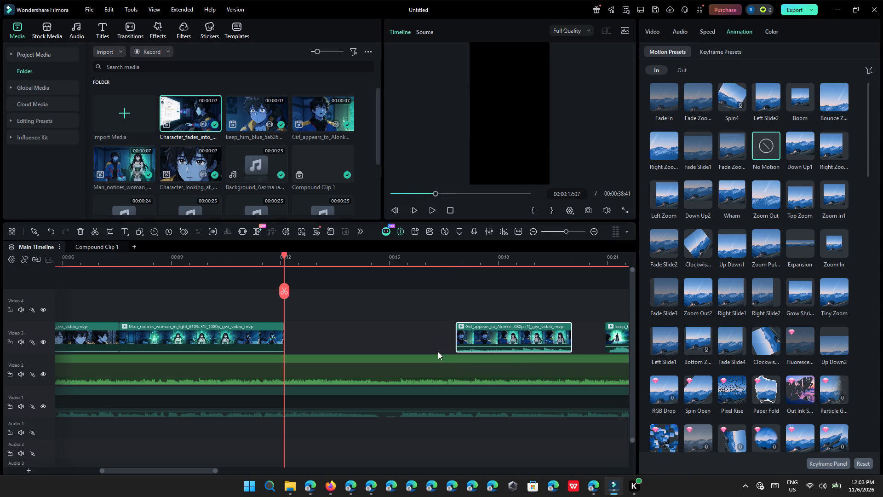
click(435, 341)
click(448, 331)
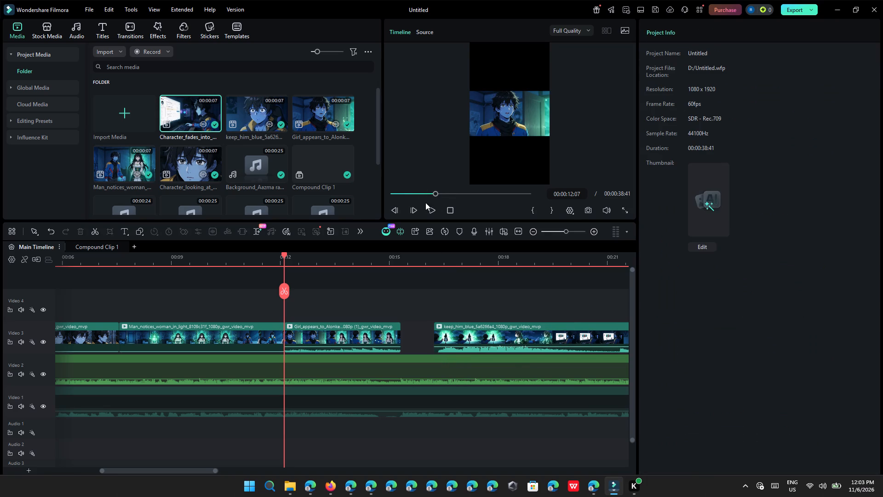
Play through the trimmed Girl_appears_to_Alonkesh clip and delete the gap before the keep_him_blue clip on Video 3.
double_click(439, 208)
click(430, 208)
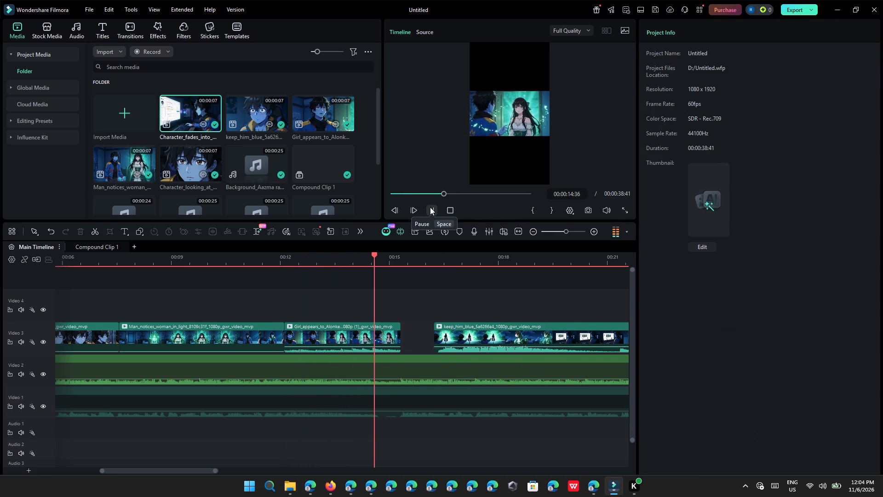
click(430, 207)
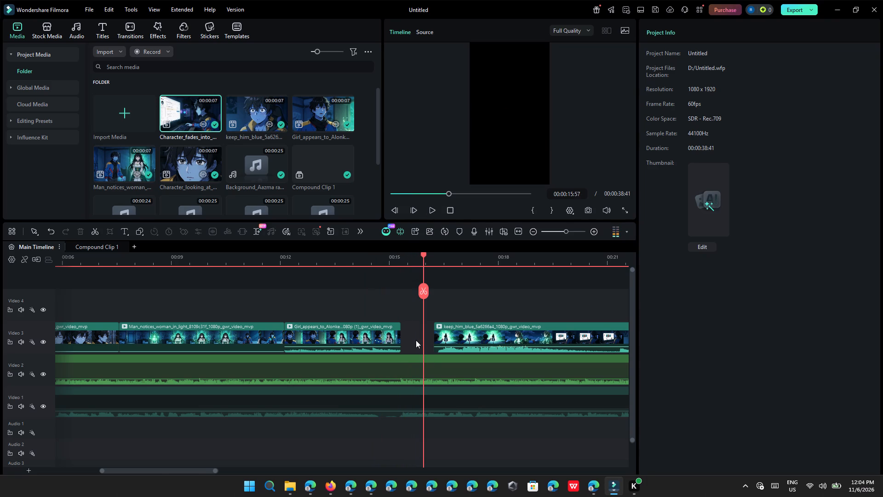
click(415, 340)
click(429, 330)
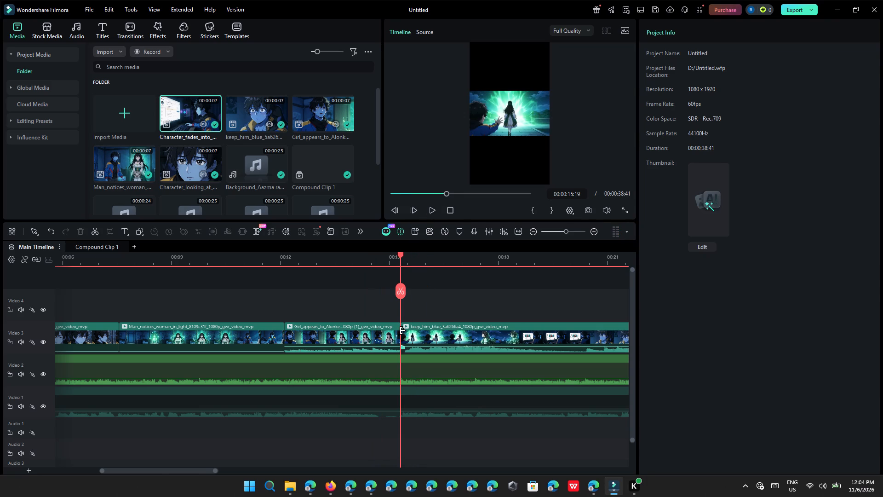
Continue playback and lower the keep_him_blue clip's audio on Video 3 to silence.
click(430, 207)
ctrl+scroll(503, 274, down, 4)
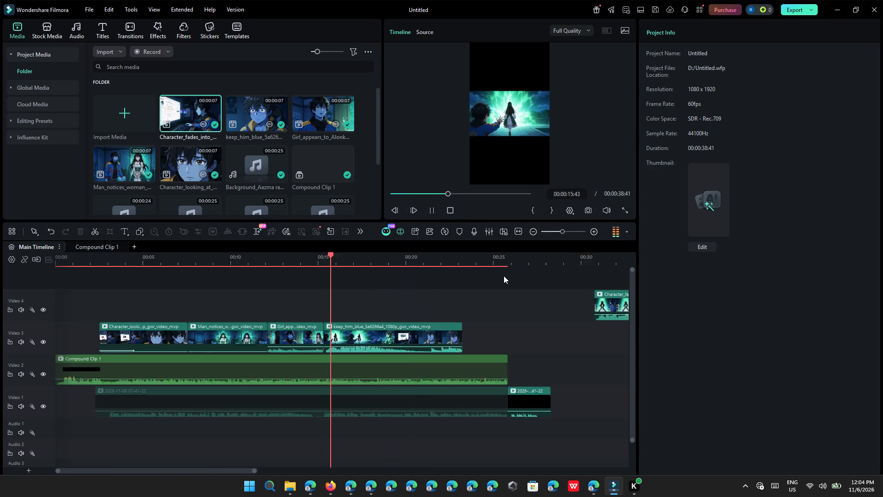
ctrl+scroll(504, 276, down, 2)
ctrl+scroll(491, 287, up, 6)
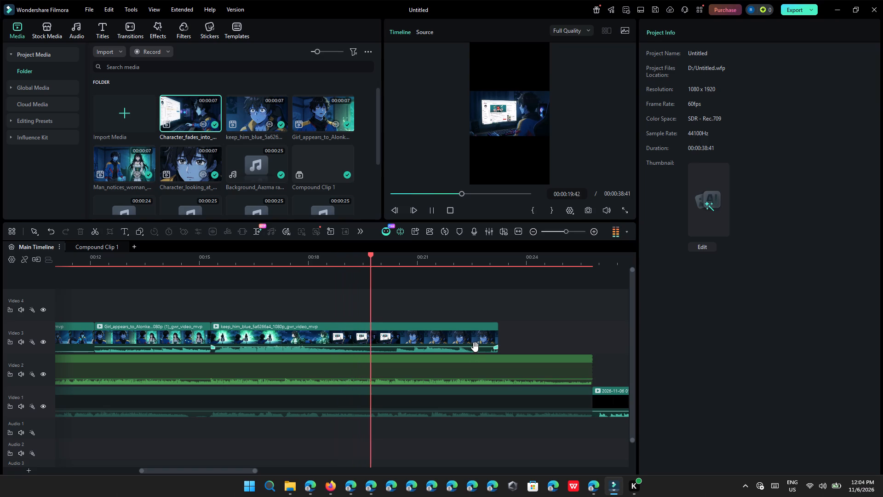
drag(475, 347, 477, 375)
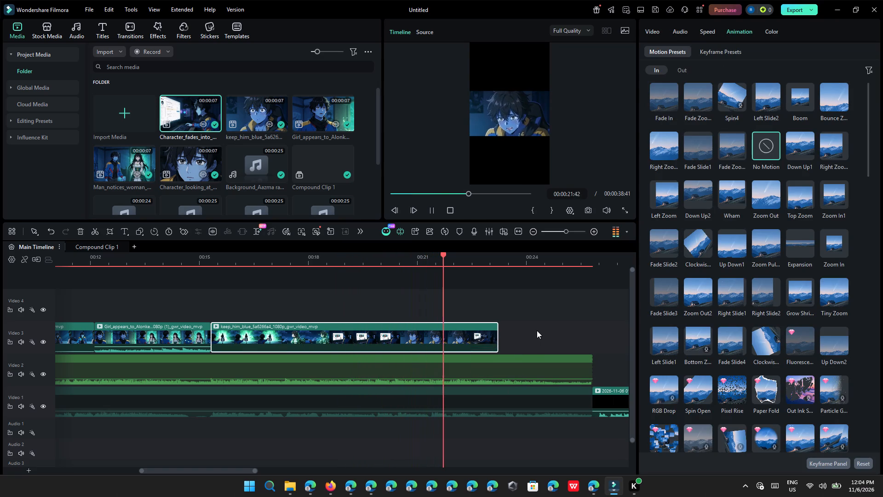
click(537, 330)
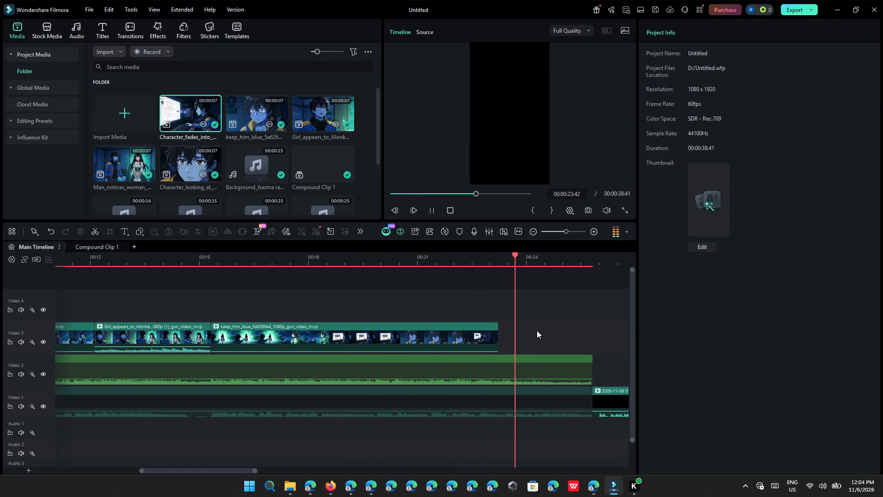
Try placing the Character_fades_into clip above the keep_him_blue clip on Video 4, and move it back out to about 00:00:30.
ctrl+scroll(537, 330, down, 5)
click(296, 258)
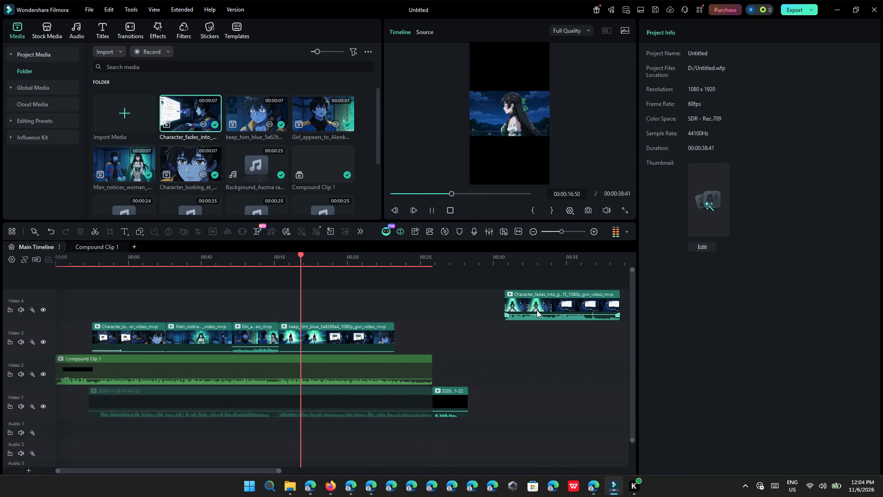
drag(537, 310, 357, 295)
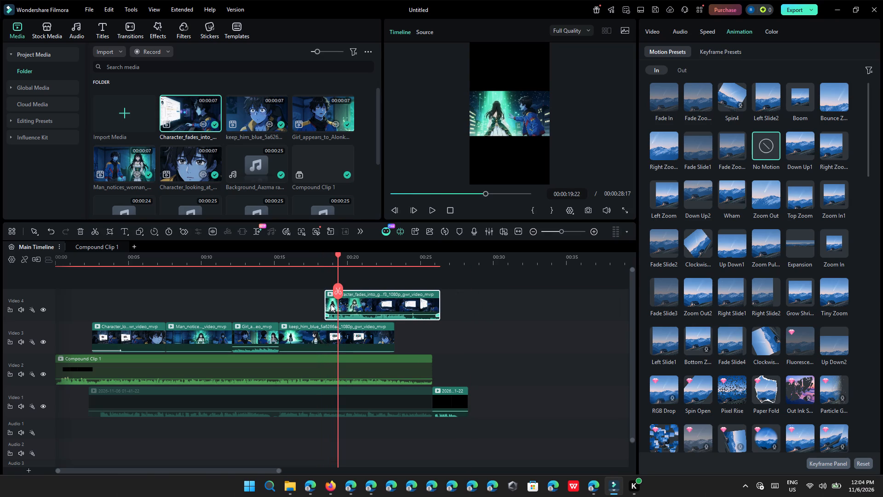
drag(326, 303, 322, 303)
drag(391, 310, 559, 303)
Copy the Character_looking_at_computer clip's 224.78% scale and apply it to the other three clips on Video 3.
click(141, 330)
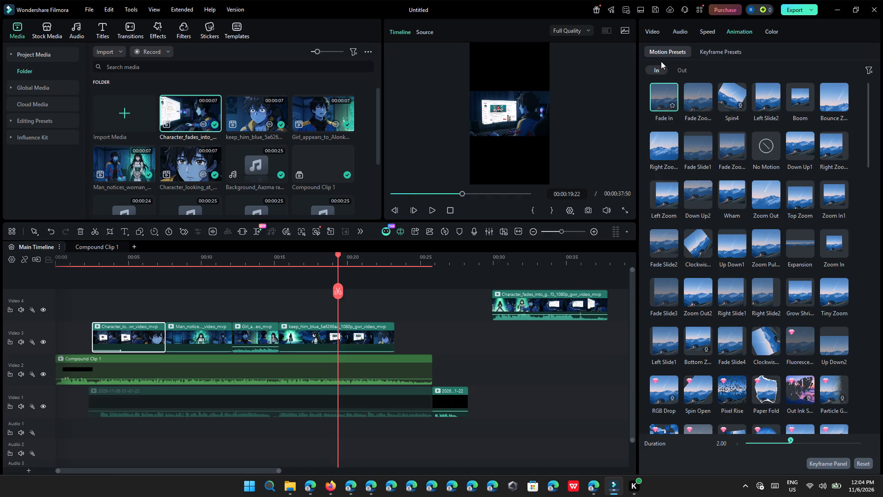
click(656, 34)
click(832, 87)
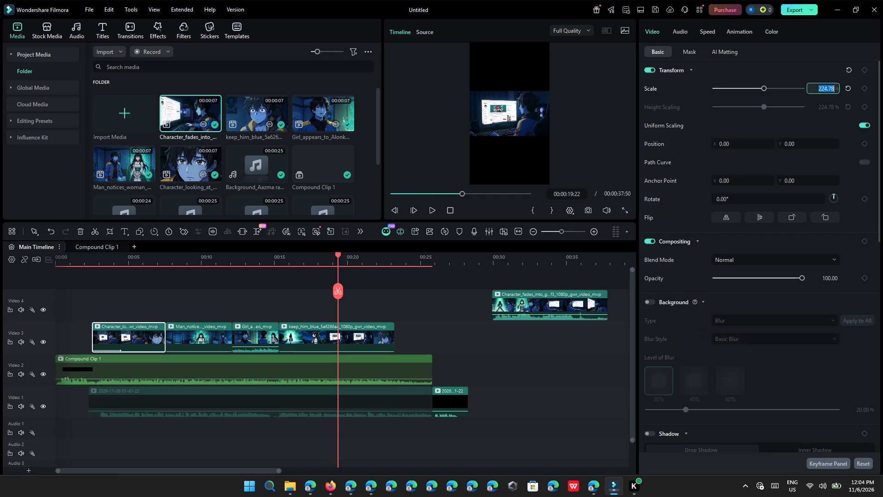
key(ctrl+c)
drag(221, 306, 299, 324)
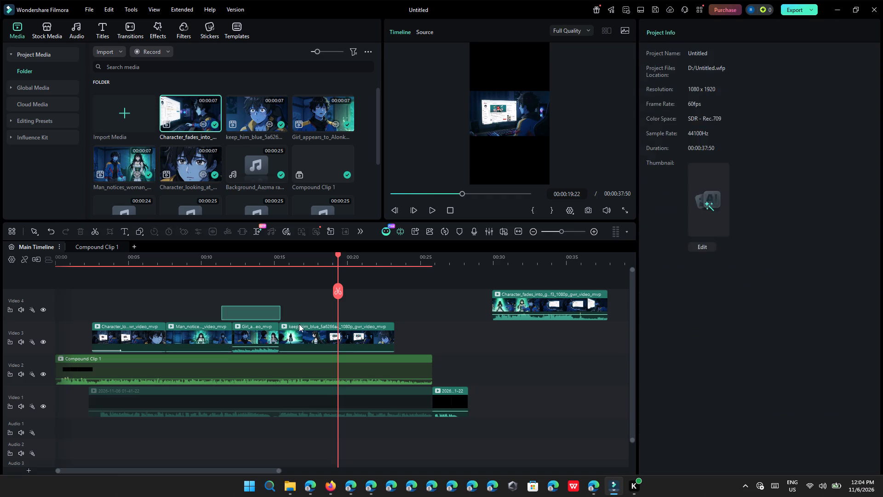
drag(299, 324, 358, 329)
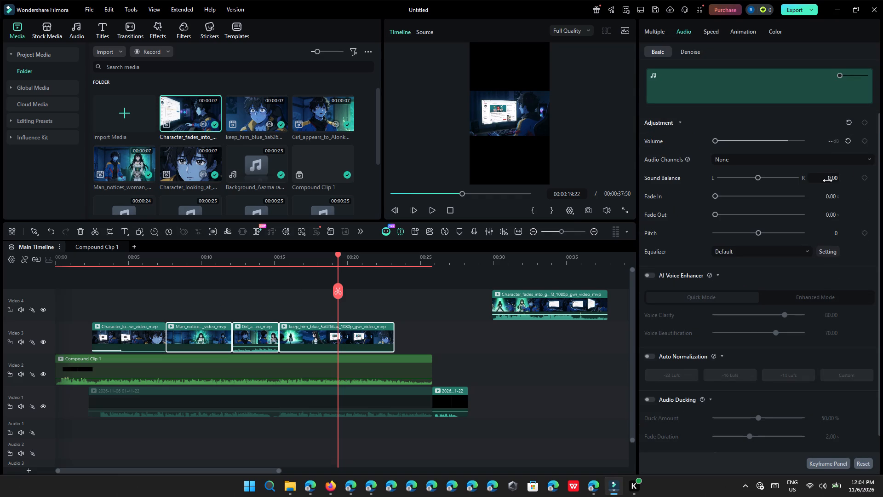
click(651, 35)
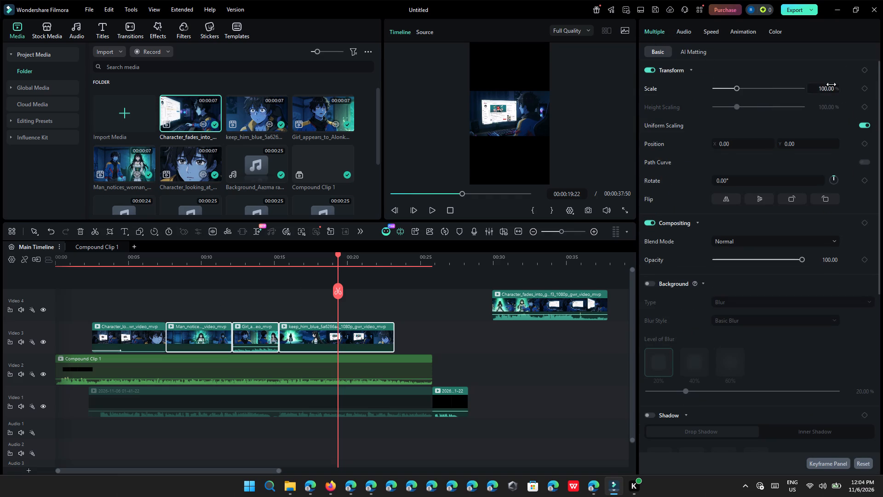
click(831, 84)
key(ctrl+v)
click(779, 130)
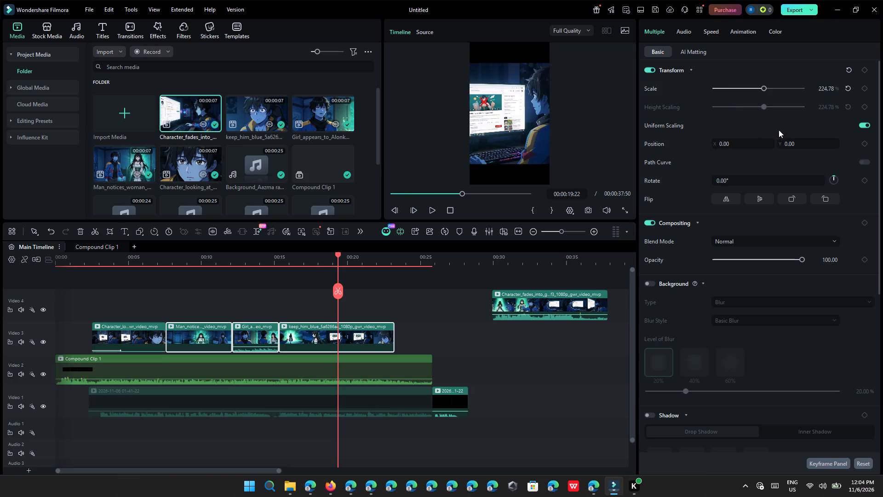
Play from about 00:00:04:32 and set the opacity of all four Video 3 clips to 49.
click(121, 255)
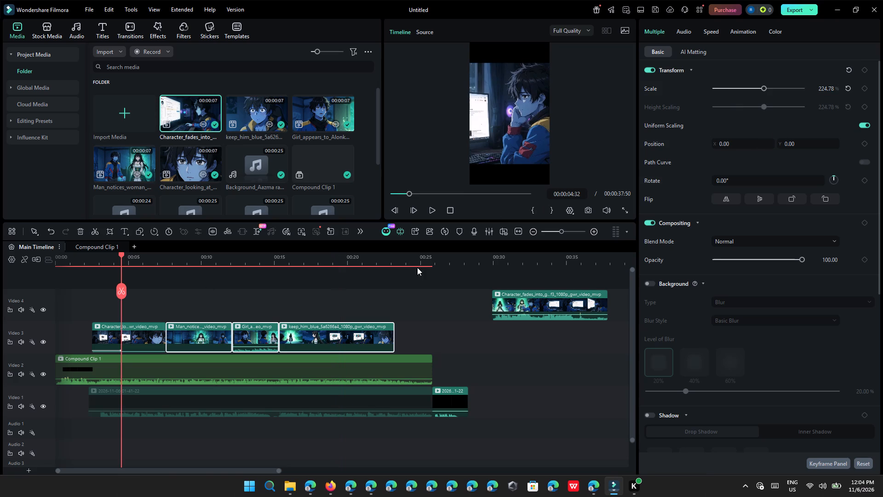
click(427, 289)
click(427, 214)
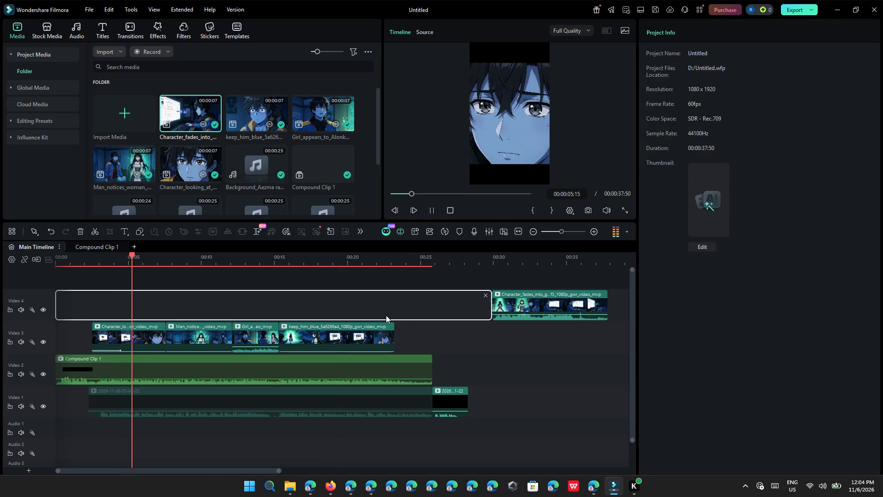
drag(400, 316, 85, 351)
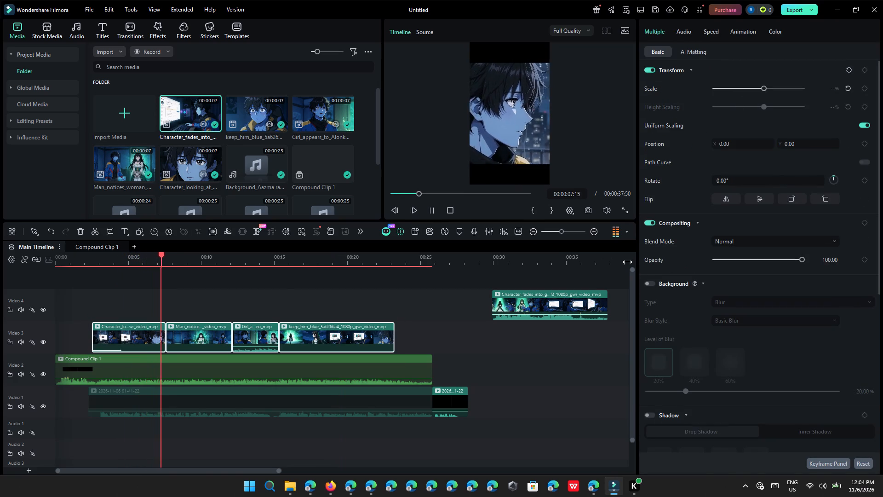
click(773, 264)
drag(769, 255, 763, 255)
click(764, 258)
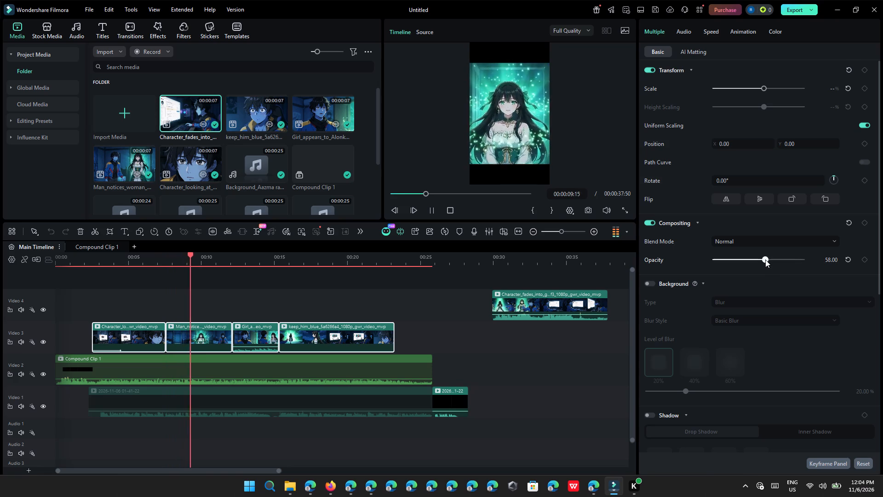
drag(765, 260, 752, 257)
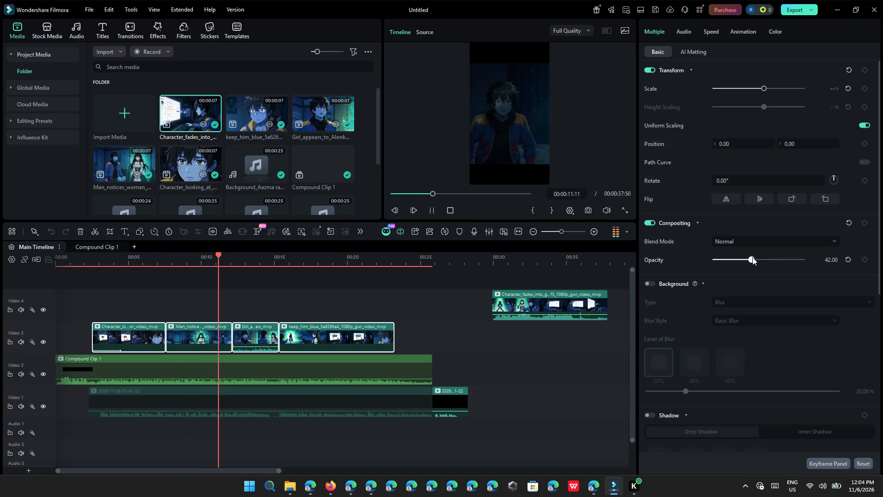
drag(752, 257, 757, 257)
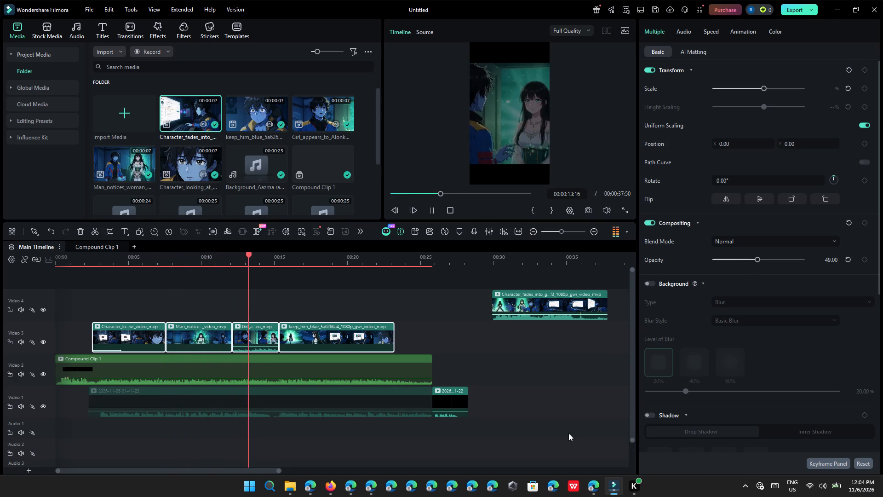
click(568, 410)
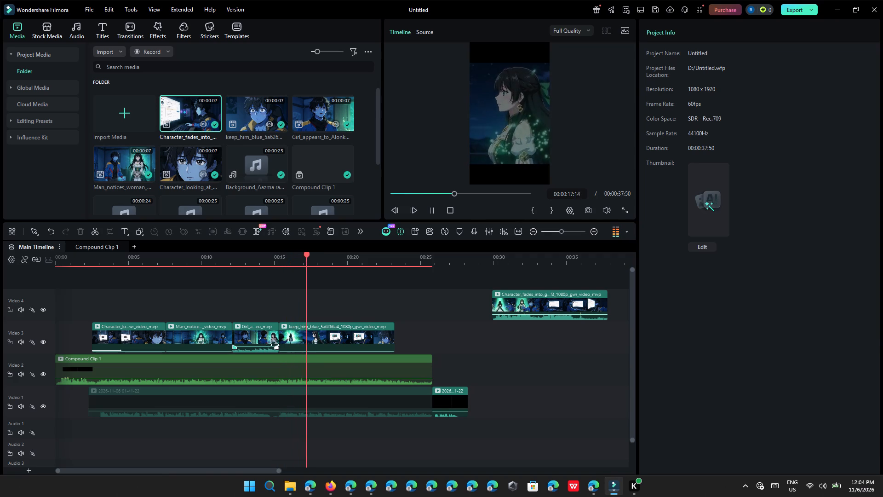
Lower the Girl_appears_to_Alonkesh clip's audio on Video 3 to silence.
drag(272, 347, 272, 347)
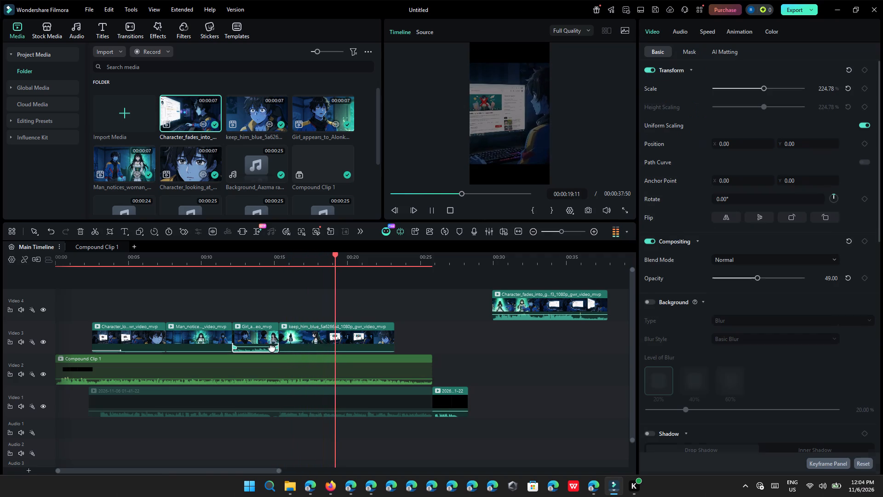
drag(272, 347, 276, 364)
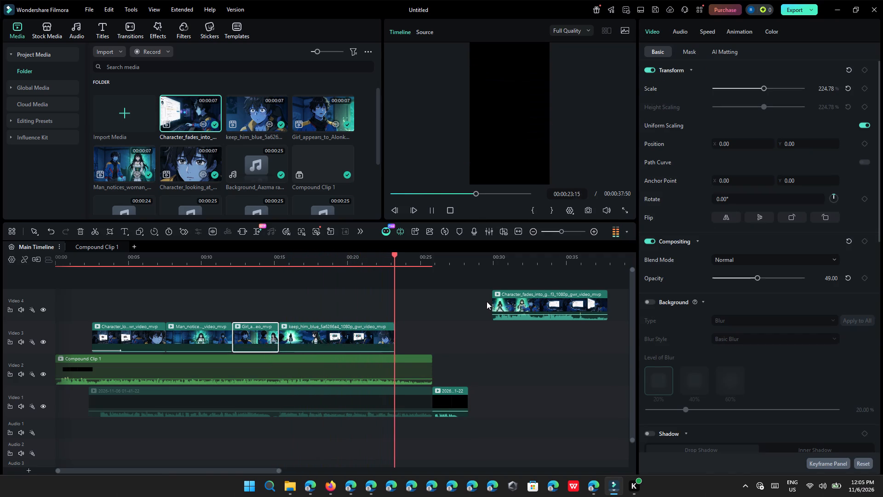
Trim the start of the Character_fades_into clip to leave about 4.9 seconds and move it on Video 4 to about 00:00:20:30.
drag(495, 303, 507, 304)
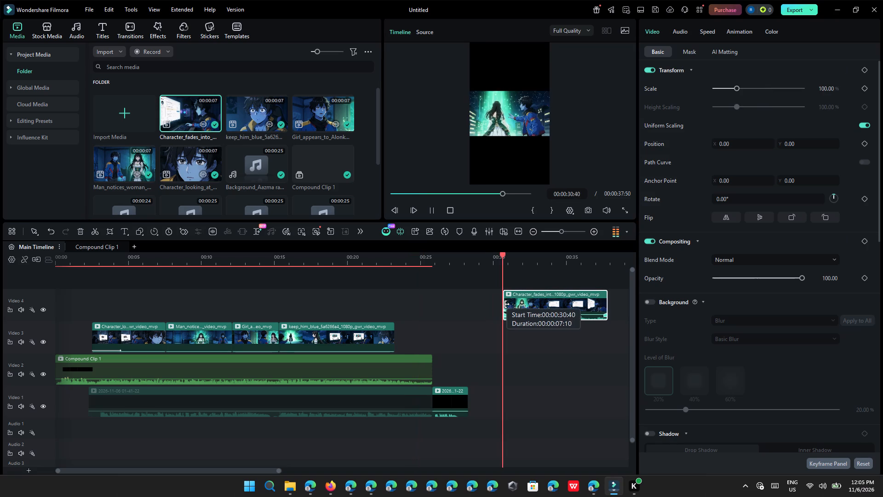
drag(507, 304, 542, 308)
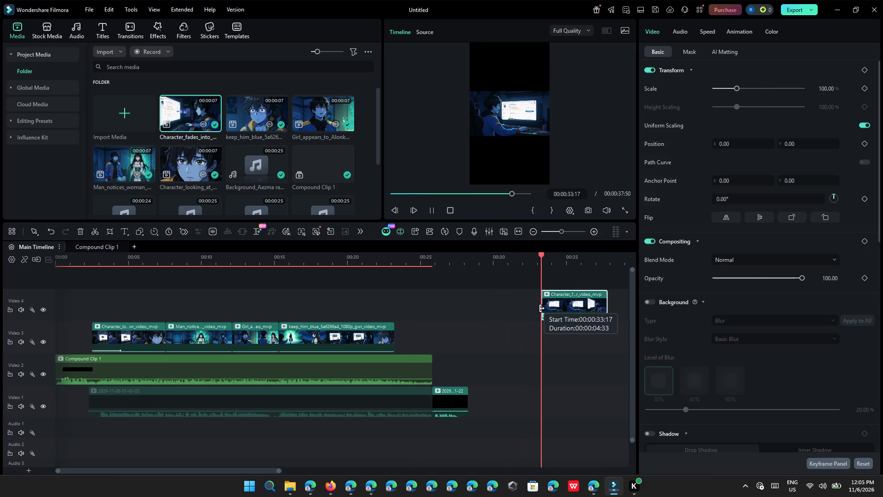
drag(542, 308, 539, 308)
drag(579, 301, 423, 300)
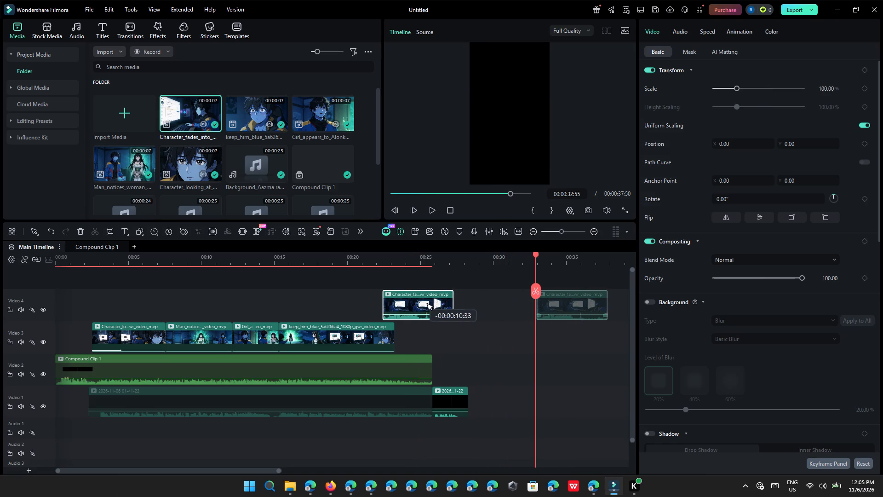
drag(423, 300, 397, 299)
Split the keep_him_blue clip on Video 3 at about 00:00:18:15 and delete the part after the cut.
click(346, 266)
drag(346, 258, 357, 261)
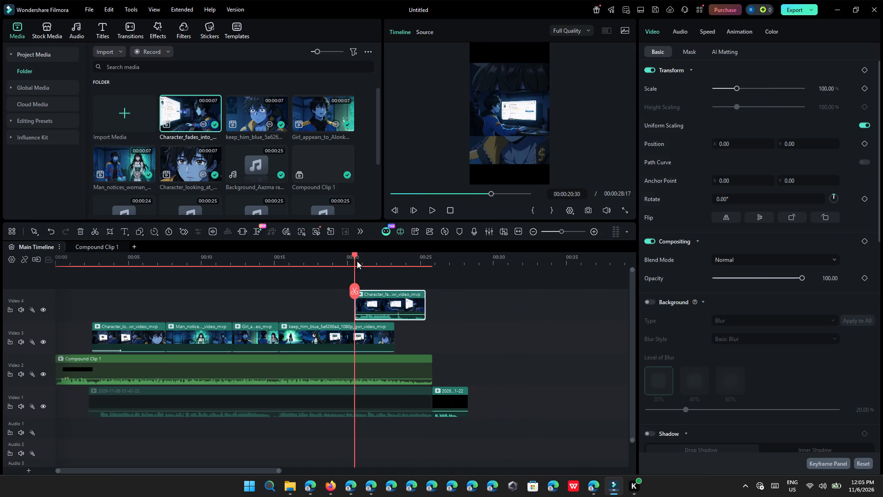
drag(357, 261, 316, 259)
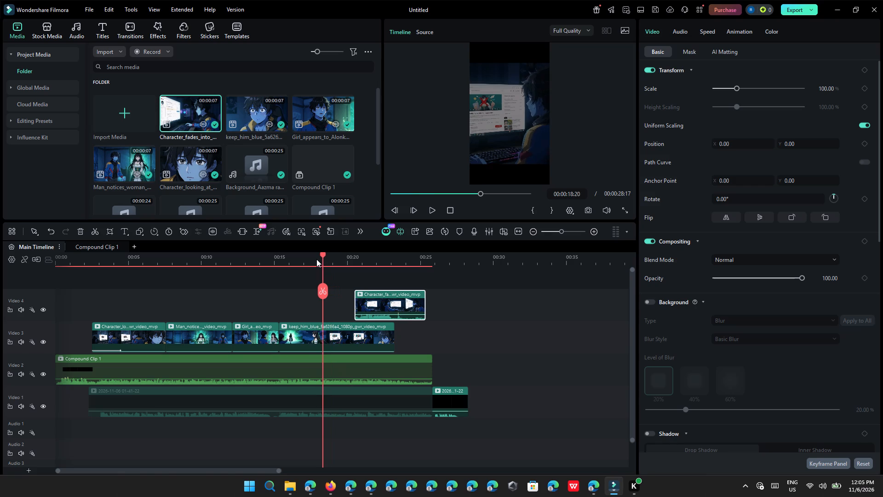
drag(316, 259, 326, 259)
ctrl+scroll(348, 272, up, 15)
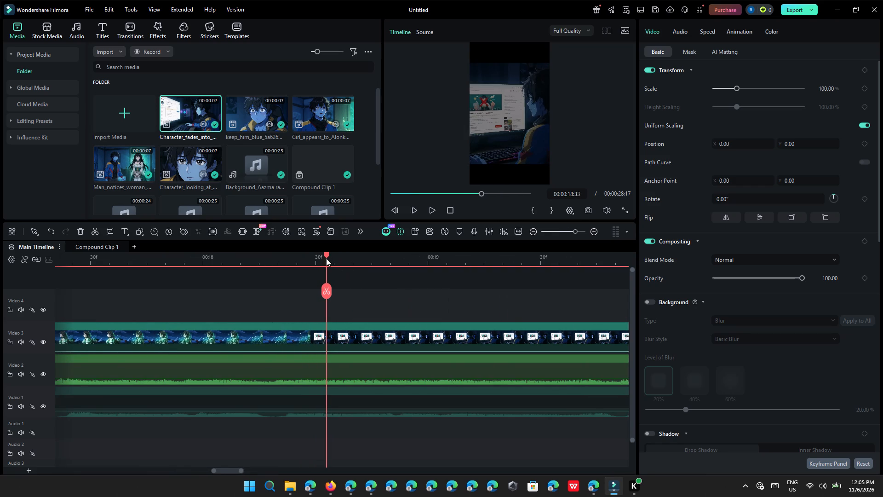
drag(326, 258, 298, 255)
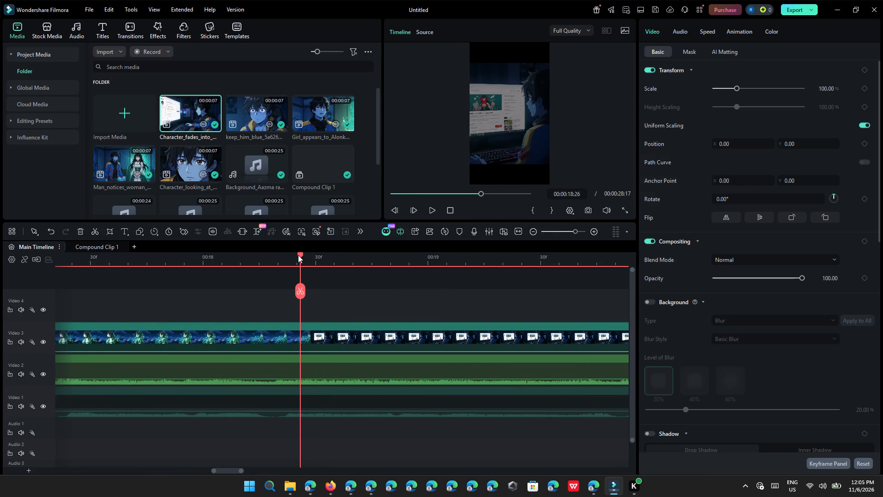
drag(298, 255, 246, 257)
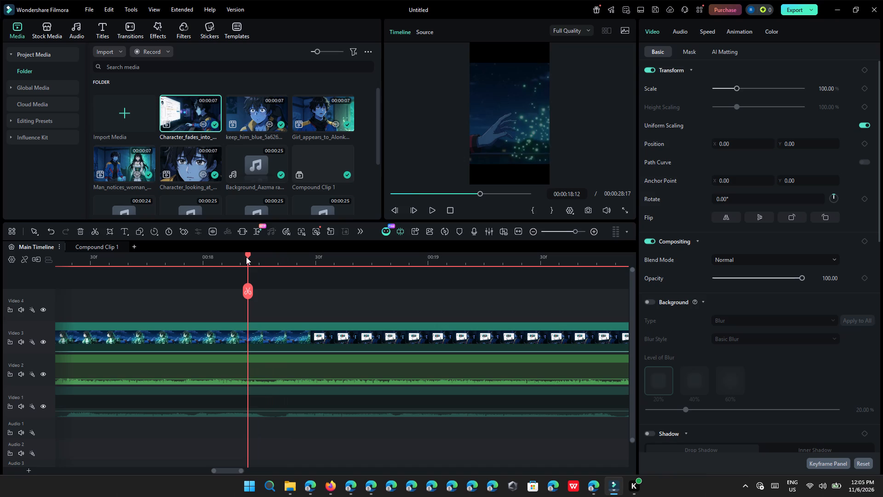
drag(246, 257, 259, 261)
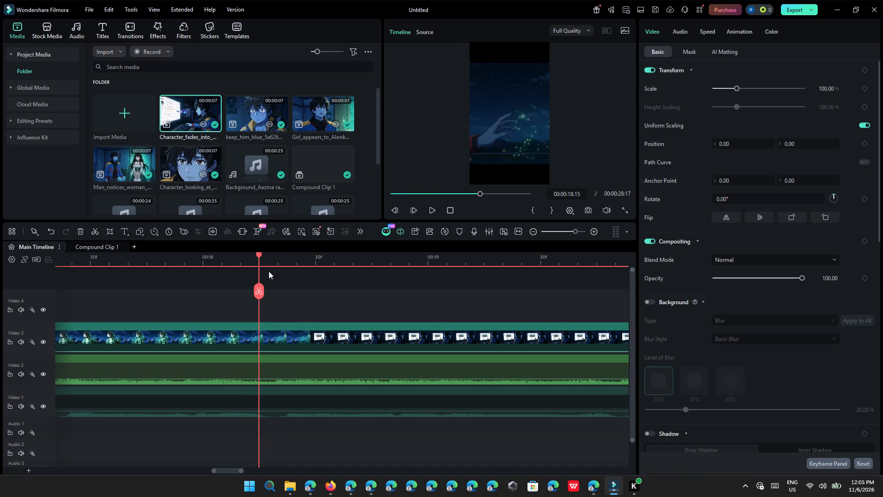
click(308, 336)
click(259, 283)
ctrl+scroll(302, 309, down, 3)
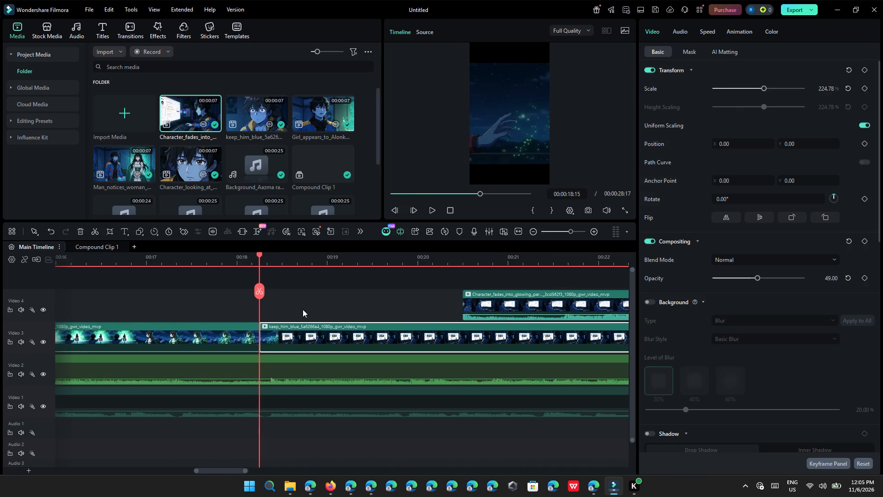
ctrl+scroll(303, 309, down, 7)
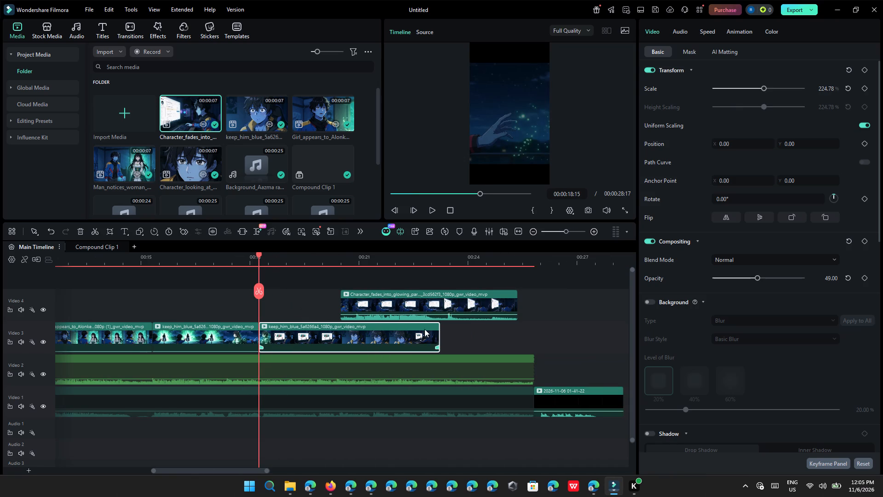
click(80, 236)
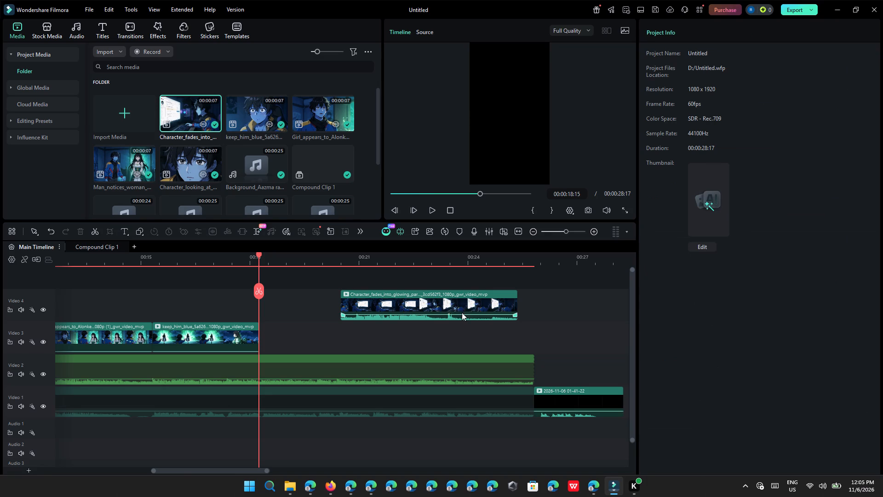
Move the Character_fades_into clip from Video 4 to Video 3, starting at about 00:00:18:15 directly after the keep_him_blue clip.
drag(463, 314, 468, 337)
drag(477, 306, 390, 329)
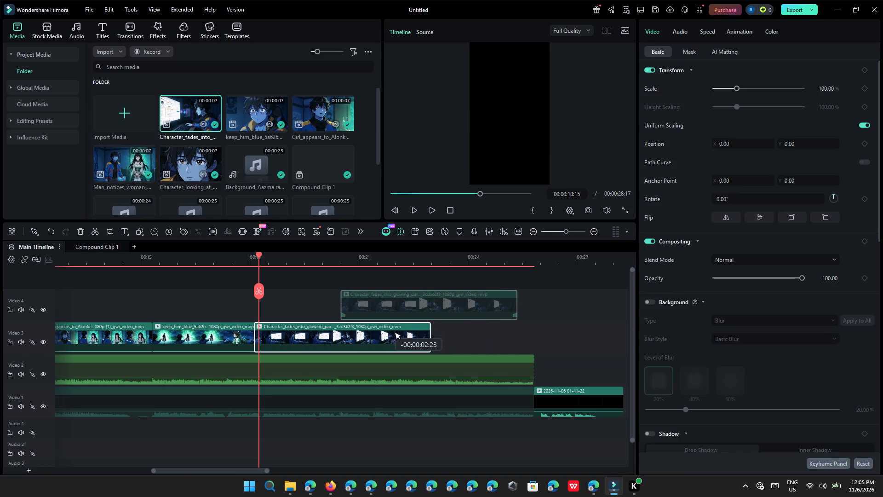
drag(390, 329, 397, 329)
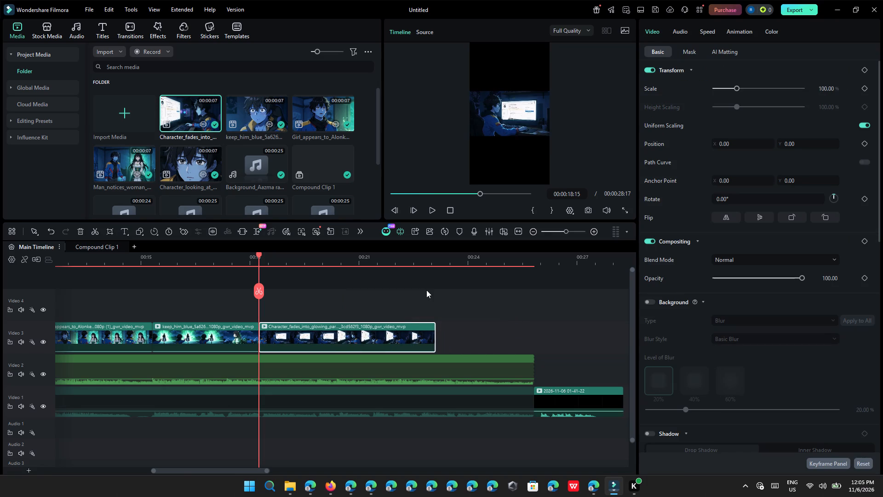
Apply the copied 224.78% scale to the Character_fades_into clip and lower its opacity to 49 to match the neighbouring clips.
click(828, 82)
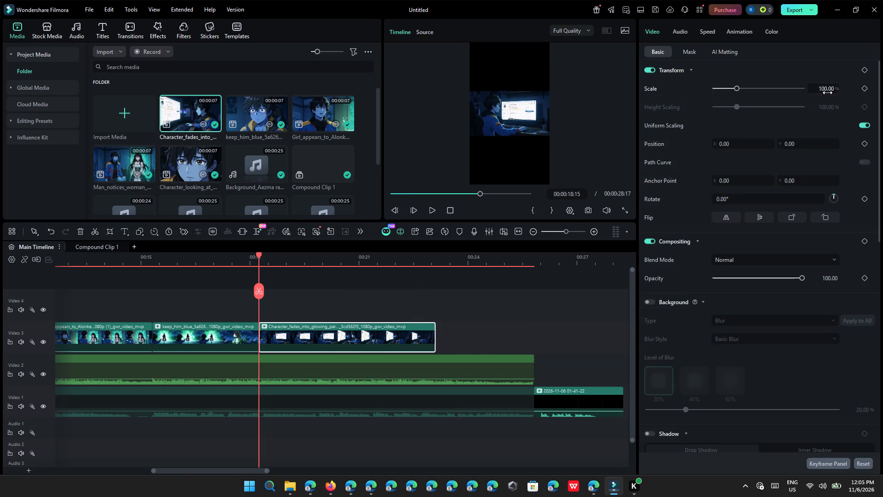
click(827, 92)
key(ctrl+v)
click(814, 125)
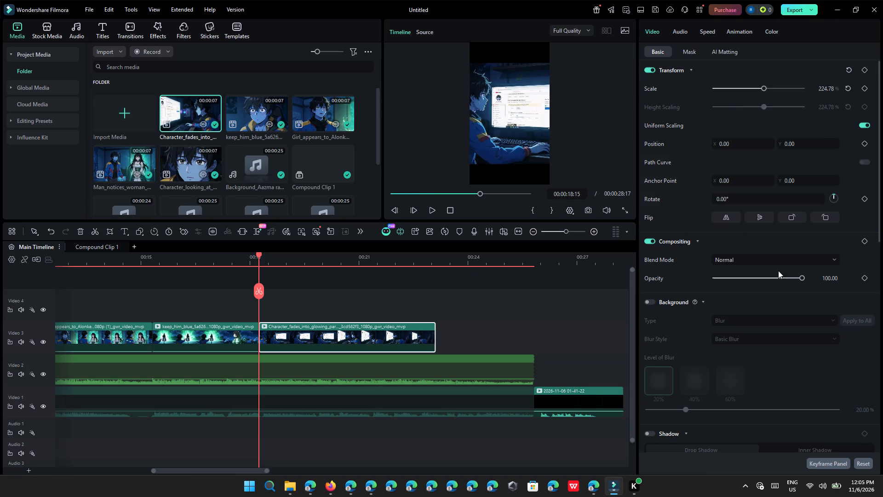
click(203, 325)
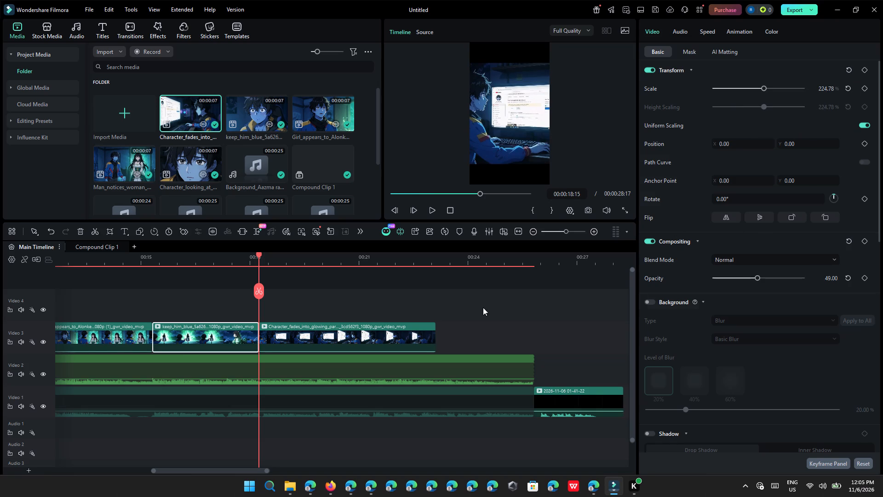
click(358, 318)
click(369, 328)
drag(762, 279, 757, 279)
click(573, 312)
Set the AI frame interpolation of all five Video 3 clips to Optical Flow.
ctrl+scroll(550, 308, down, 3)
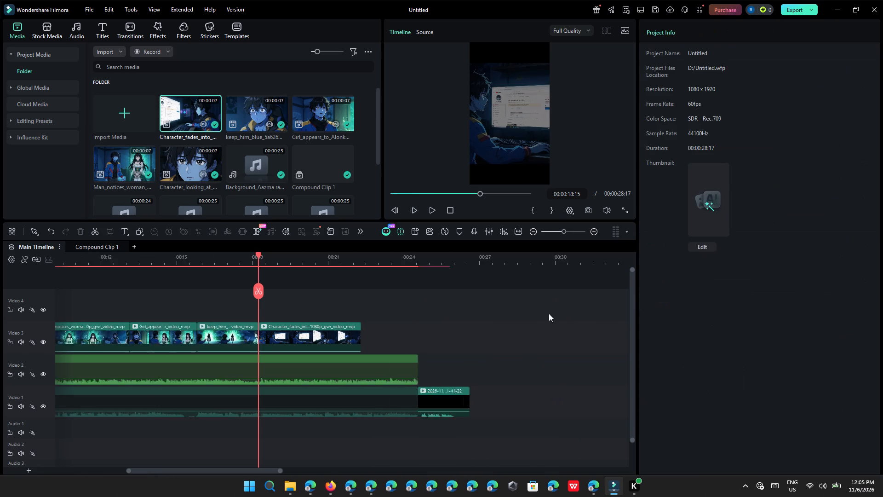
ctrl+scroll(549, 313, down, 4)
ctrl+scroll(430, 318, up, 4)
click(313, 337)
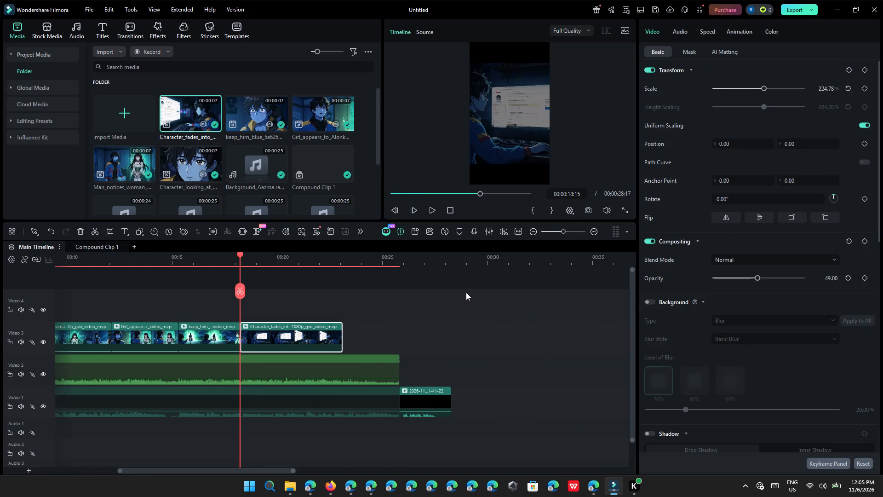
drag(467, 295, 64, 342)
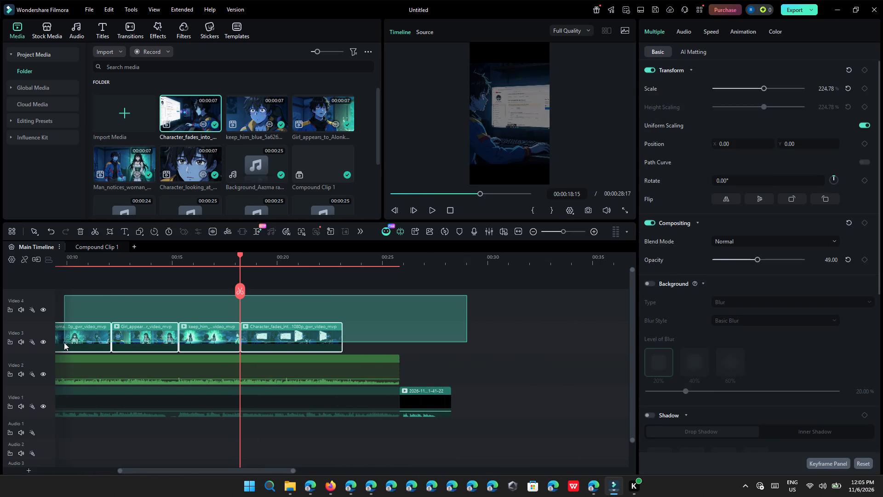
drag(64, 342, 233, 337)
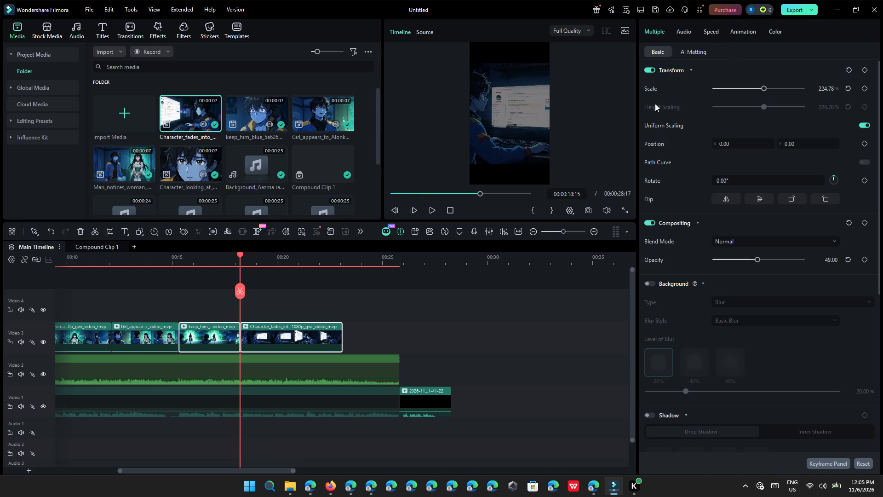
click(713, 36)
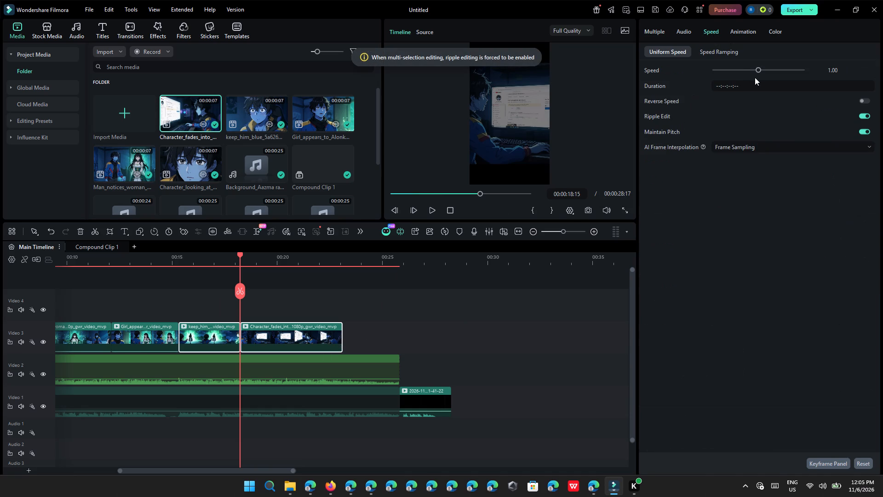
click(748, 144)
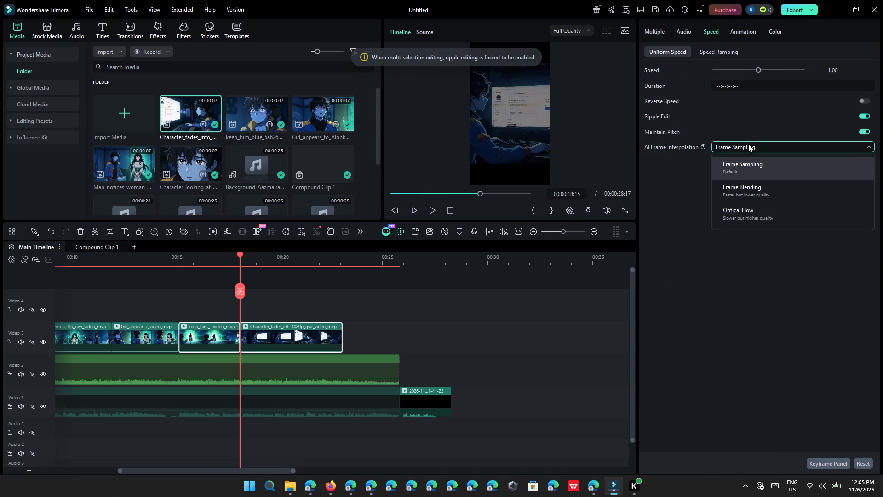
click(754, 208)
drag(560, 272, 68, 337)
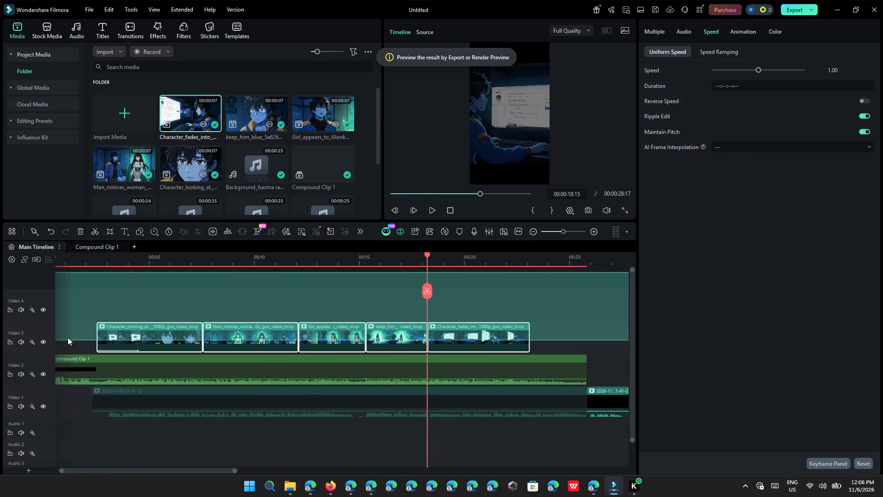
drag(68, 337, 125, 336)
drag(743, 136, 746, 148)
click(746, 148)
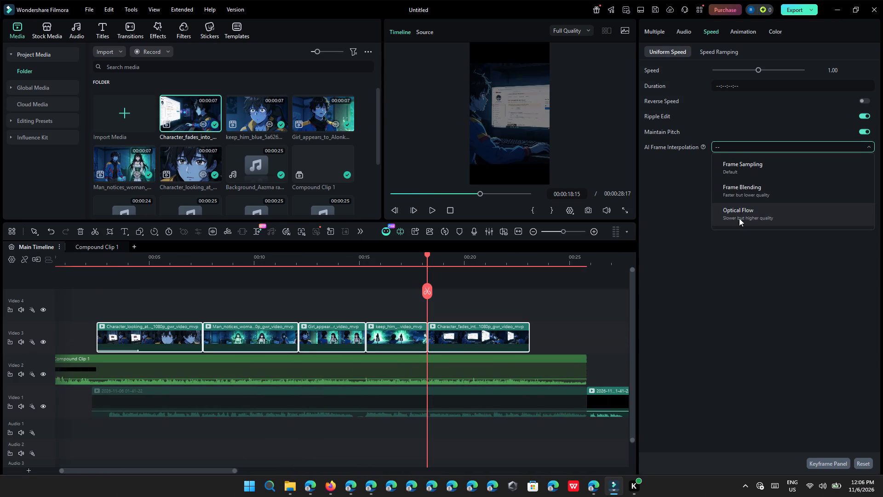
click(740, 213)
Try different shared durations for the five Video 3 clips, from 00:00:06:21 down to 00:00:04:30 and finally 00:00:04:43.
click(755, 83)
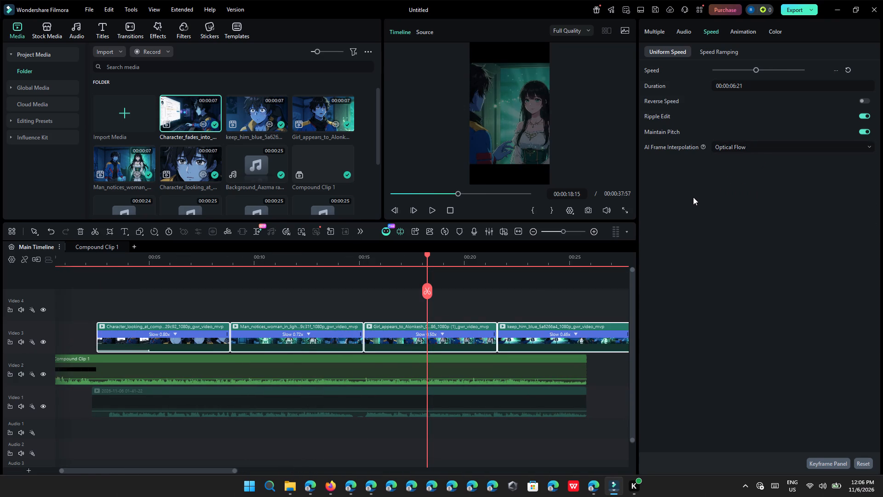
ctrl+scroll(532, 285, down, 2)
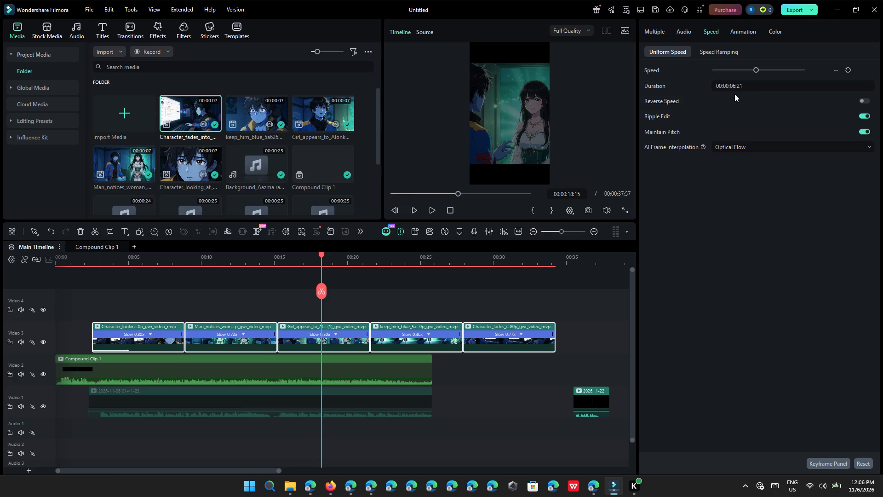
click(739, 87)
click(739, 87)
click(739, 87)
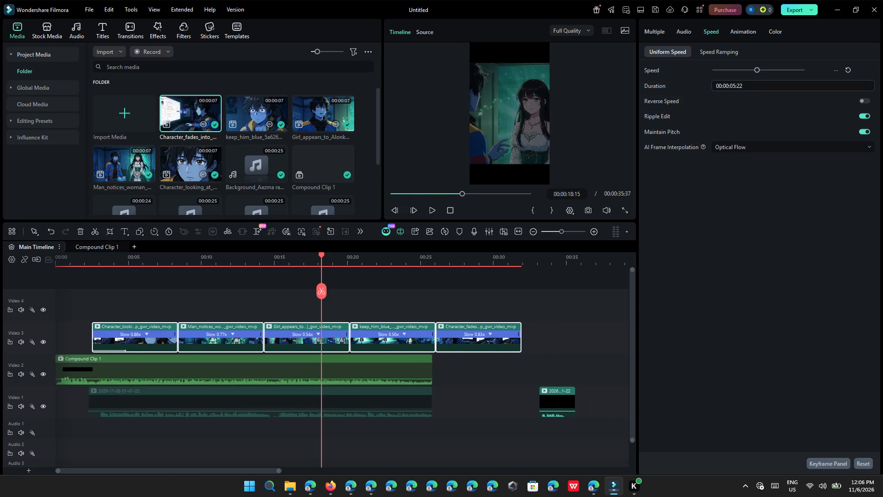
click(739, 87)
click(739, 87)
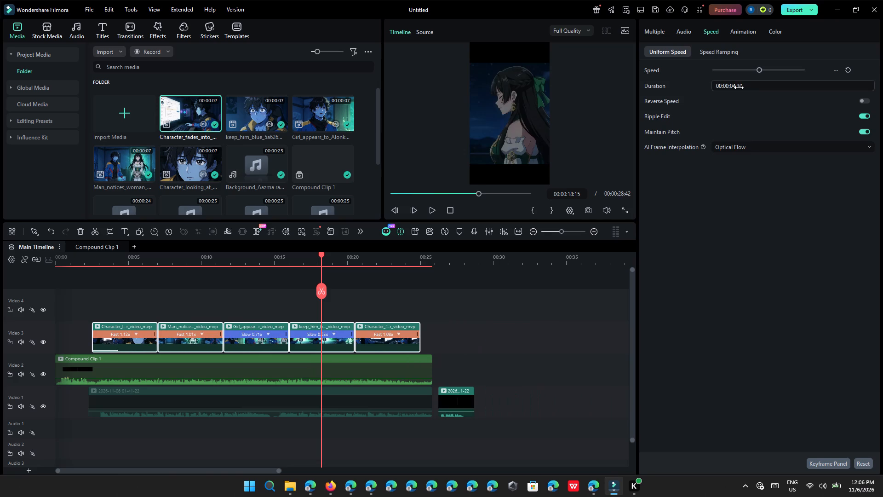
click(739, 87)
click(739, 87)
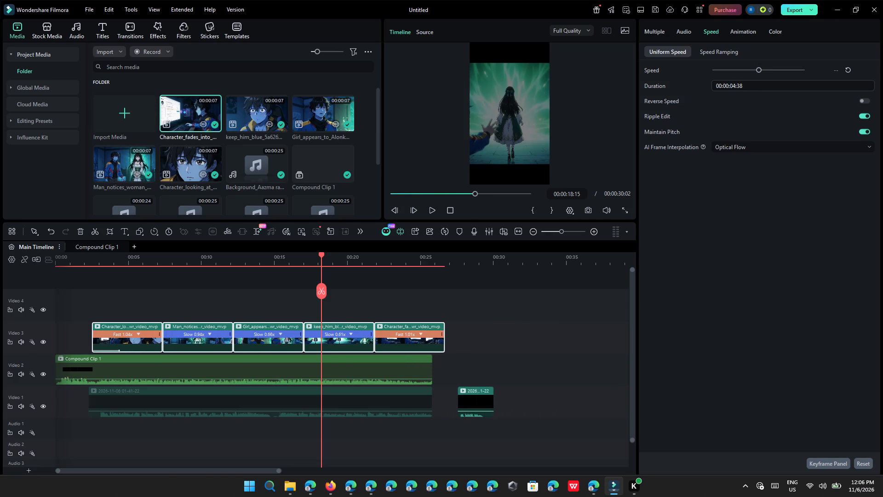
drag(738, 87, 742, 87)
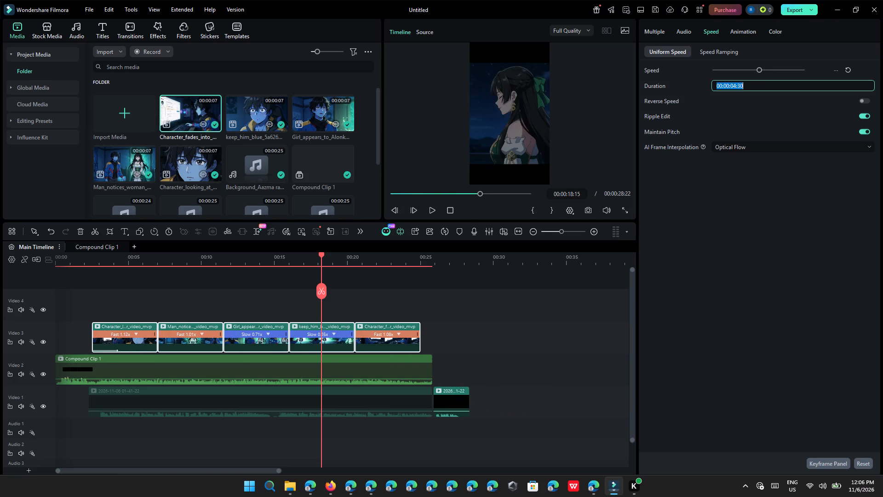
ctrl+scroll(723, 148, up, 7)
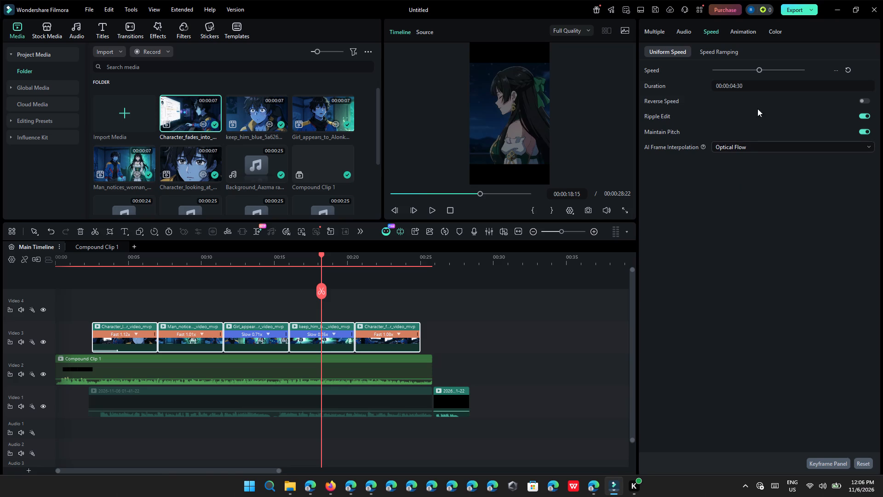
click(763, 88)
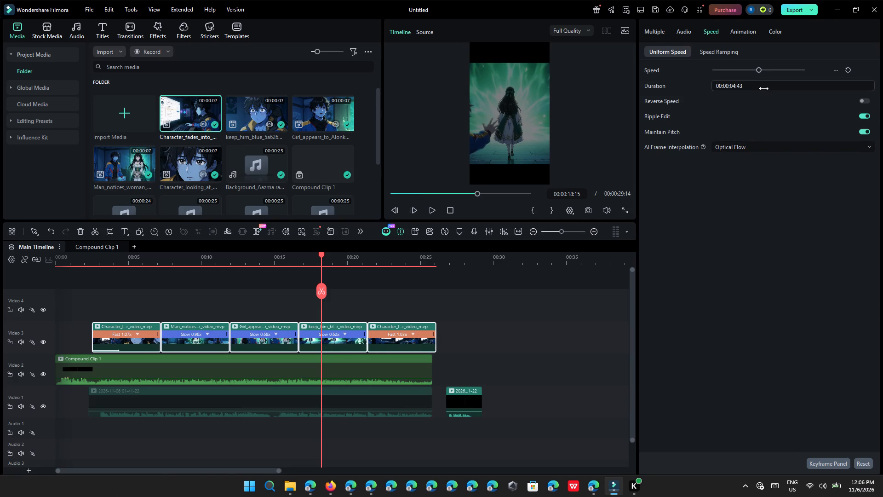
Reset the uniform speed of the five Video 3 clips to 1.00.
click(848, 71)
Undo the speed and shared-duration changes of the five Video 3 clips, back to their original back-to-back lengths.
click(58, 231)
double_click(48, 230)
triple_click(46, 230)
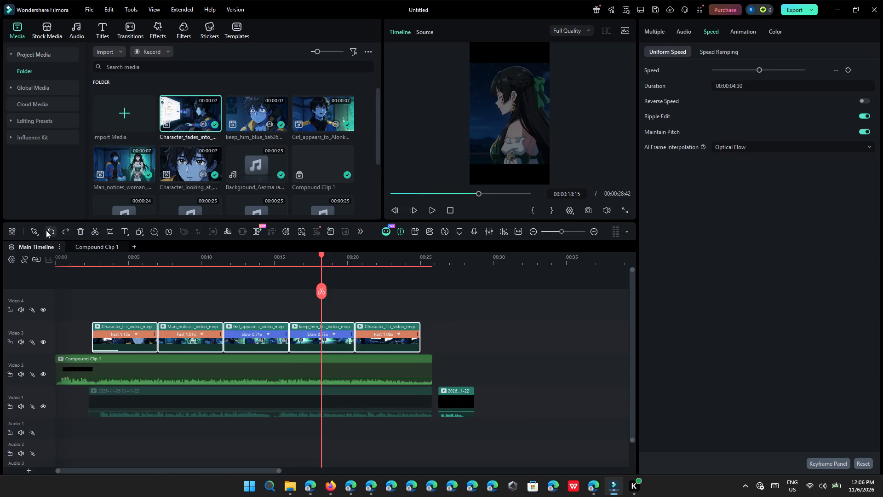
click(46, 230)
click(46, 230)
click(45, 230)
triple_click(44, 230)
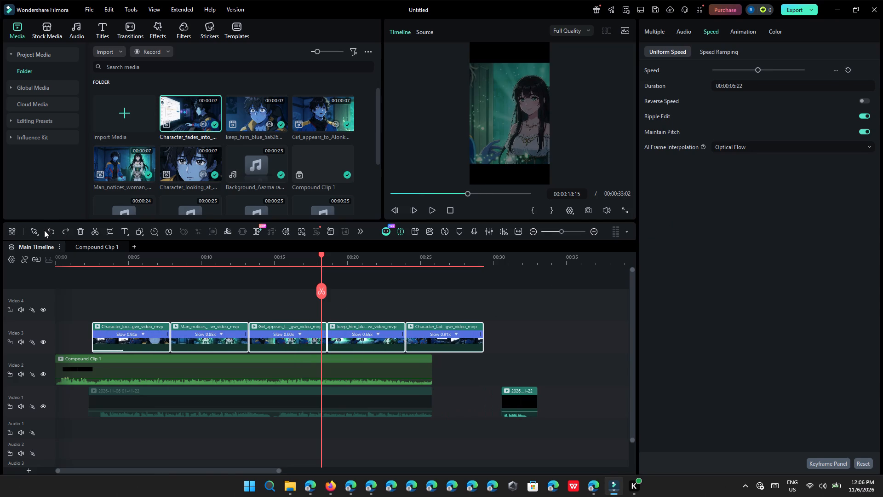
click(44, 230)
click(44, 230)
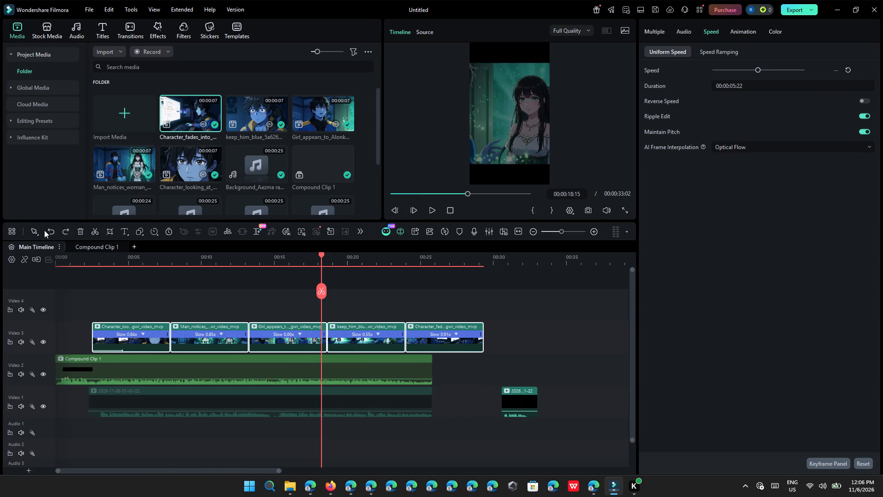
click(52, 231)
click(53, 231)
click(53, 231)
click(53, 231)
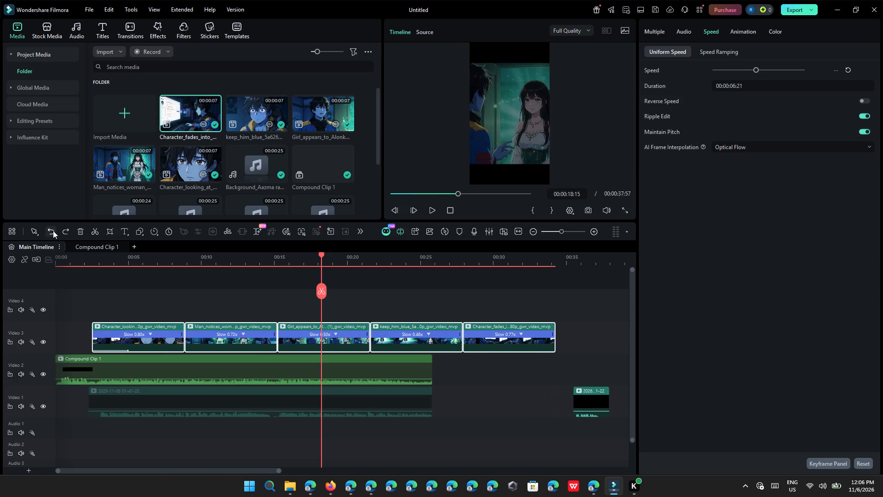
click(491, 305)
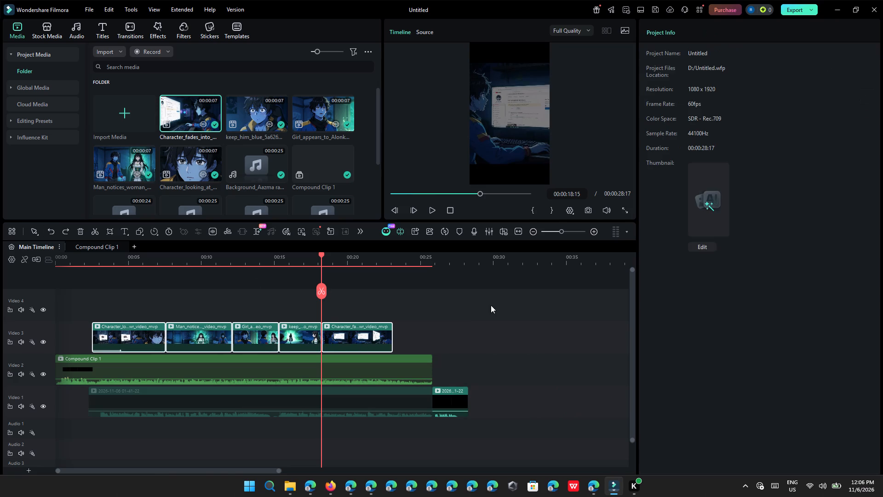
Slow the Character_fades_into clip on Video 3 to a uniform speed of 0.80.
drag(457, 337, 341, 341)
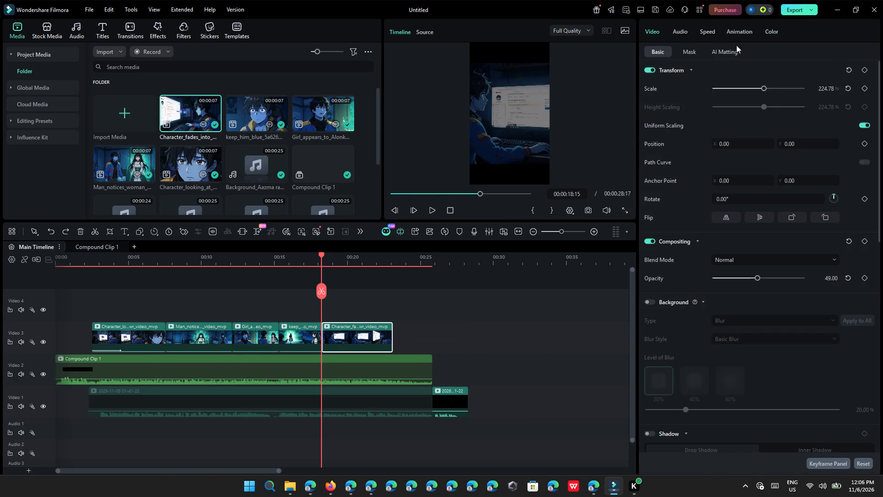
click(686, 31)
click(742, 41)
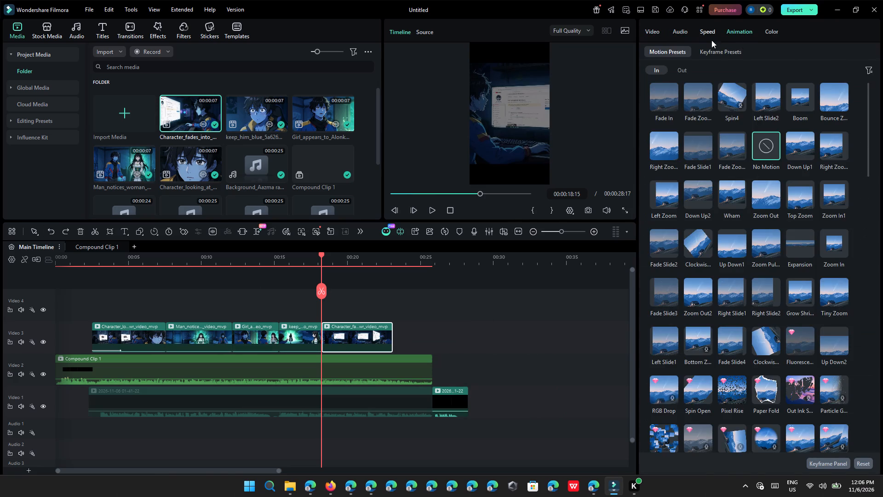
drag(694, 36, 682, 36)
click(663, 35)
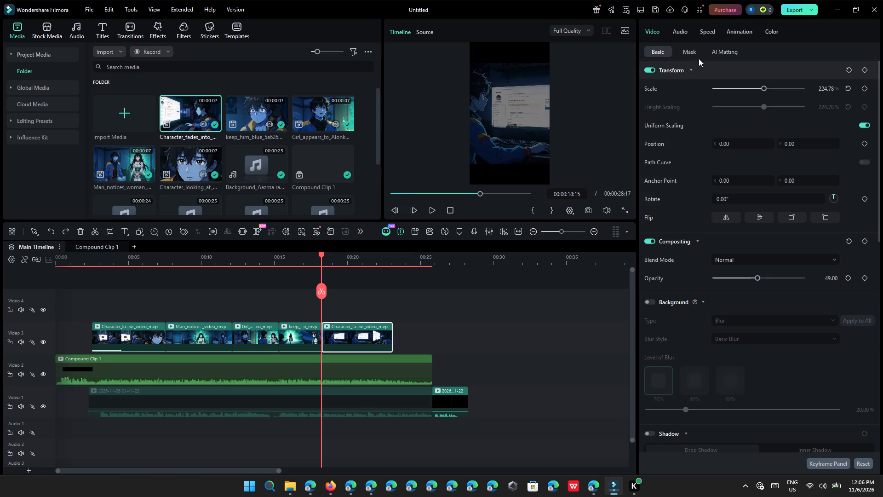
click(742, 34)
click(768, 31)
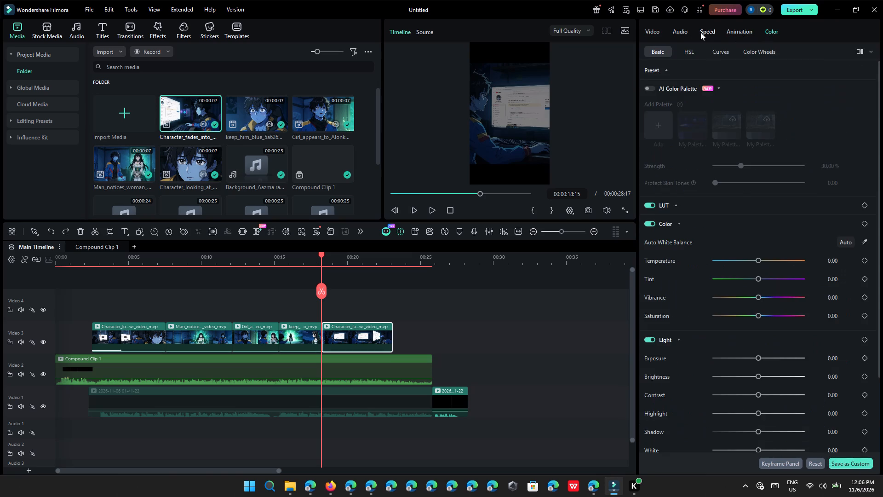
click(678, 34)
click(656, 35)
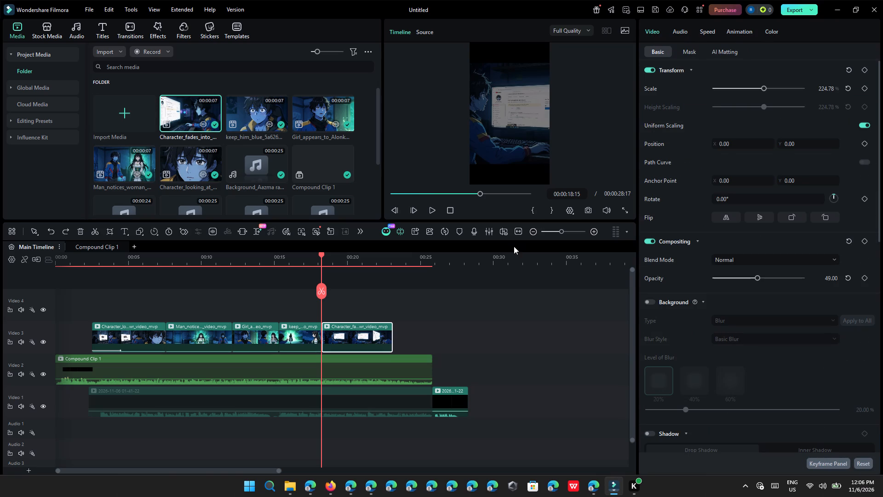
click(709, 32)
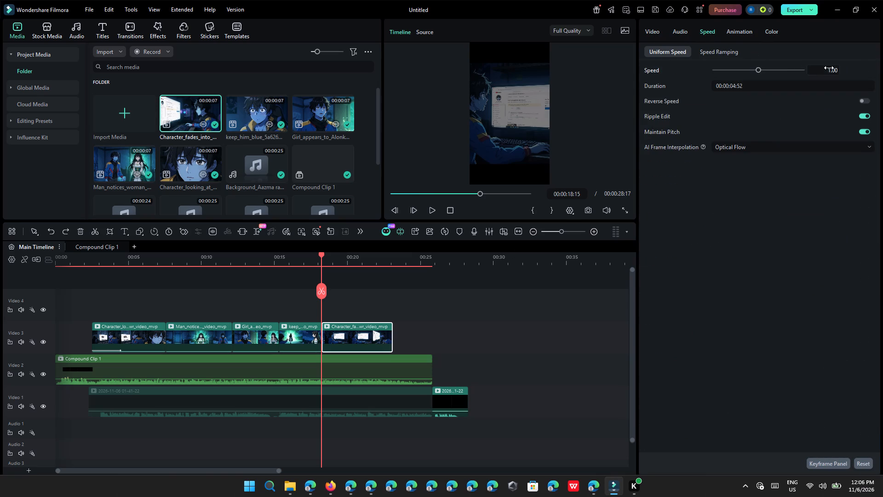
click(824, 90)
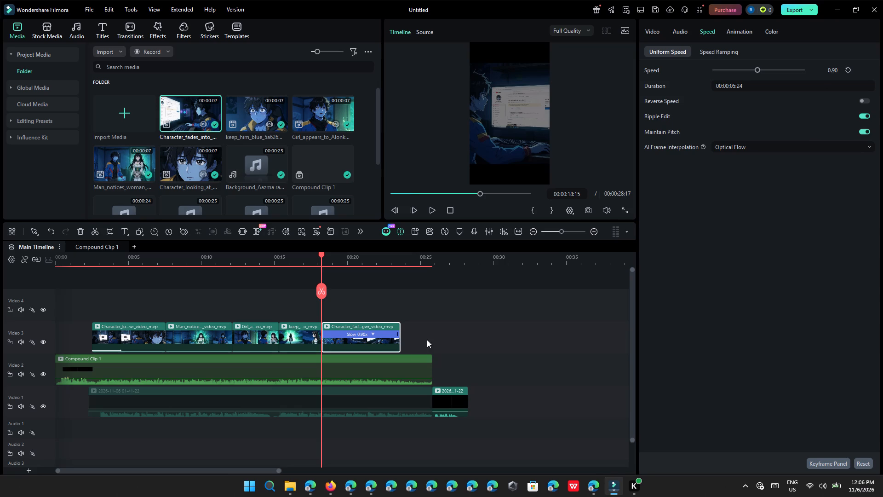
drag(398, 334, 407, 334)
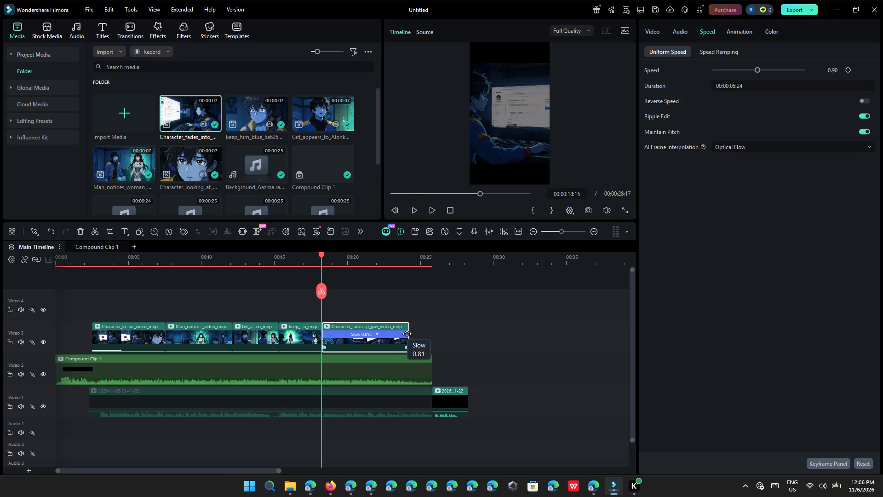
drag(407, 334, 408, 334)
Move the Character_fades_into clip along Video 3 so it ends level with the end of Compound Clip 1.
drag(385, 331, 398, 331)
drag(393, 325, 405, 326)
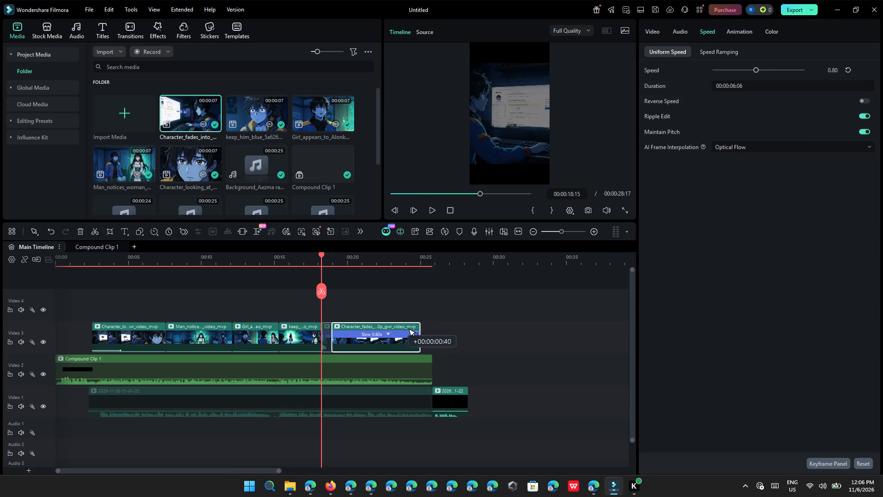
drag(405, 326, 417, 327)
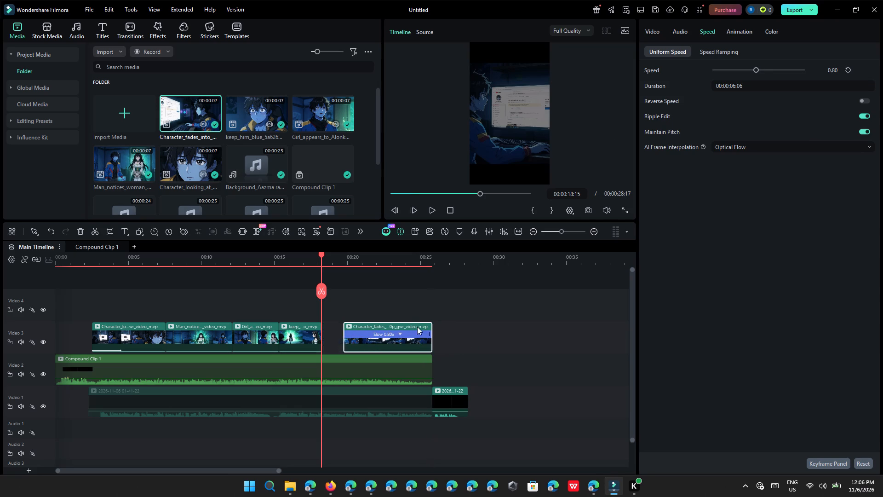
Slow the keep_him_blue clip to 0.81 and move it against the start of the Character_fades_into clip.
click(304, 339)
click(831, 69)
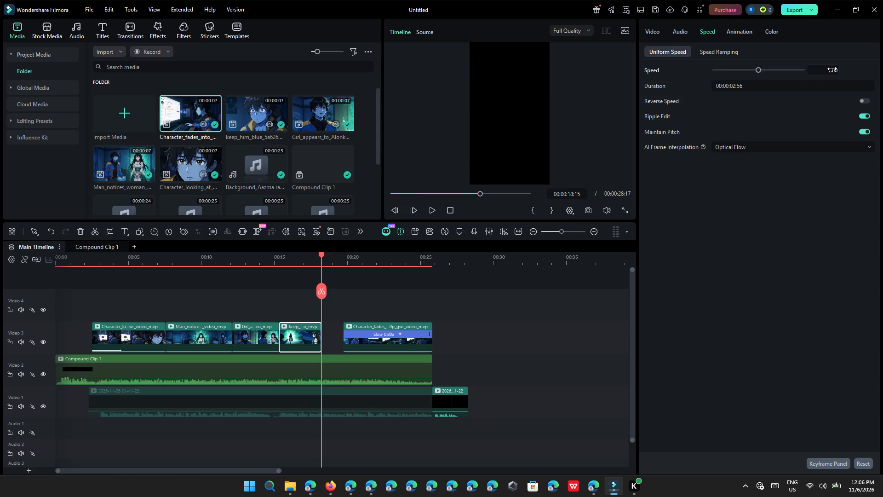
drag(831, 75, 831, 70)
click(831, 62)
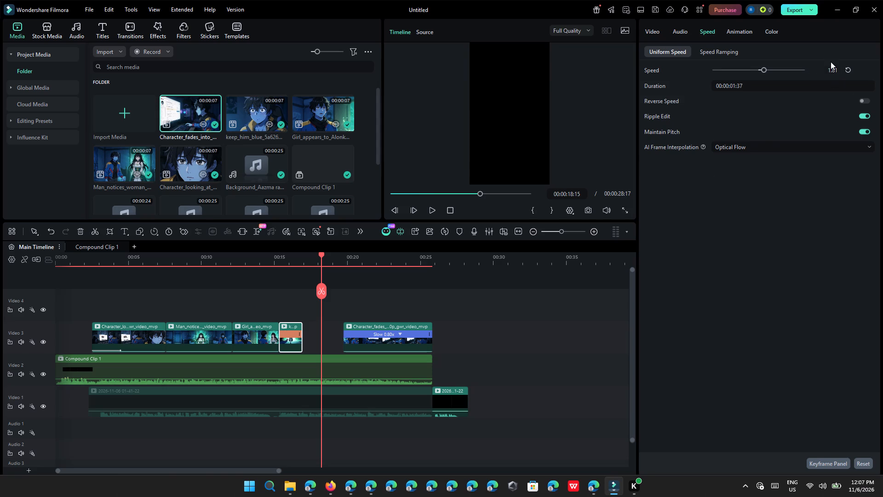
click(832, 69)
click(832, 69)
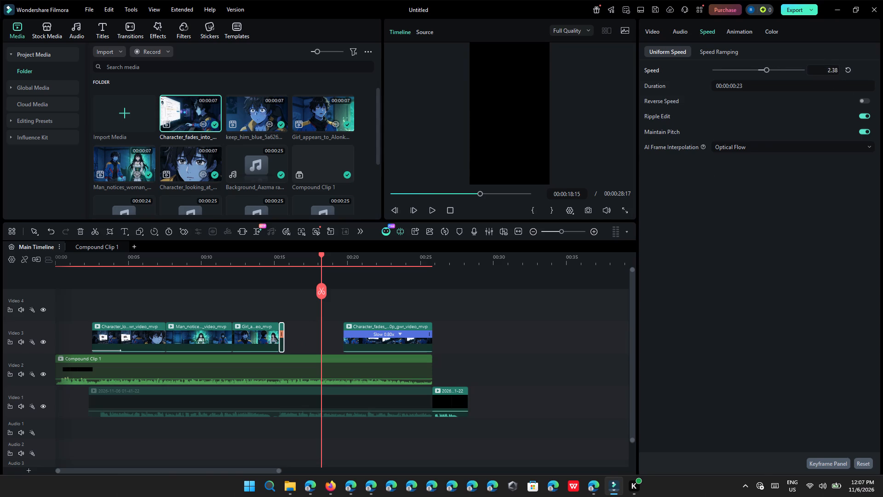
click(837, 70)
click(837, 70)
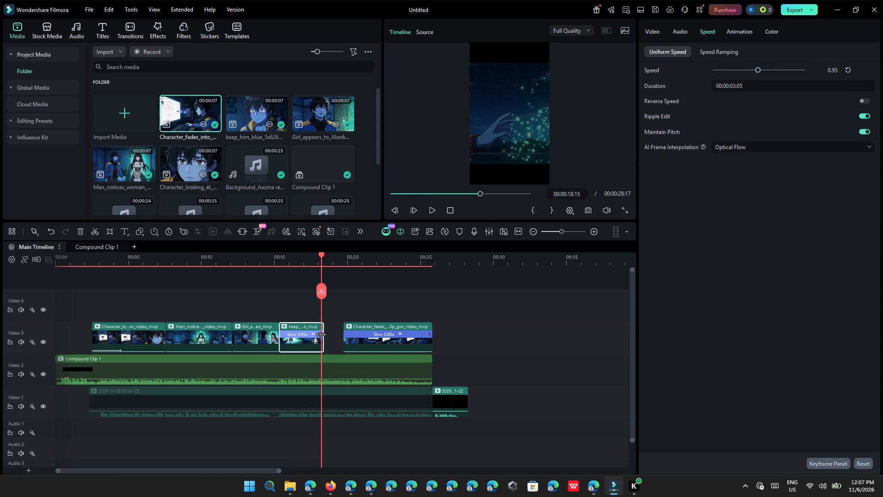
drag(321, 332, 329, 333)
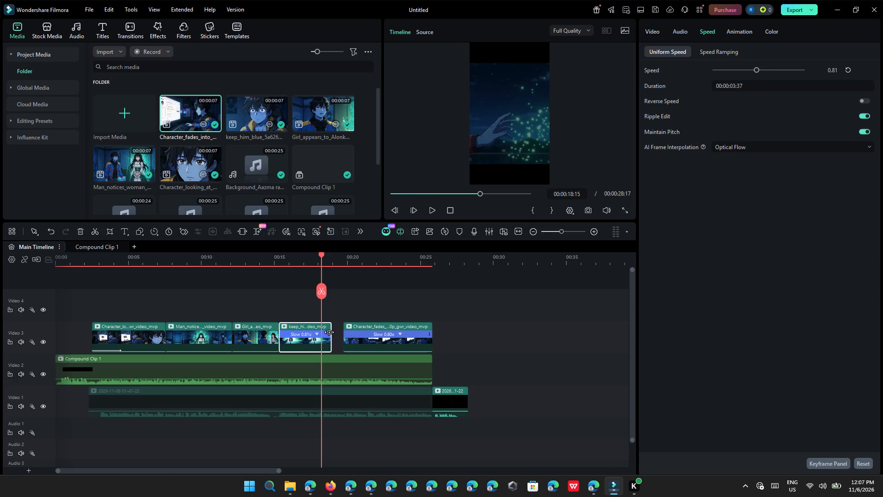
drag(313, 324, 326, 324)
Slow the Girl_appears_to_Alonkesh clip on Video 3 to a uniform speed of 0.77.
click(262, 335)
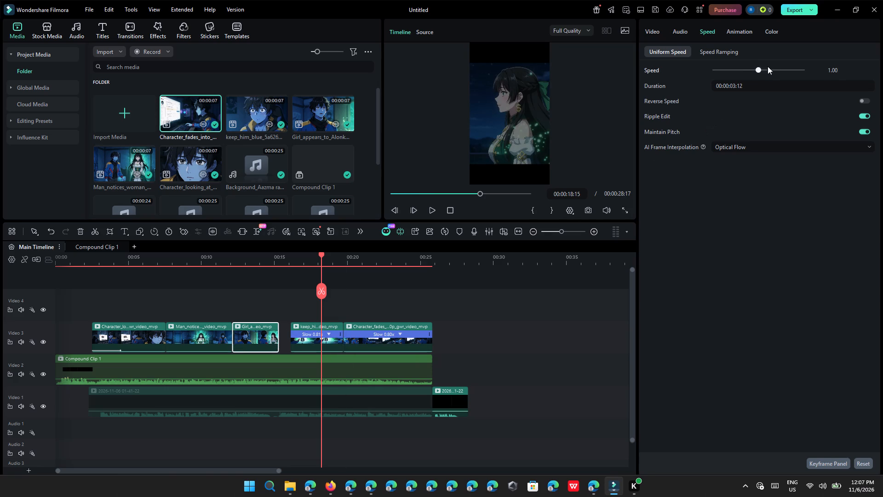
click(831, 71)
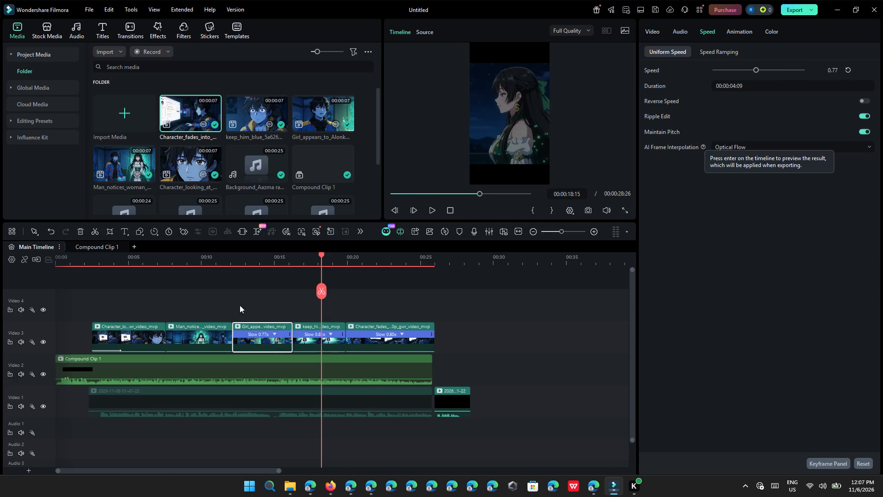
click(207, 290)
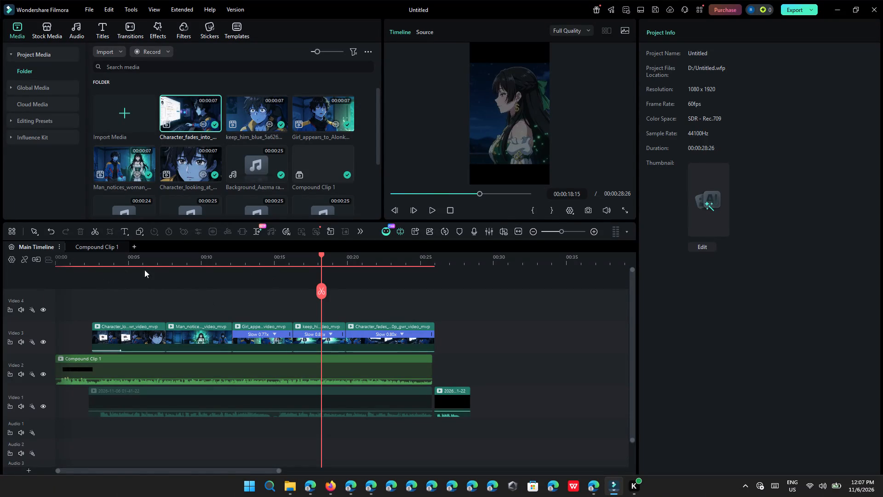
Play back the sequence from 00:00:01:50 and review the part from the start of the keep_him_blue clip again.
click(82, 259)
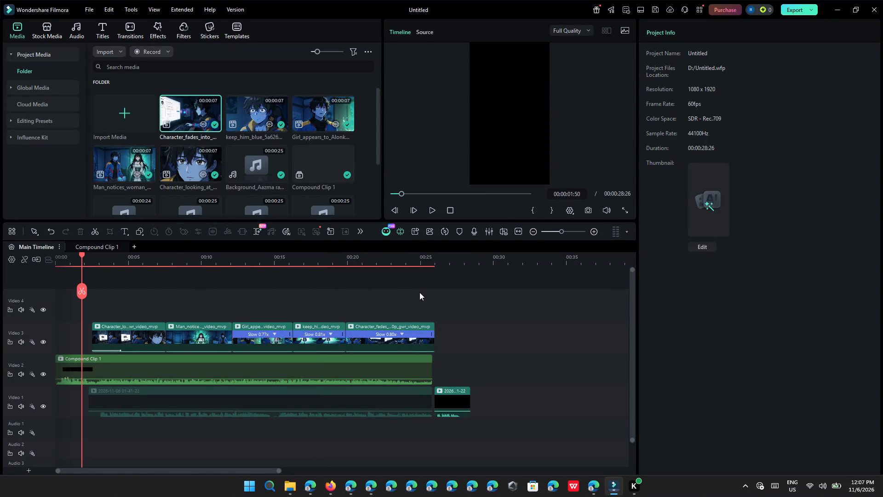
ctrl+scroll(419, 292, up, 4)
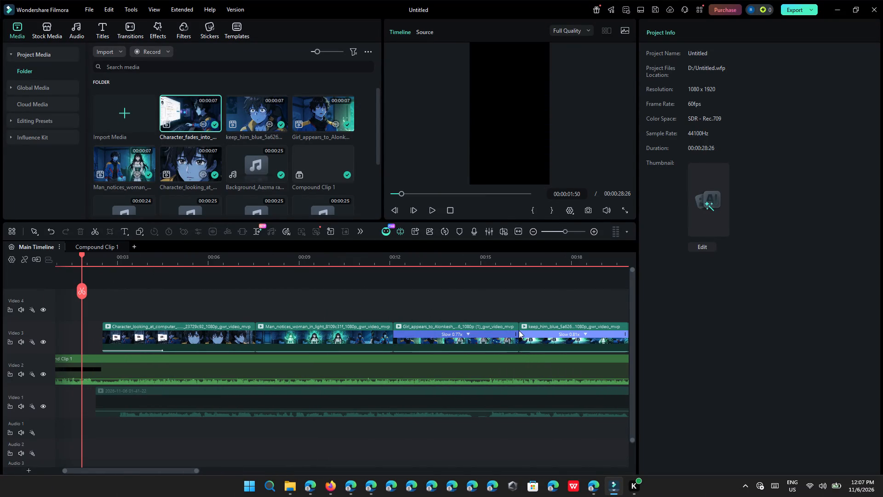
drag(517, 331, 551, 336)
click(435, 210)
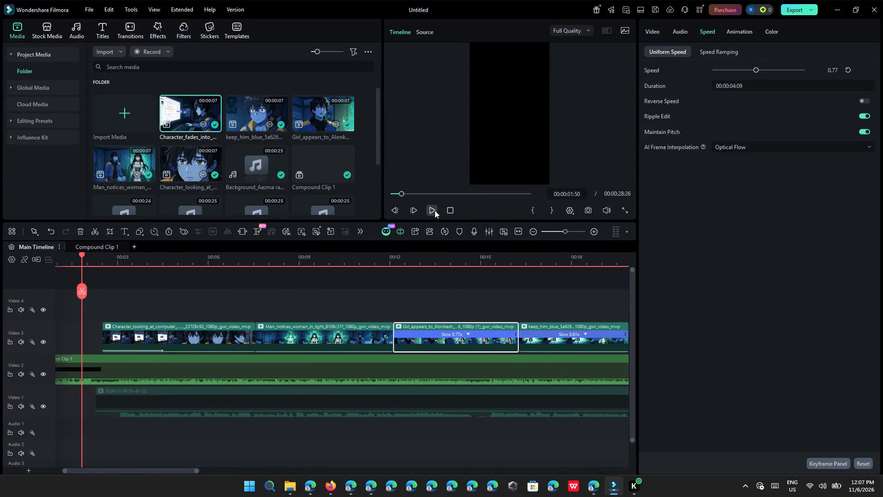
ctrl+scroll(437, 333, down, 4)
ctrl+click(562, 375)
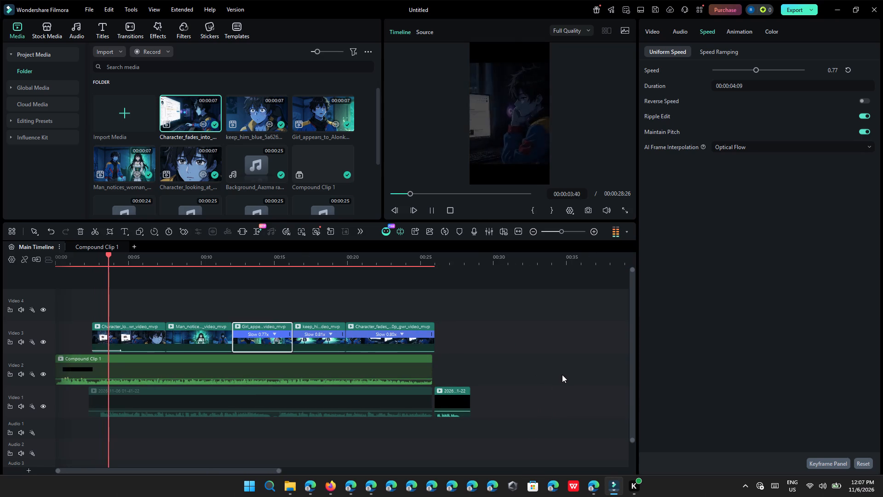
click(533, 359)
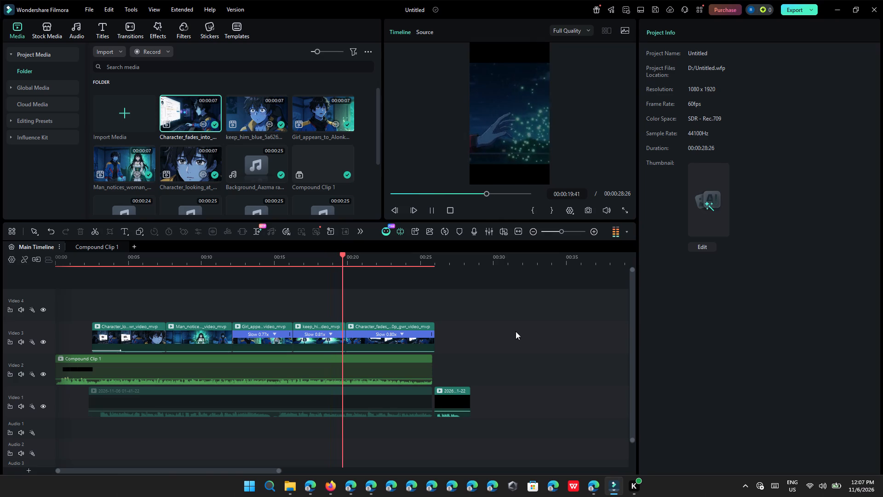
click(290, 264)
ctrl+scroll(293, 270, up, 5)
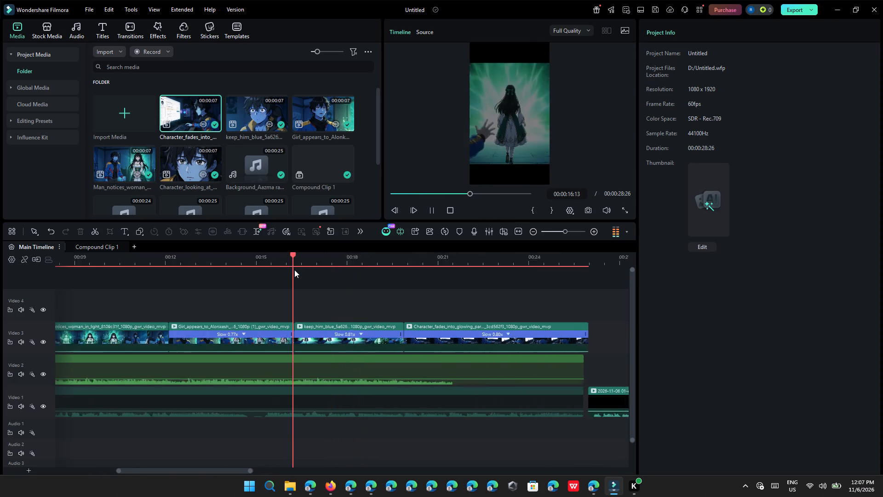
click(435, 206)
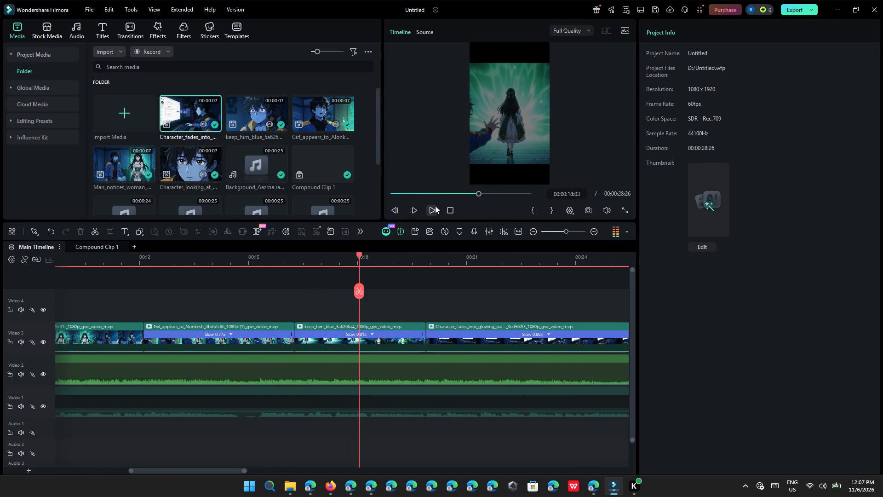
click(435, 208)
click(435, 208)
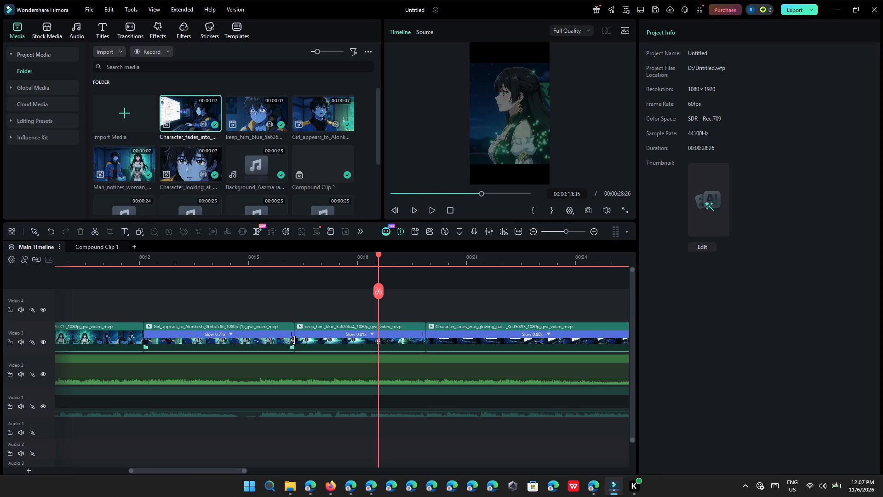
Trim the start of the keep_him_blue clip on Video 3 to a duration of 00:00:01:48, leaving its end in place.
drag(297, 341, 348, 344)
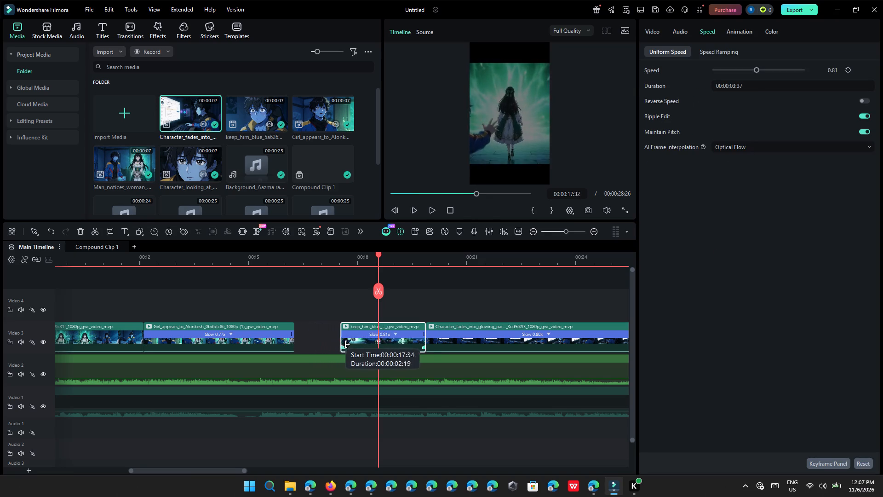
drag(348, 344, 358, 345)
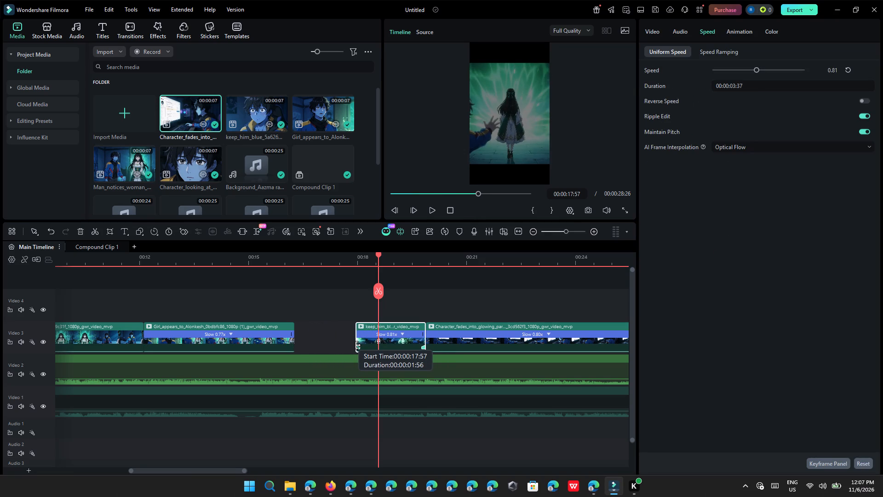
drag(358, 345, 364, 345)
ctrl+scroll(361, 344, up, 9)
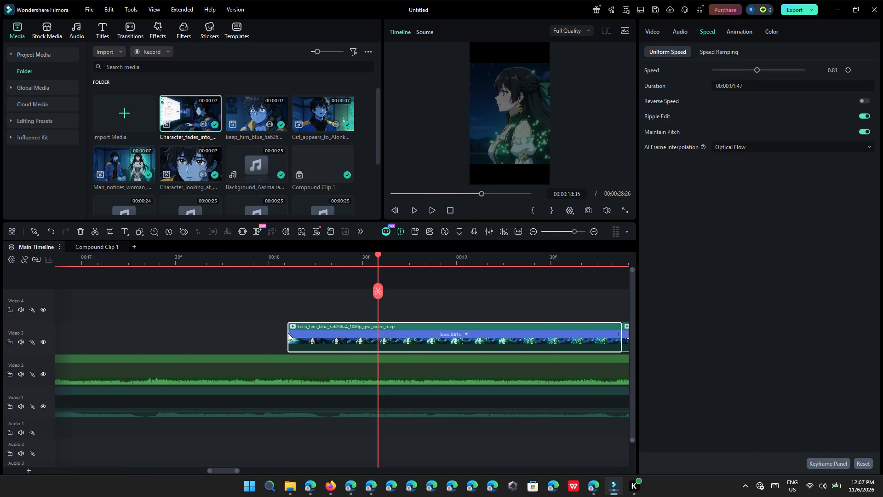
click(289, 341)
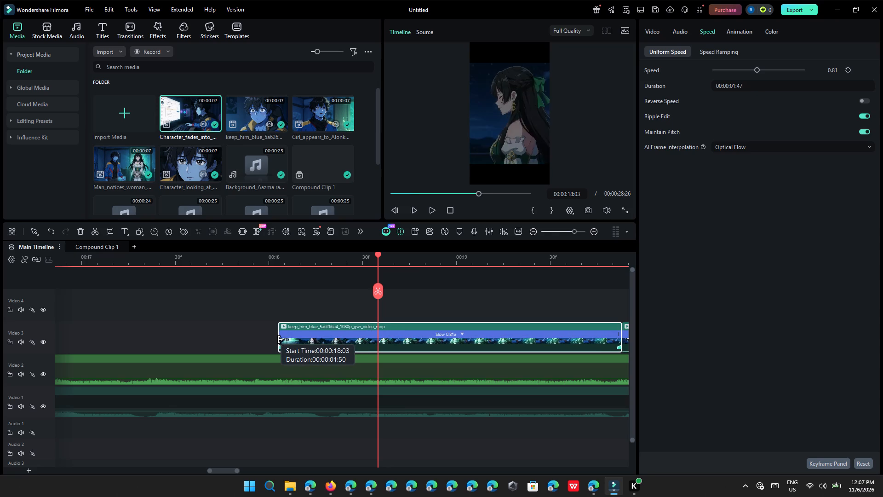
ctrl+scroll(286, 341, down, 1)
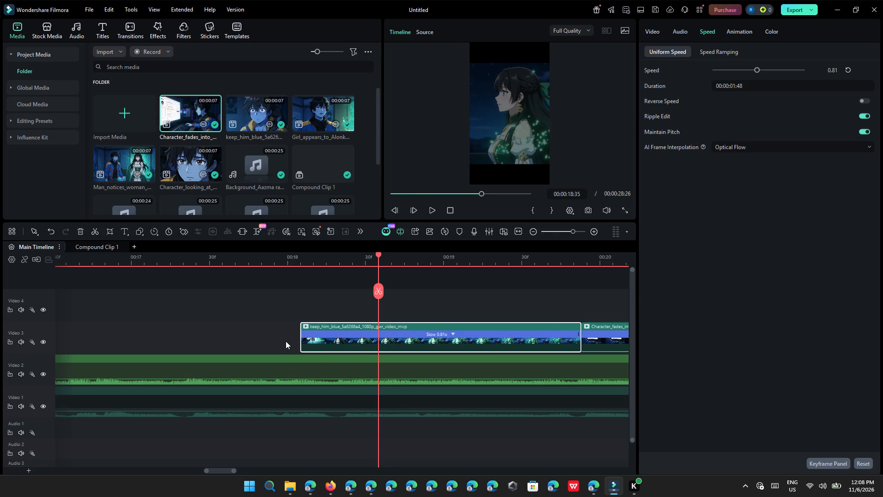
Slow the Girl_appears_to_Alonkesh clip to 0.71, stretching its end into the gap before the keep_him_blue clip.
click(293, 264)
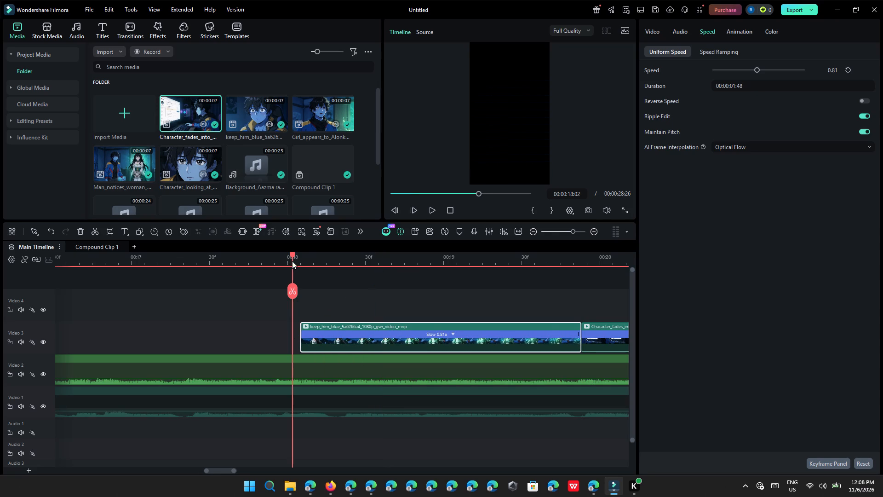
drag(292, 261, 281, 270)
ctrl+scroll(287, 275, down, 5)
ctrl+scroll(219, 316, down, 1)
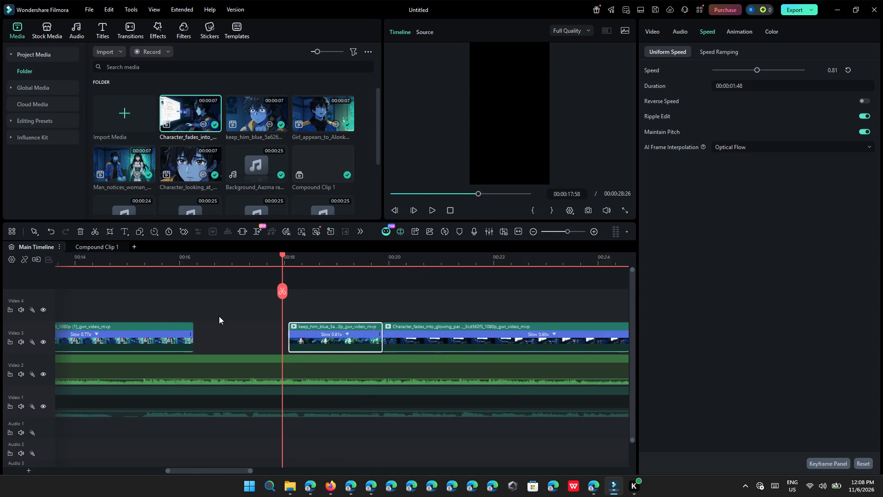
ctrl+scroll(219, 316, down, 6)
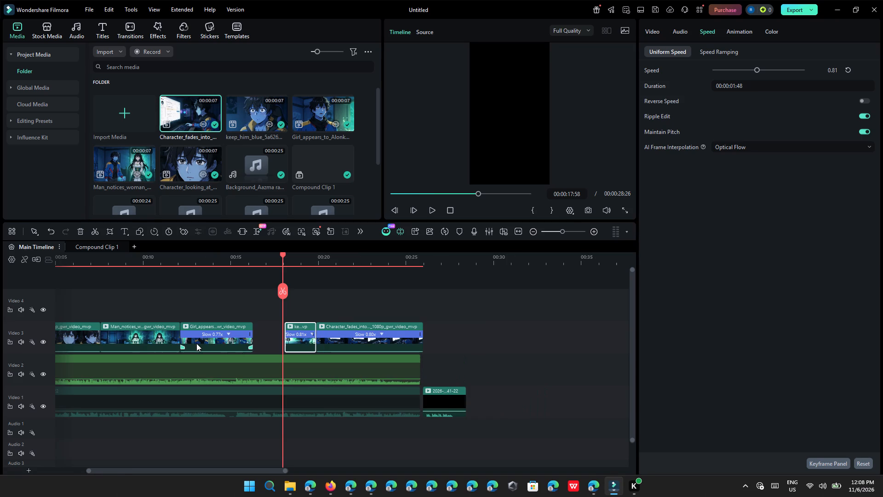
ctrl+scroll(210, 341, down, 3)
ctrl+scroll(210, 339, up, 2)
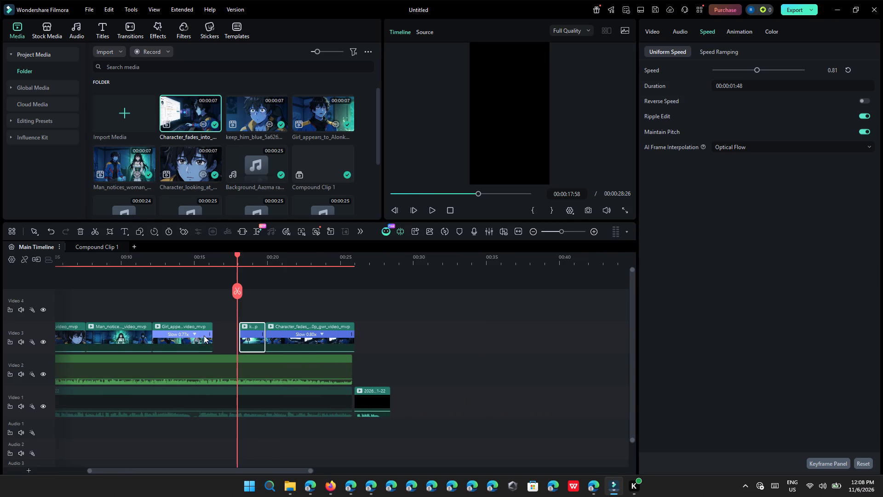
drag(212, 332, 218, 333)
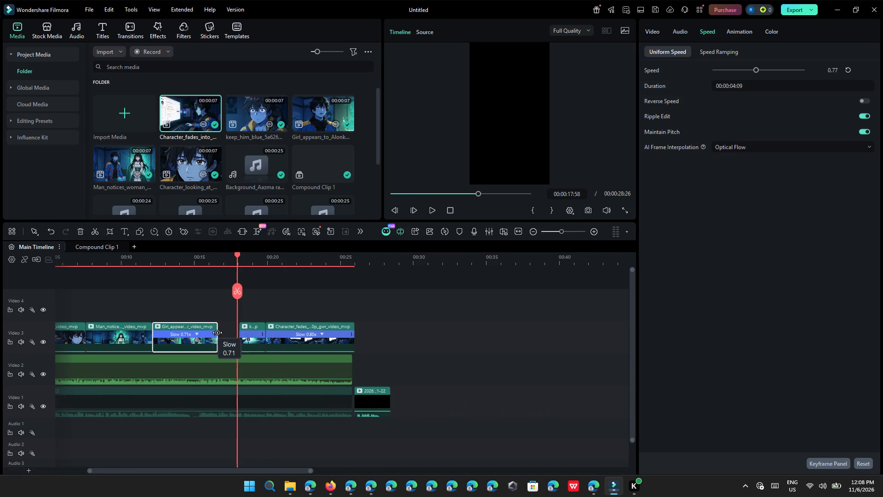
drag(218, 333, 218, 333)
Slow the keep_him_blue clip to 0.68 and place it directly against the start of the Character_fades_into clip.
drag(250, 339, 229, 335)
drag(243, 333, 247, 334)
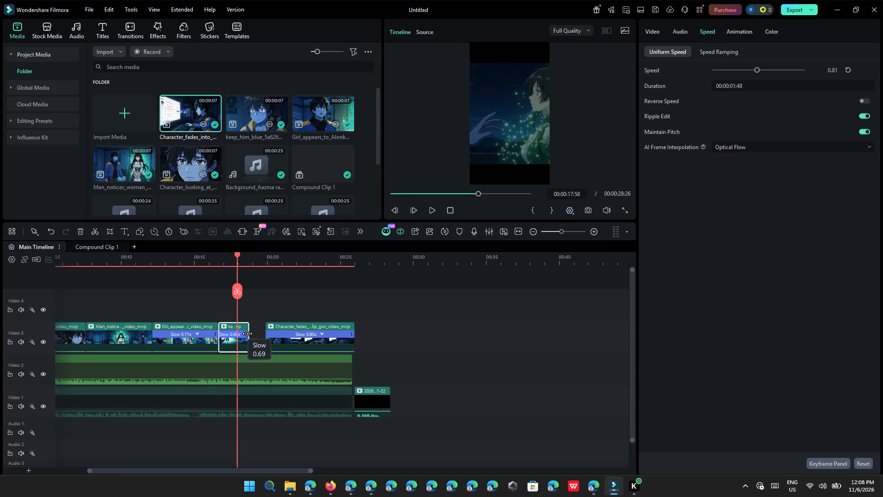
drag(247, 334, 248, 334)
drag(231, 340, 244, 341)
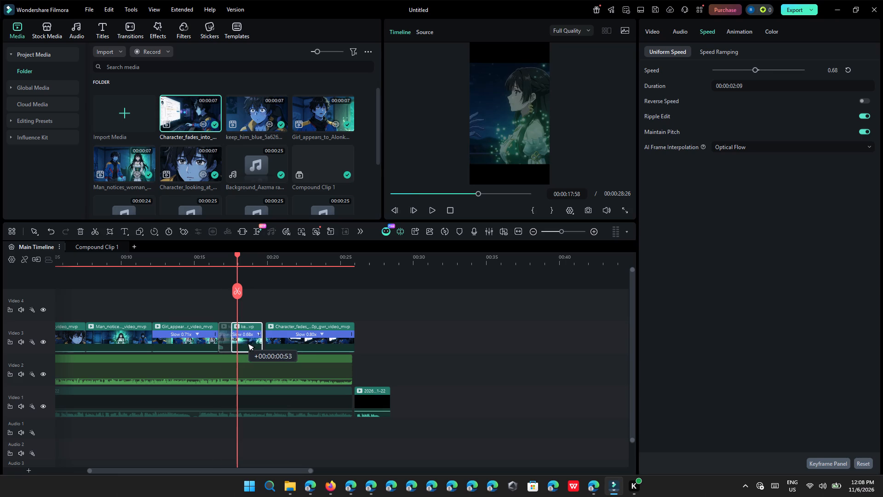
drag(244, 341, 247, 341)
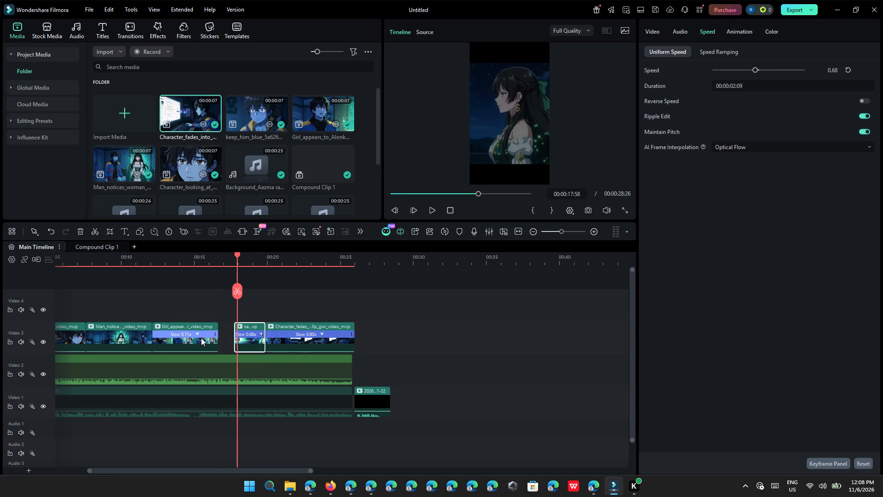
Move the Girl_appears_to_Alonkesh clip against the start of the keep_him_blue clip.
drag(200, 338, 213, 340)
Slow the Man_notices_woman clip to 0.89 and move it against the start of the Girl_appears_to_Alonkesh clip.
click(140, 335)
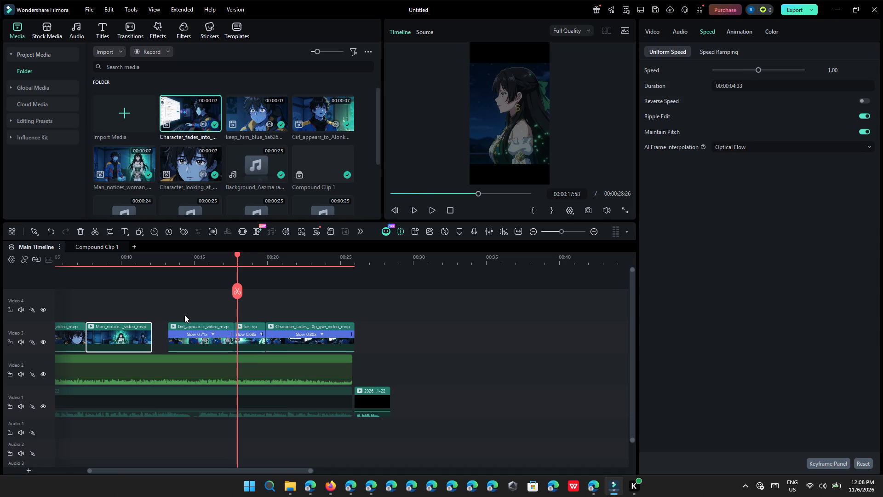
click(820, 69)
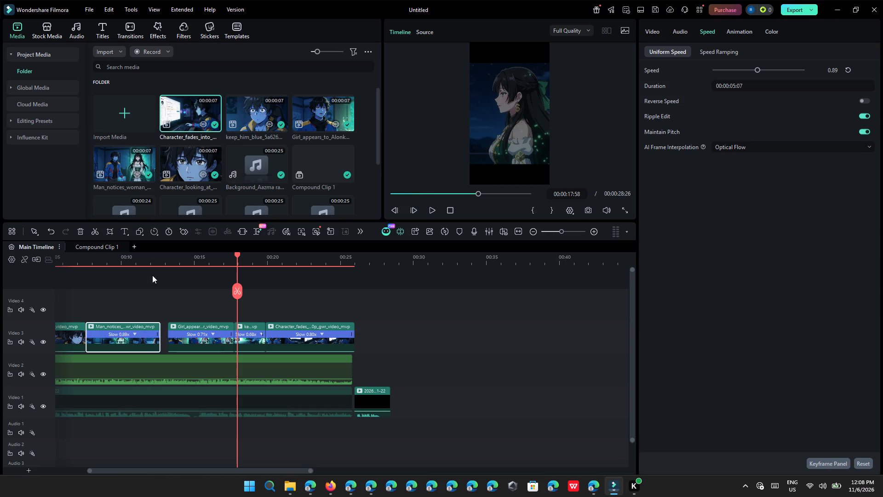
click(155, 253)
drag(157, 267, 138, 266)
drag(155, 258, 155, 259)
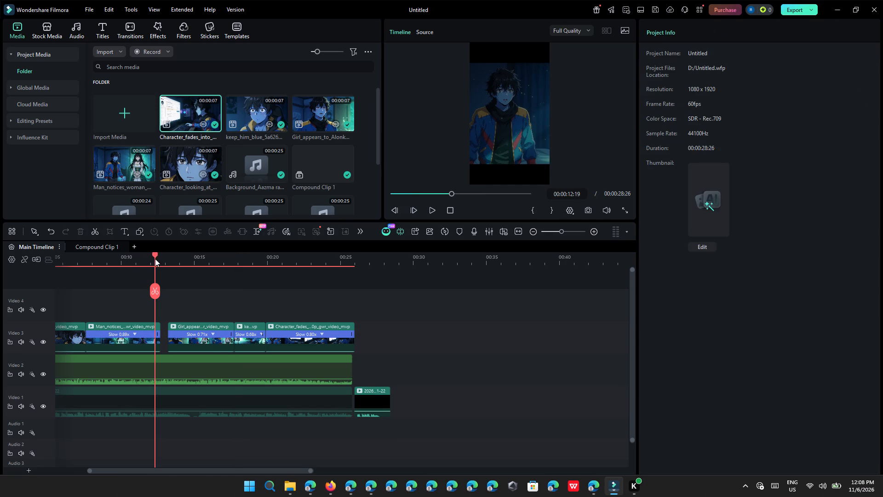
drag(155, 259, 50, 292)
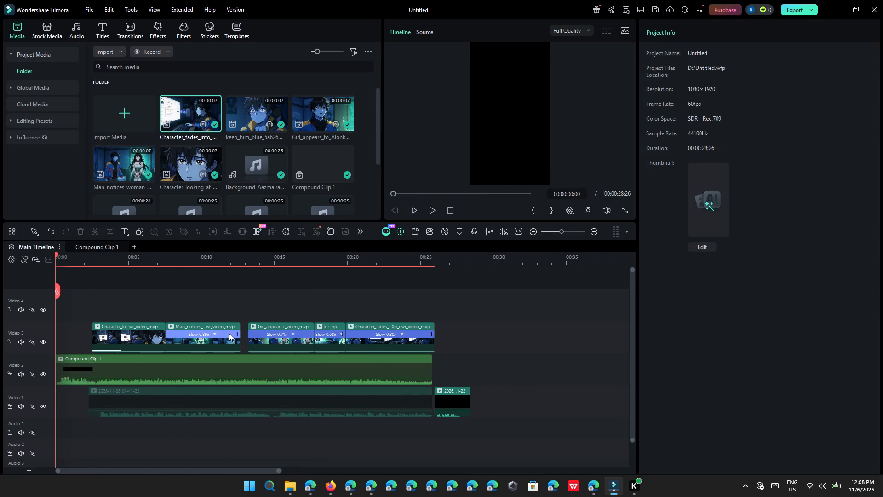
drag(224, 327, 231, 328)
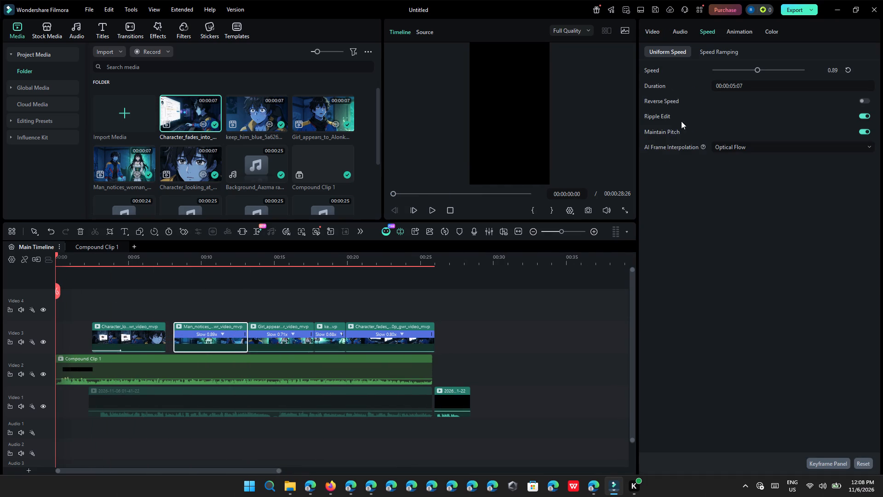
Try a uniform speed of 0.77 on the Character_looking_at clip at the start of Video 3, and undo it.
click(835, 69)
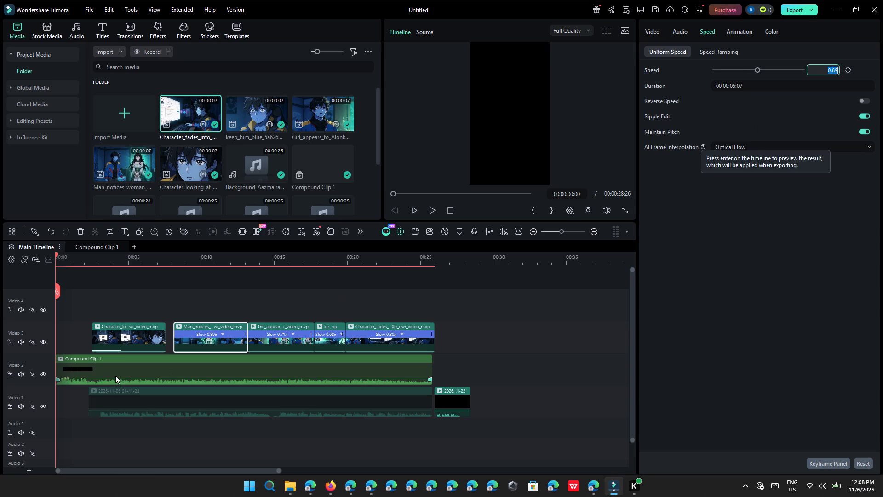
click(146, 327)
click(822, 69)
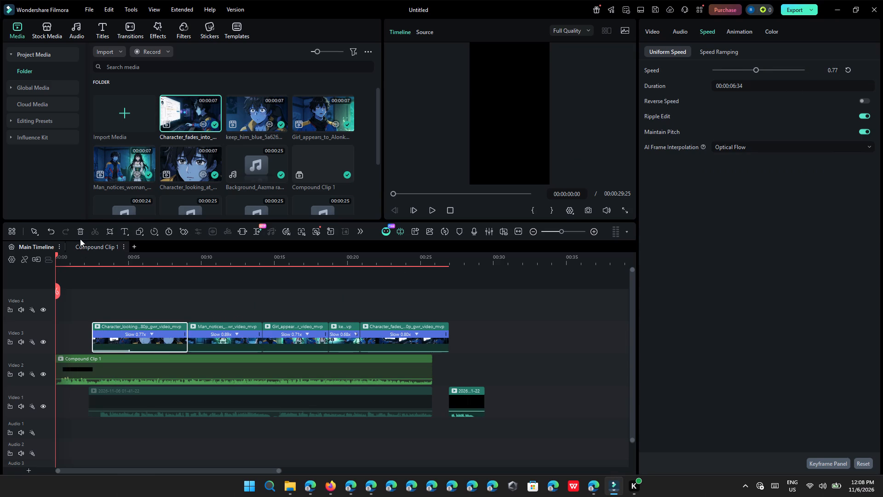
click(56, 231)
Slow the Character_looking_at clip to 0.90 so that it reaches the start of the Man_notices_woman clip.
click(838, 69)
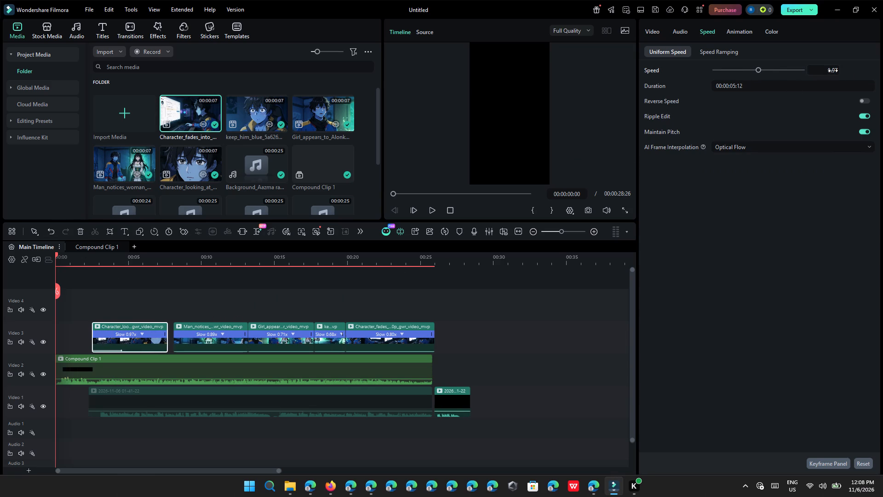
drag(166, 335, 177, 338)
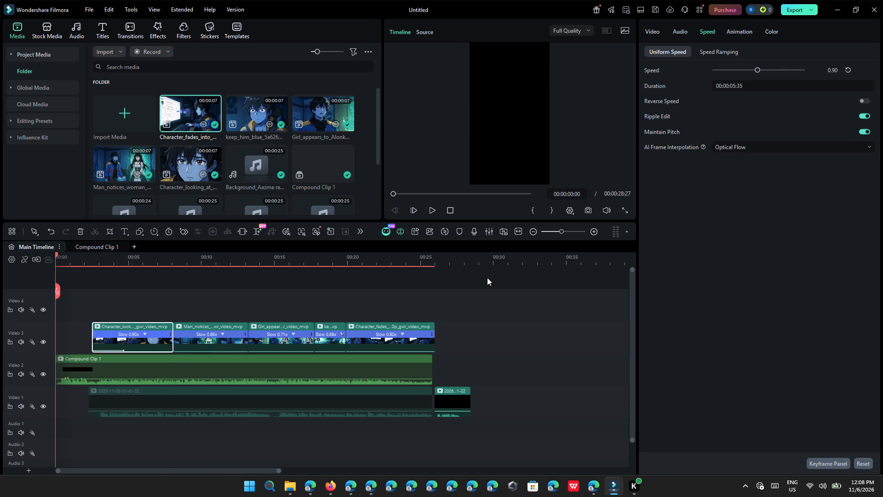
Deselect the clips and start a preview render of the main timeline for smooth playback.
click(487, 277)
click(438, 234)
click(441, 234)
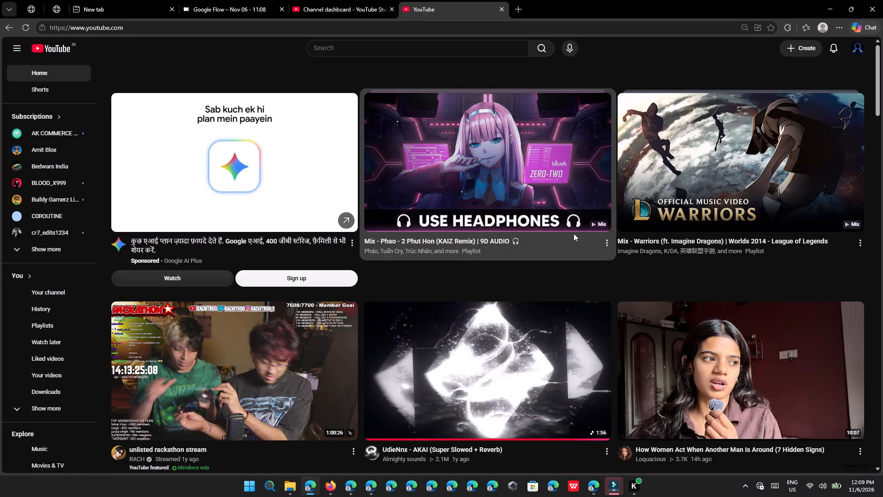
scroll(684, 231, down, 3)
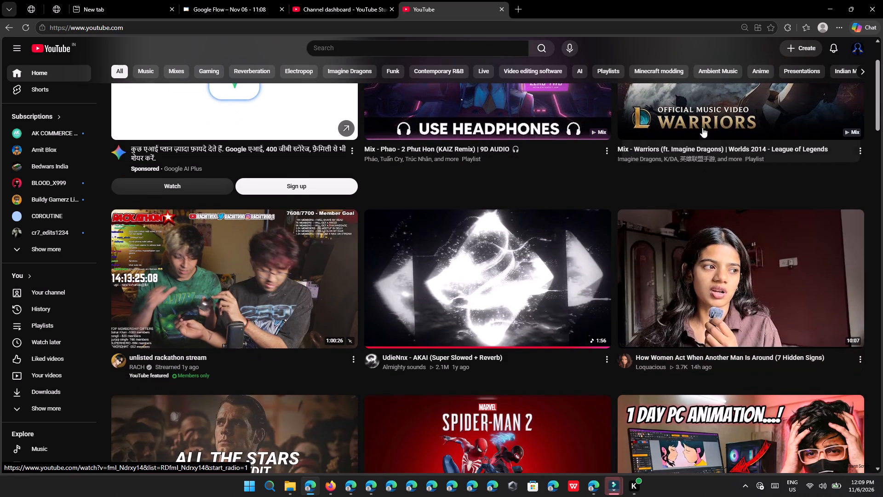
click(715, 79)
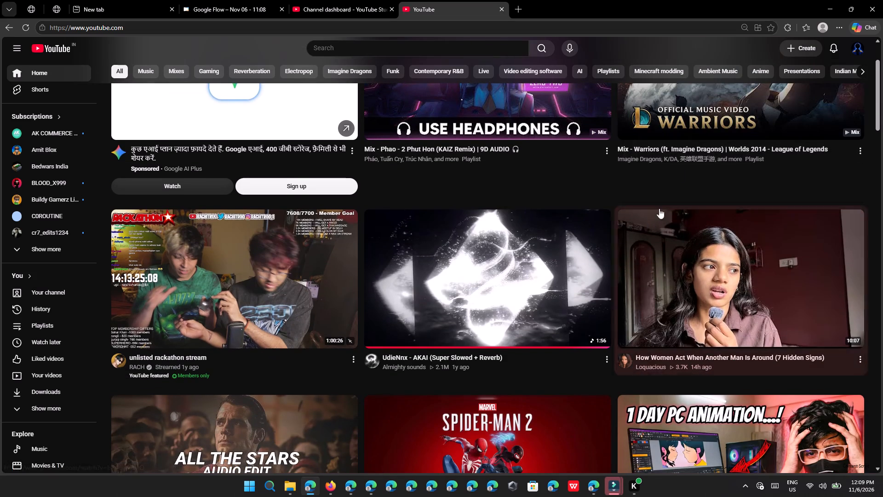
click(711, 93)
Switch to Filmora and check the progress of the preview render.
click(609, 486)
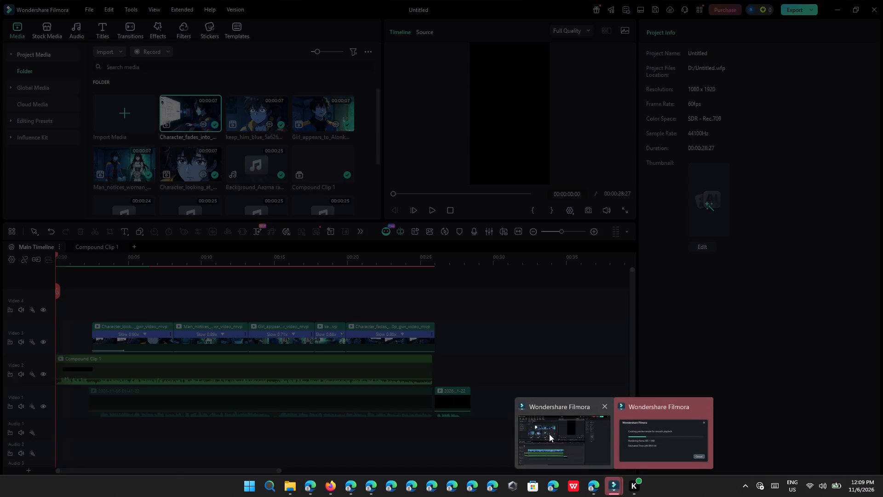
click(553, 435)
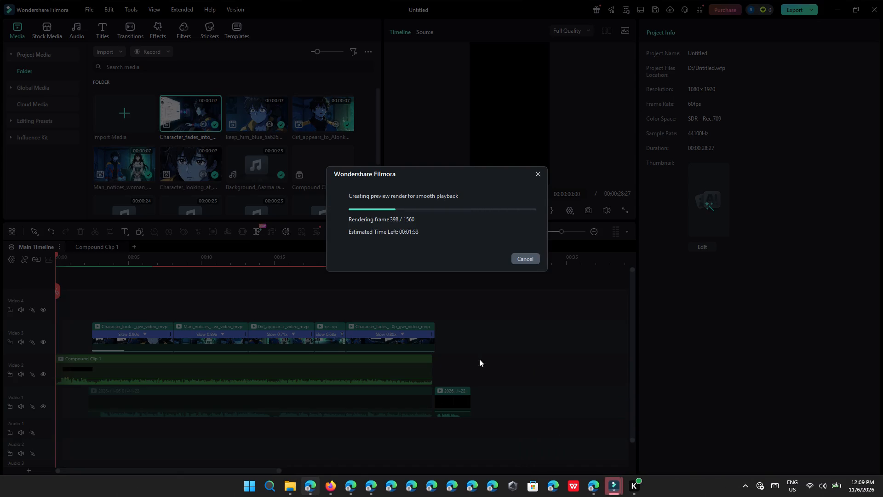
Switch back to Microsoft Edge and play Justine Skye - collide (solo version) from the mix playlist.
click(311, 484)
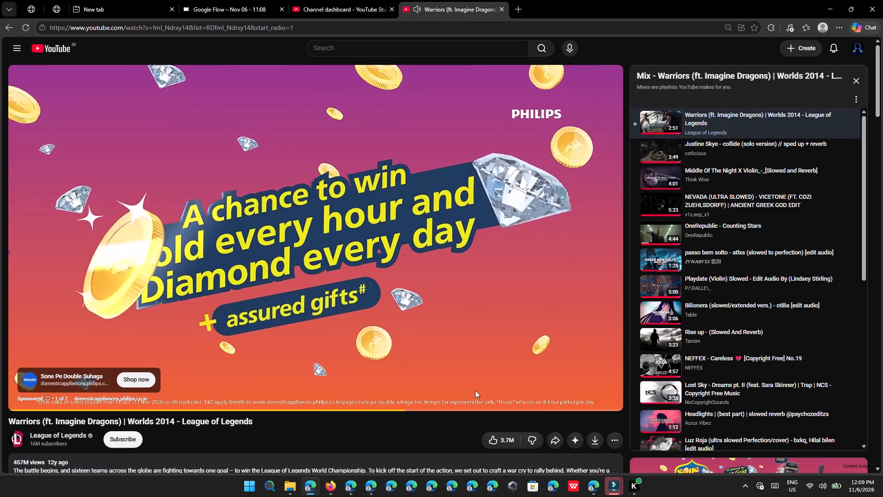
click(751, 142)
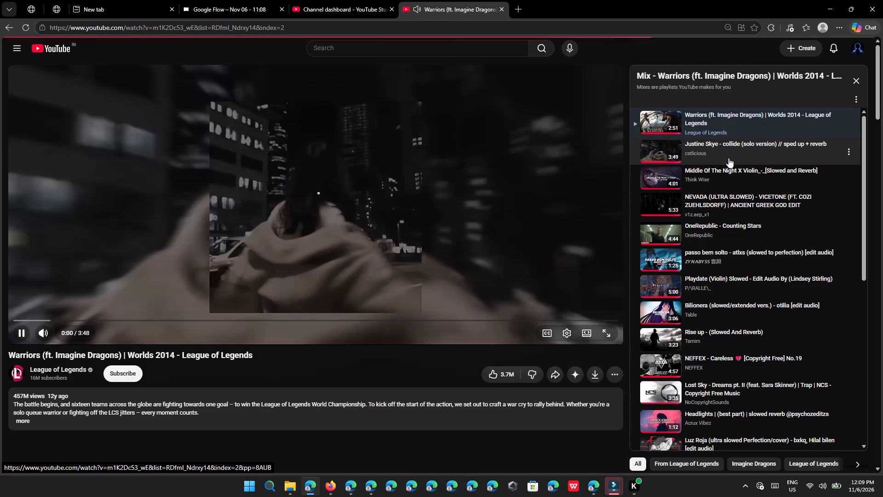
Switch to Filmora and check the progress of the preview render.
click(617, 491)
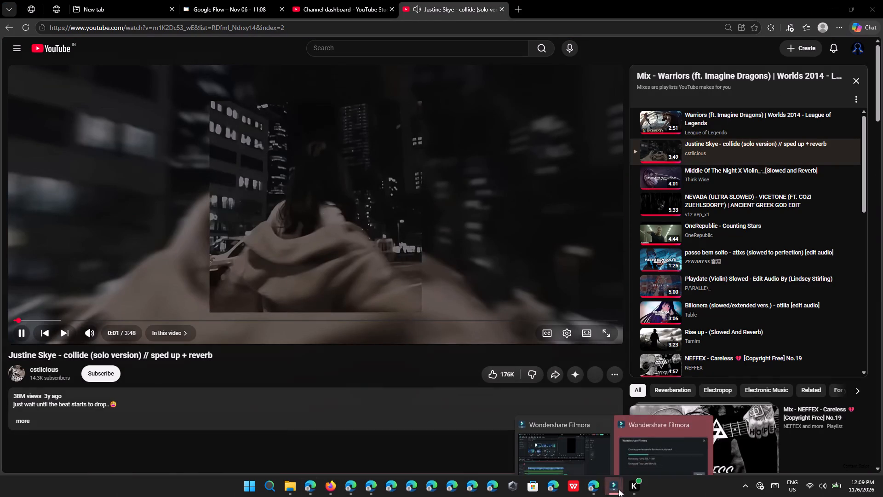
click(547, 429)
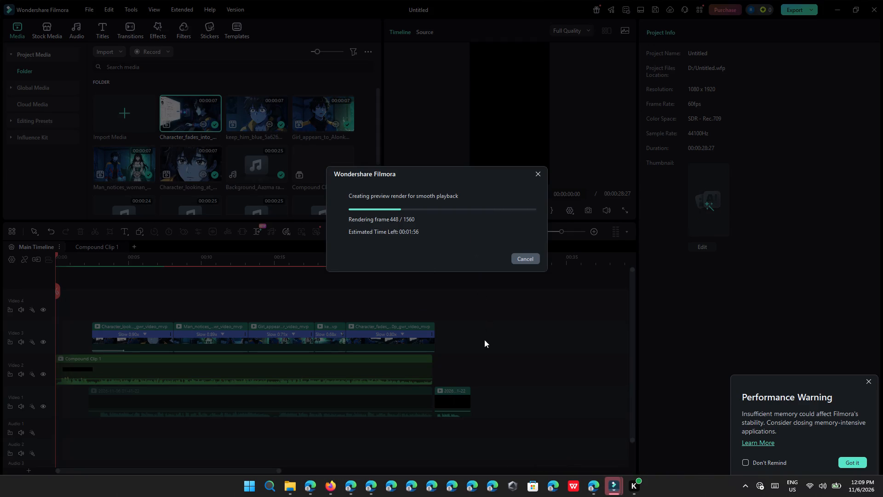
Switch back to Microsoft Edge and go from the playing mix to the YouTube home page.
click(302, 492)
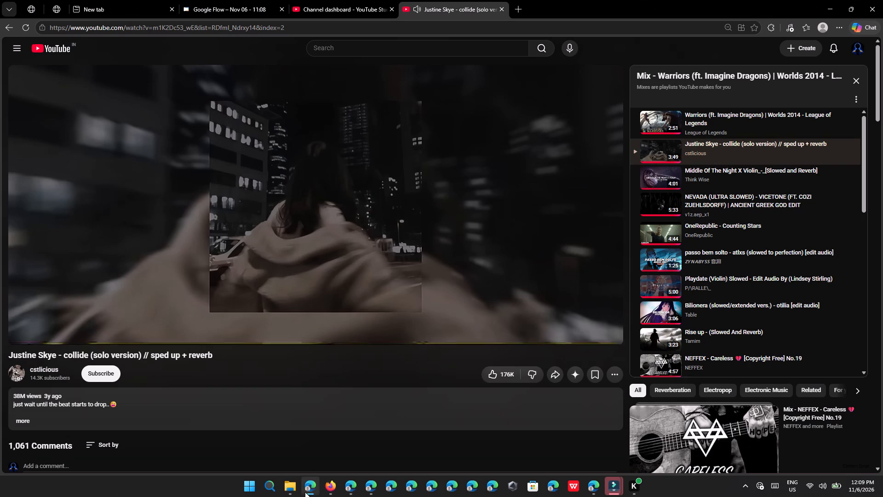
drag(327, 432, 323, 451)
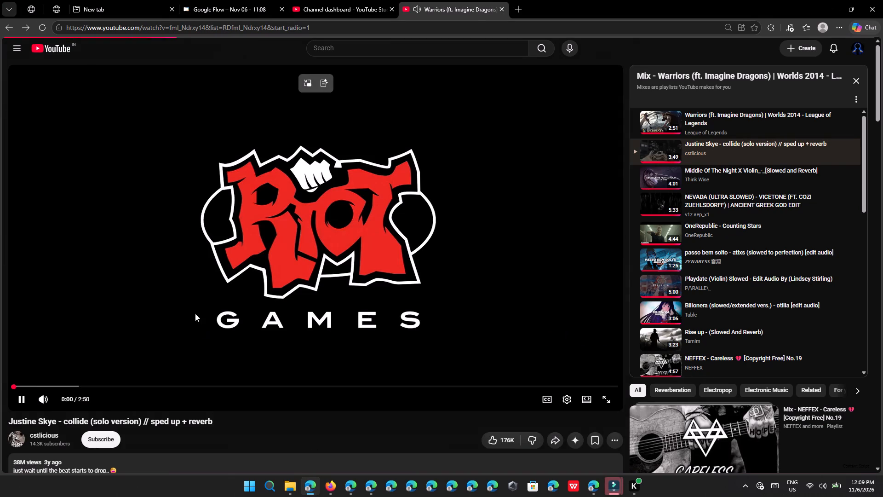
click(60, 45)
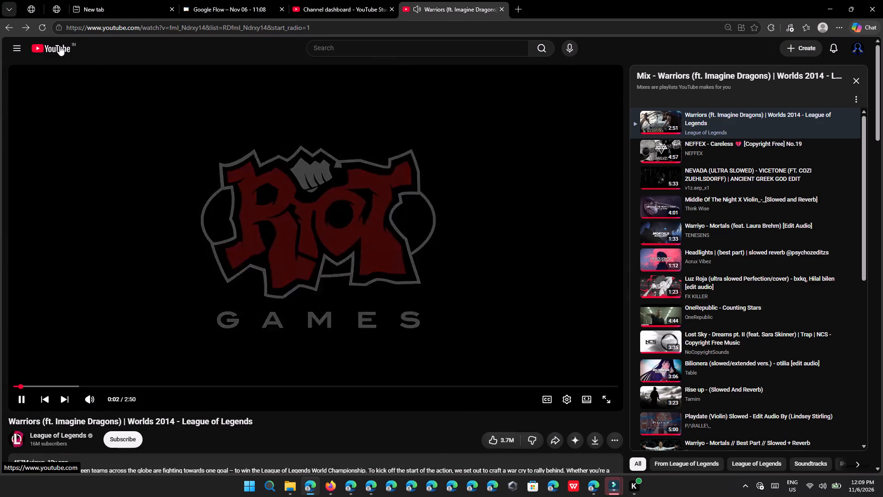
click(59, 46)
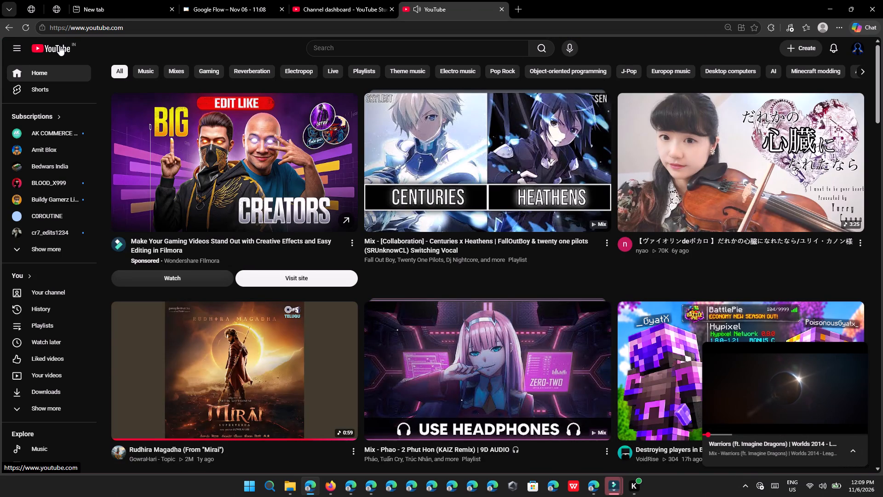
Browse the recommended videos, mixes and Shorts on the YouTube home feed.
scroll(88, 96, down, 6)
scroll(149, 160, down, 5)
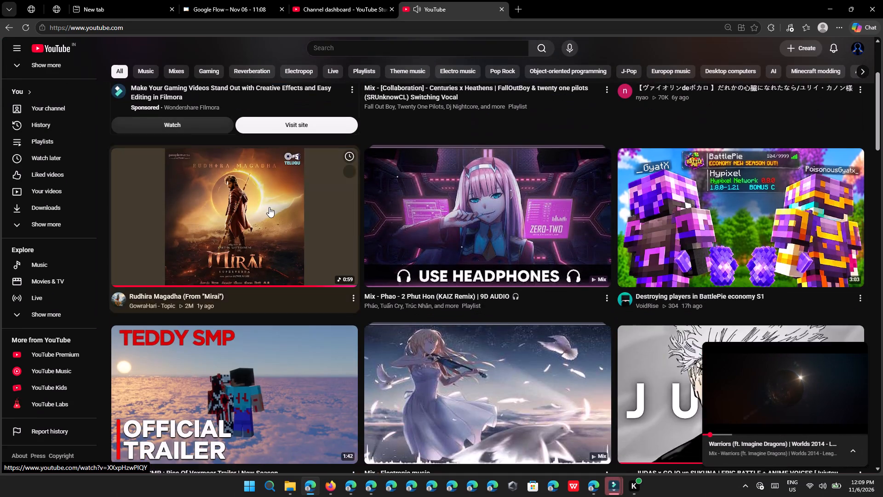
scroll(269, 207, down, 7)
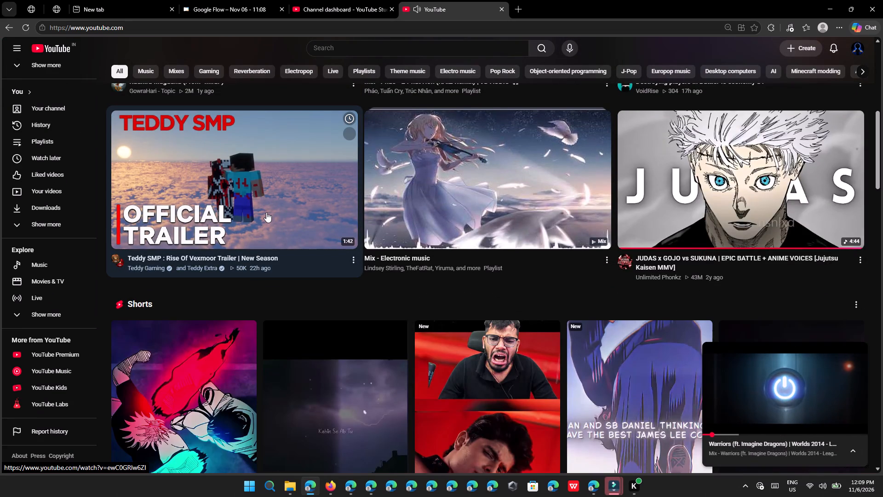
scroll(266, 212, down, 7)
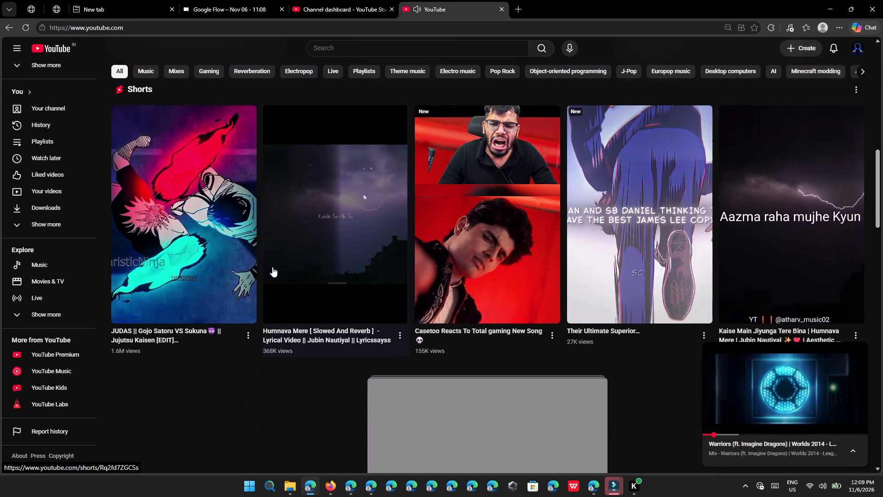
scroll(275, 260, down, 4)
scroll(300, 357, down, 8)
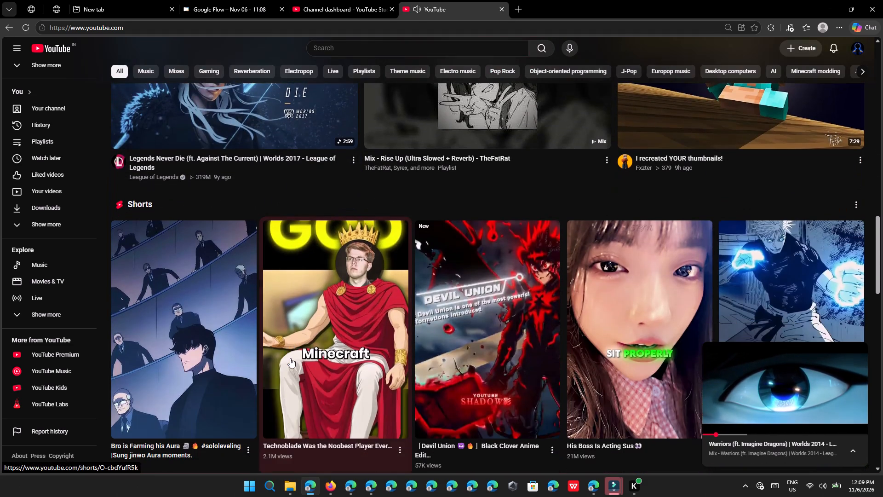
scroll(294, 367, down, 4)
scroll(297, 424, down, 12)
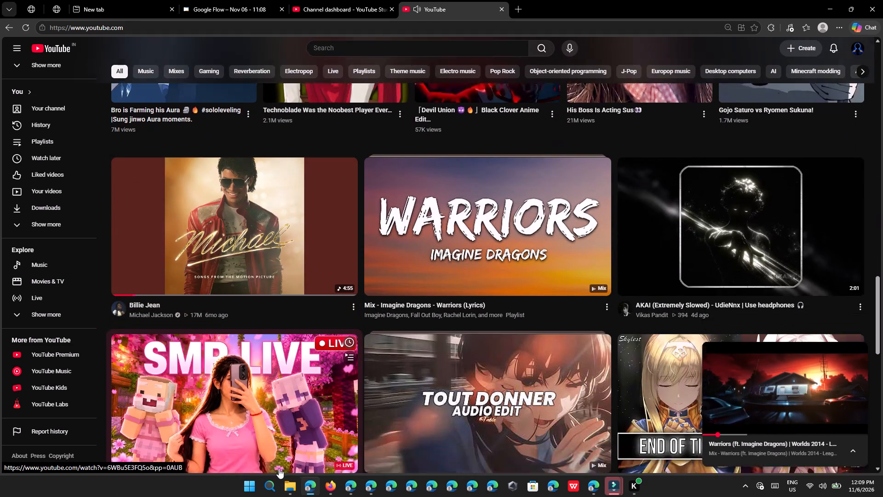
scroll(278, 468, down, 5)
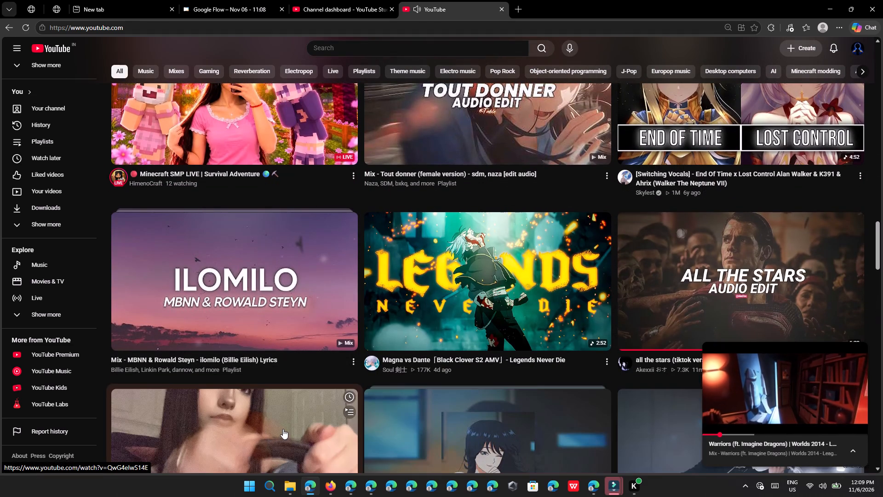
scroll(283, 428, down, 7)
scroll(323, 370, down, 15)
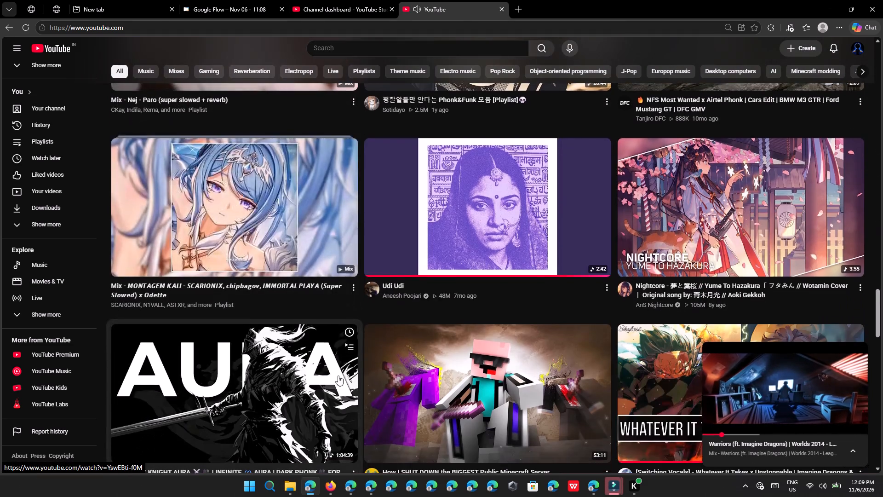
scroll(338, 376, down, 4)
Bring up Filmora's preview render progress over the YouTube page and check it while browsing further down the feed.
drag(599, 493, 604, 493)
click(611, 493)
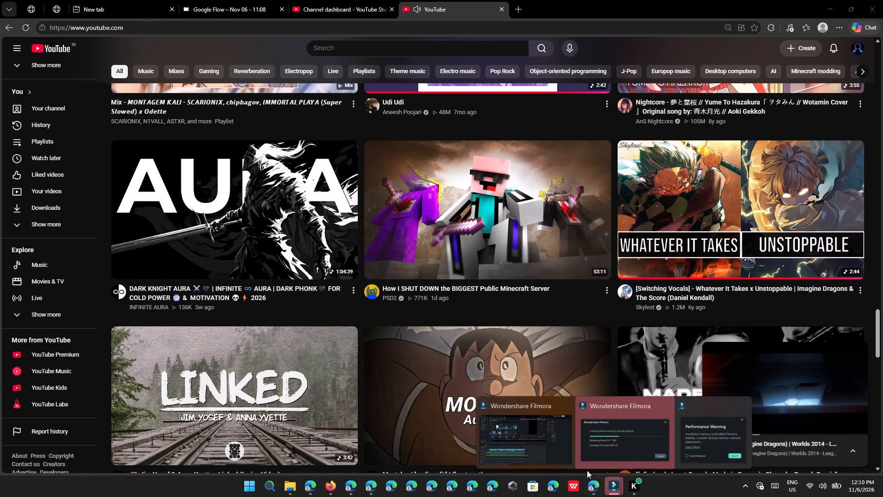
click(584, 447)
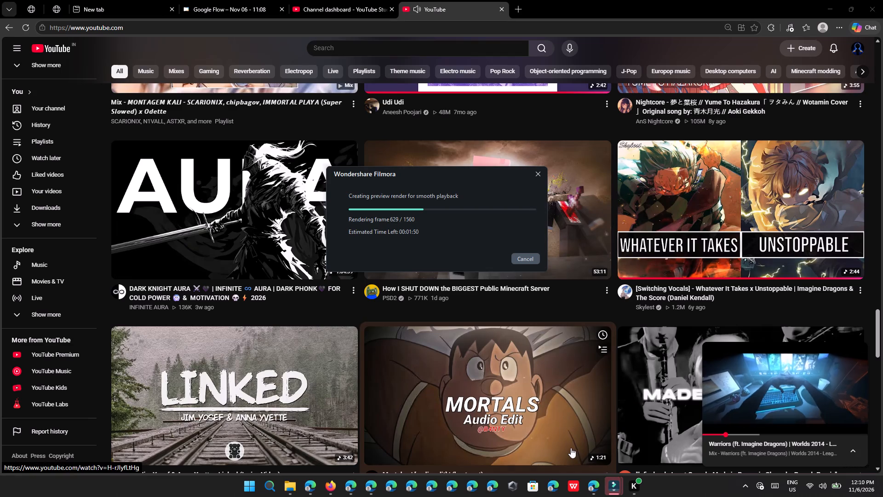
scroll(564, 448, down, 14)
scroll(553, 404, down, 5)
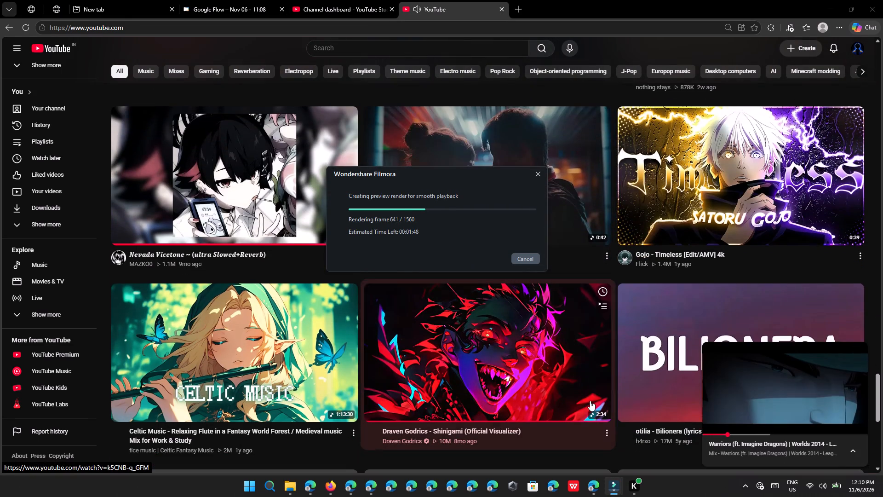
scroll(583, 387, down, 5)
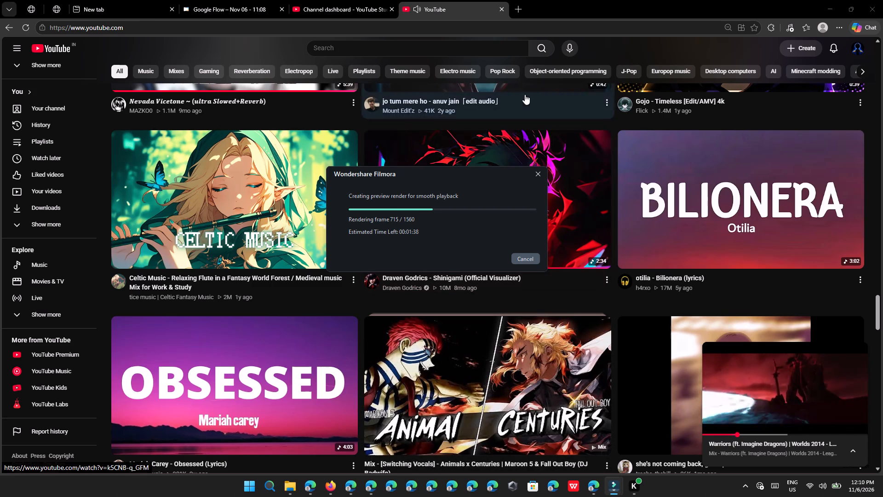
Search the web for "yeh kya hai meme" in a new Microsoft Edge tab and look over the results.
click(519, 3)
text(ky)
key(BackSpace)
key(BackSpace)
text(yeh kya ha)
key(space)
key(BackSpace)
text(i meme)
key(Return)
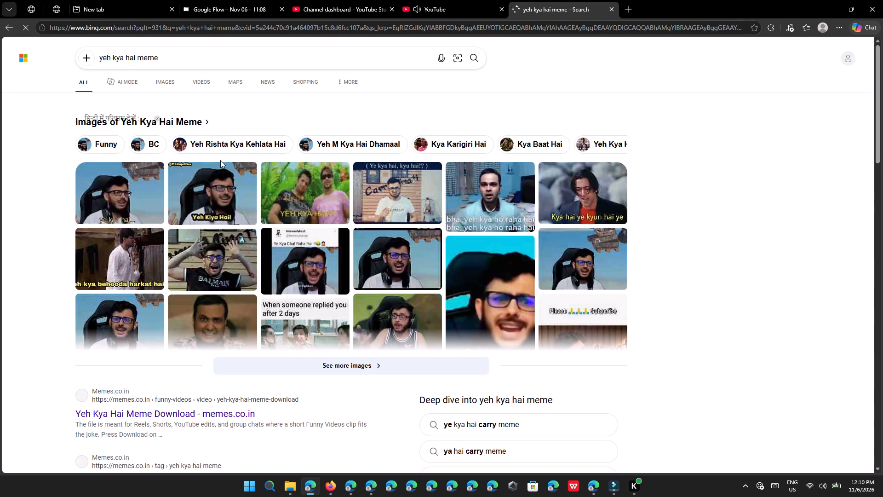
scroll(237, 252, down, 5)
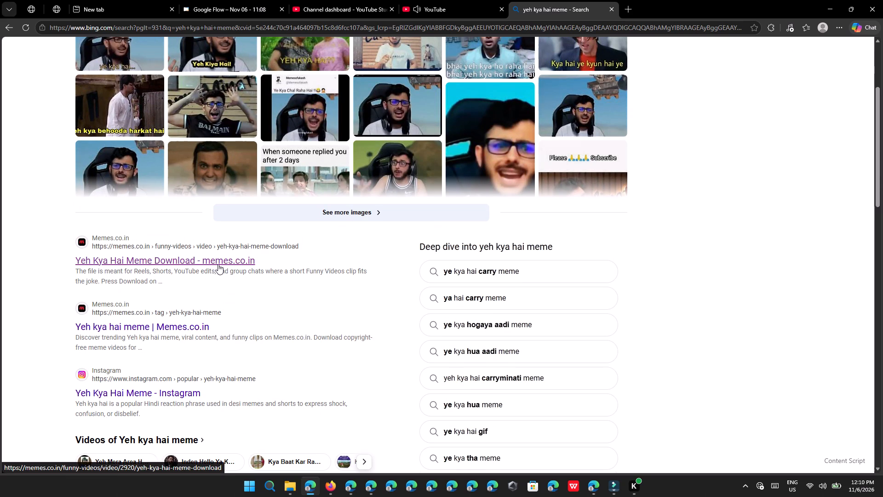
scroll(218, 264, up, 5)
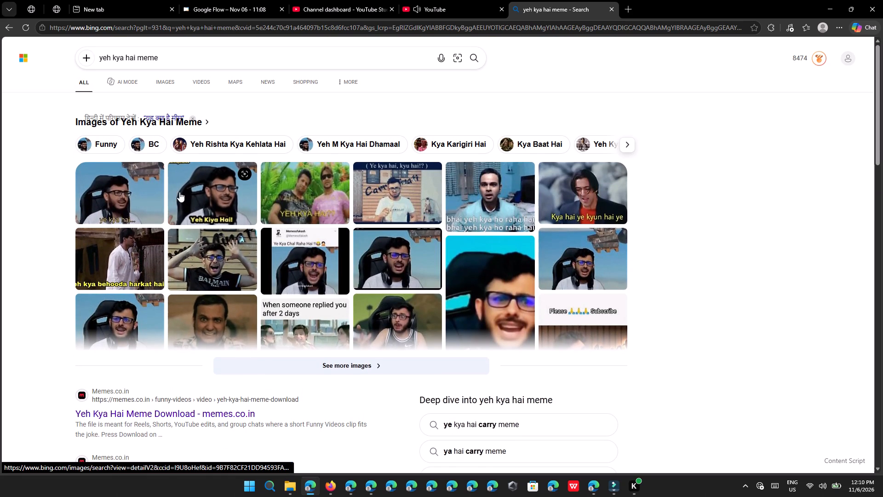
Preview the "Yeh Kiya Hai!" image result and open the related tenor.com "Ye Kya Hai" Meme Carry GIF.
click(179, 192)
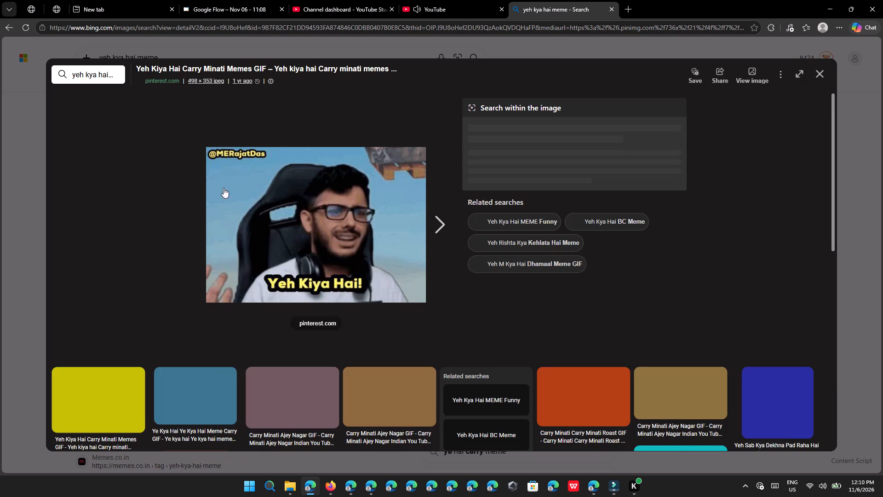
scroll(334, 207, down, 2)
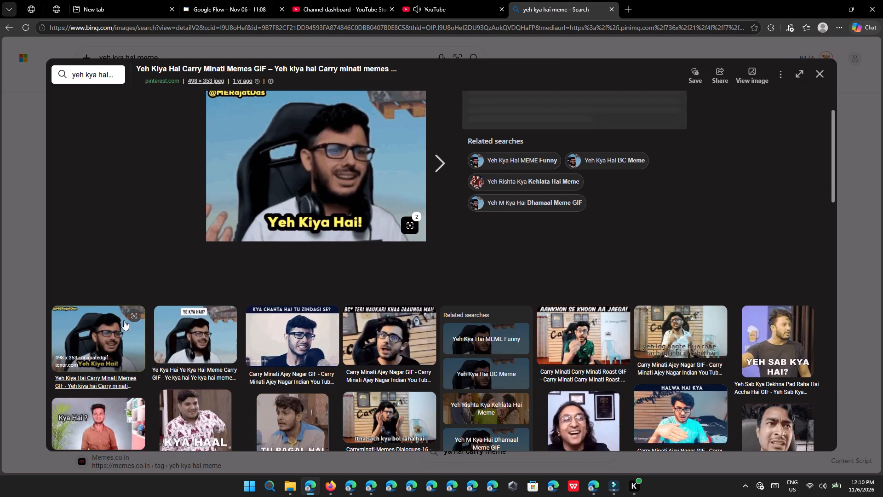
click(184, 335)
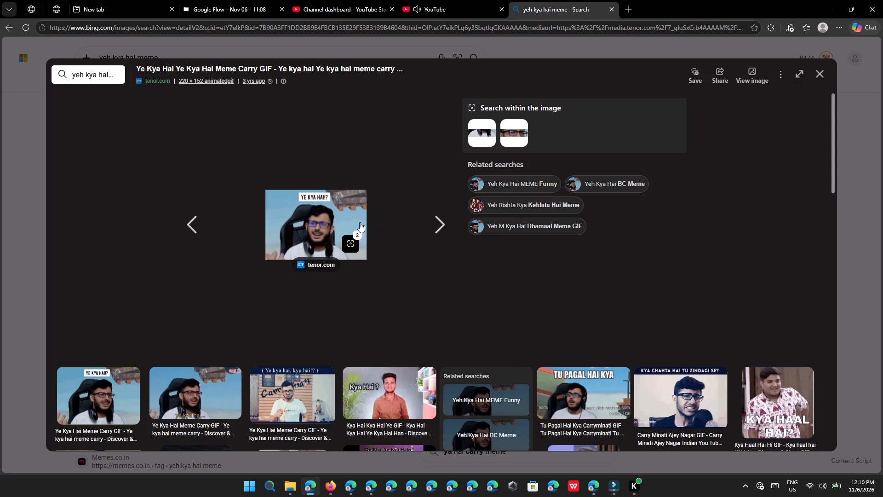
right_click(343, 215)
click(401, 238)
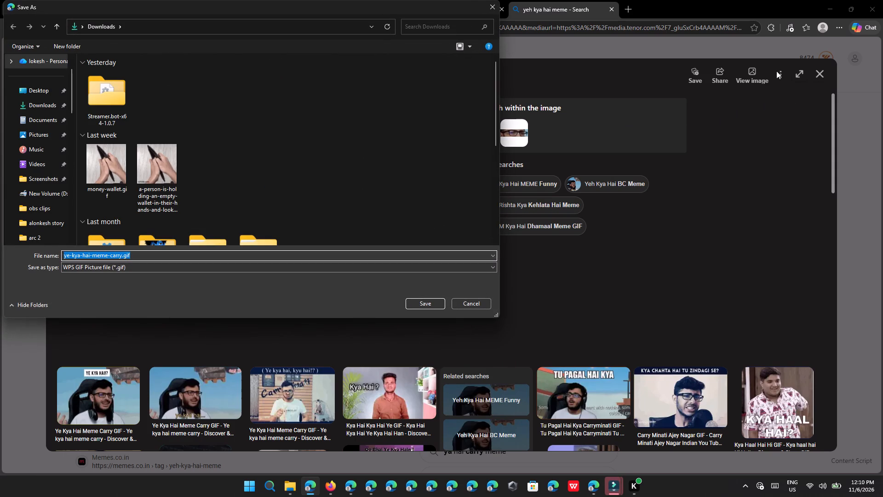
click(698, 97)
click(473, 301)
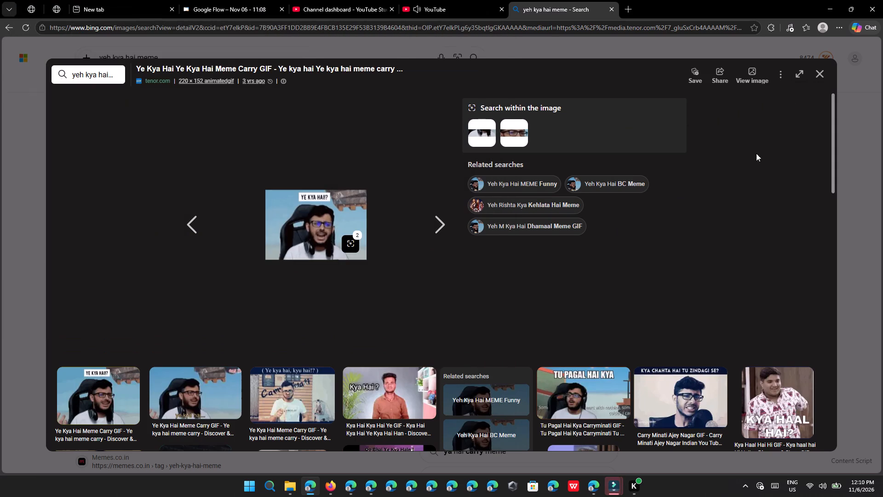
Close the enlarged GIF and look over the web results for "yeh kya hai meme" again.
click(817, 72)
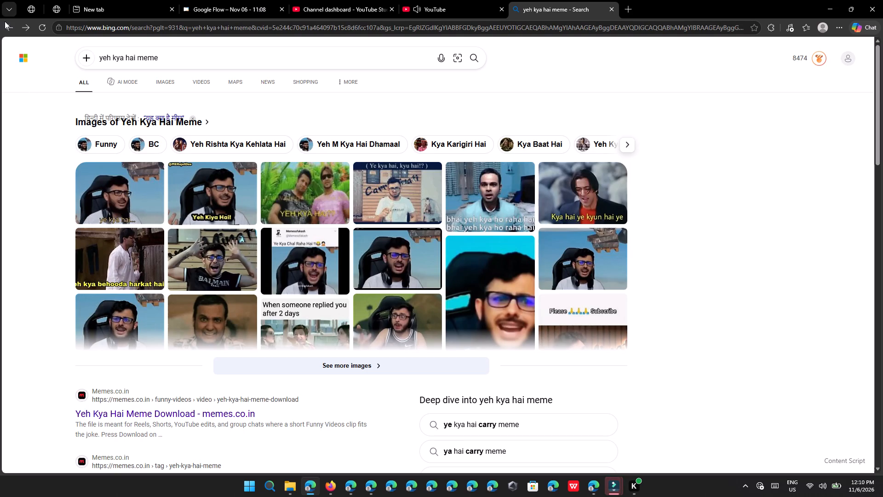
click(10, 23)
scroll(201, 167, down, 4)
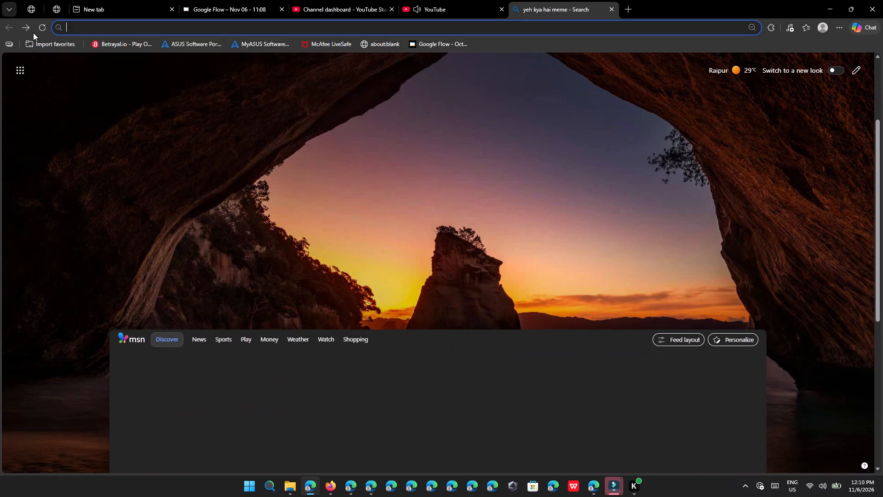
click(26, 30)
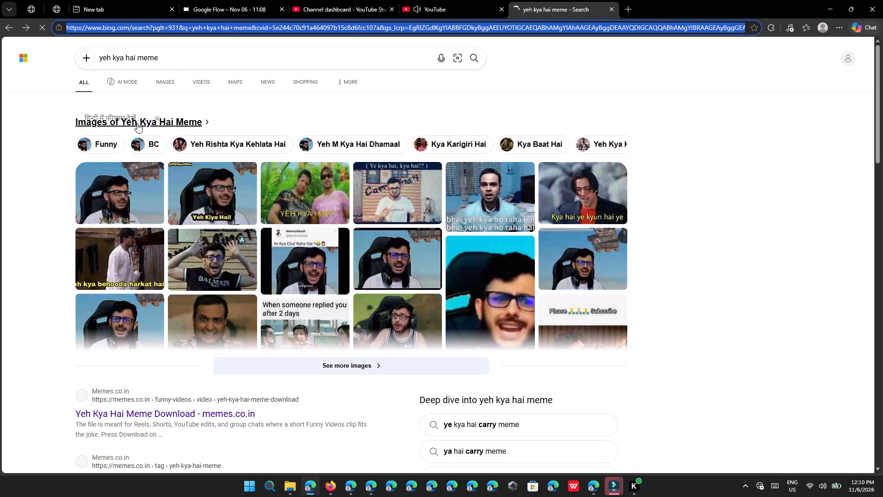
scroll(190, 208, down, 6)
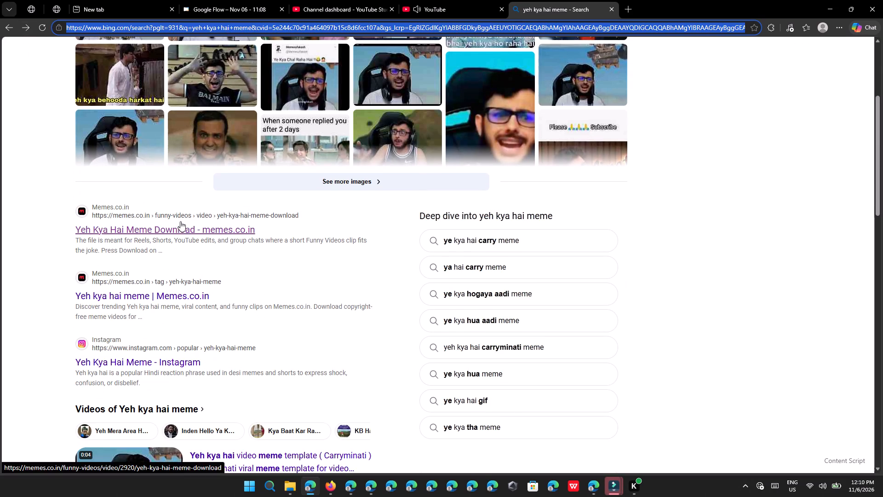
scroll(182, 223, up, 7)
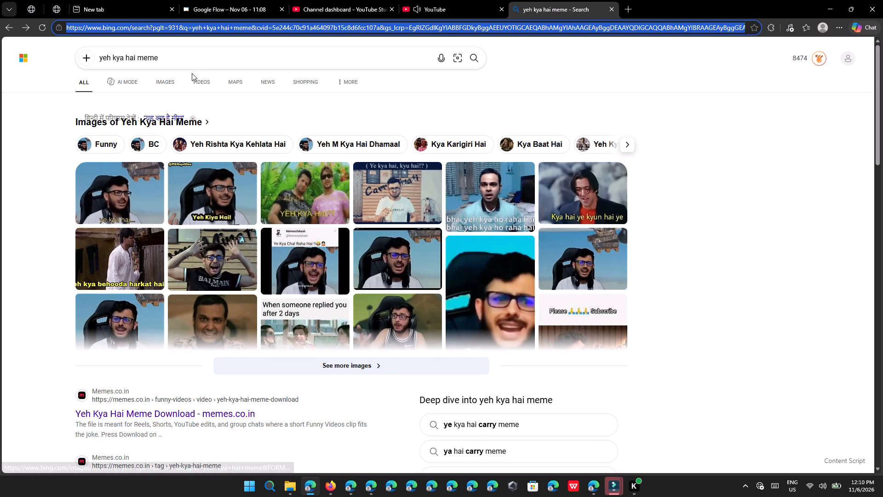
Show the image results for "yeh kya hai meme" and preview the 498 × 281 tenor.com "Ye Kya Hai" Carry GIF.
click(159, 77)
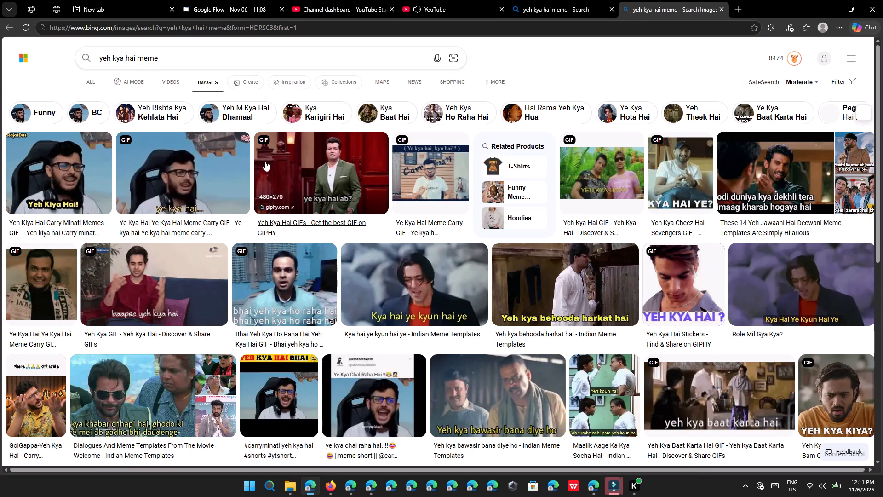
click(230, 179)
click(859, 32)
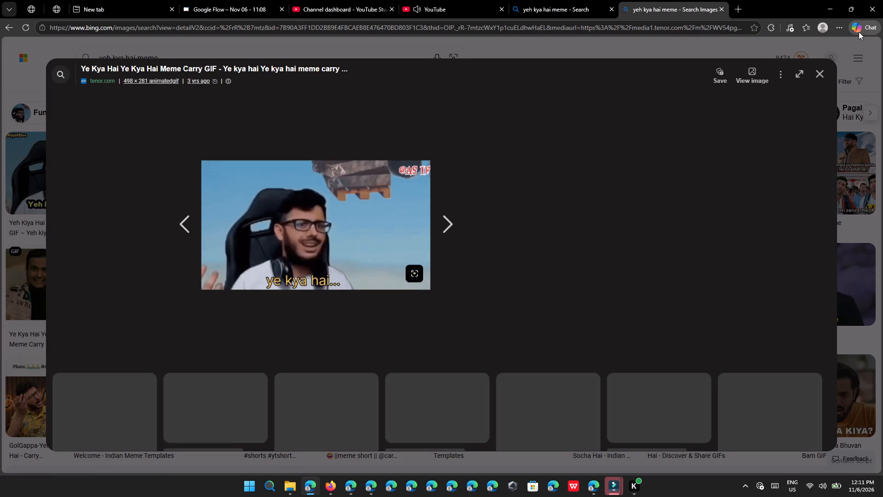
click(860, 48)
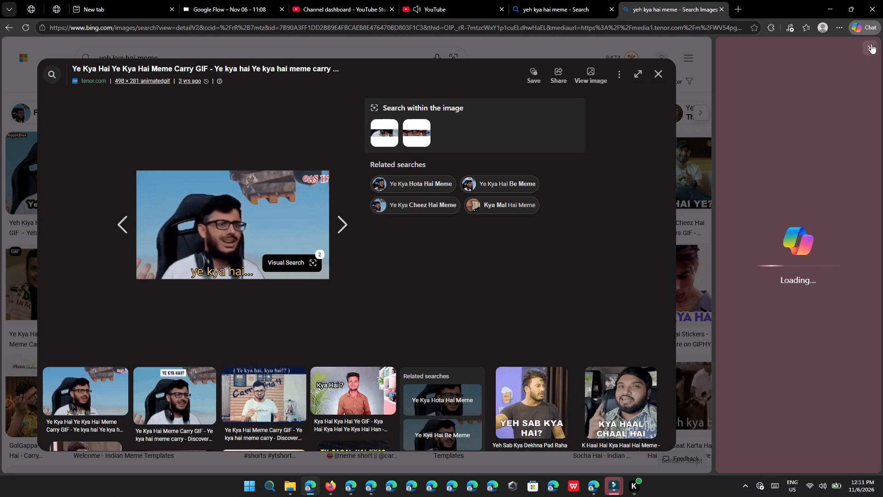
click(871, 44)
click(818, 82)
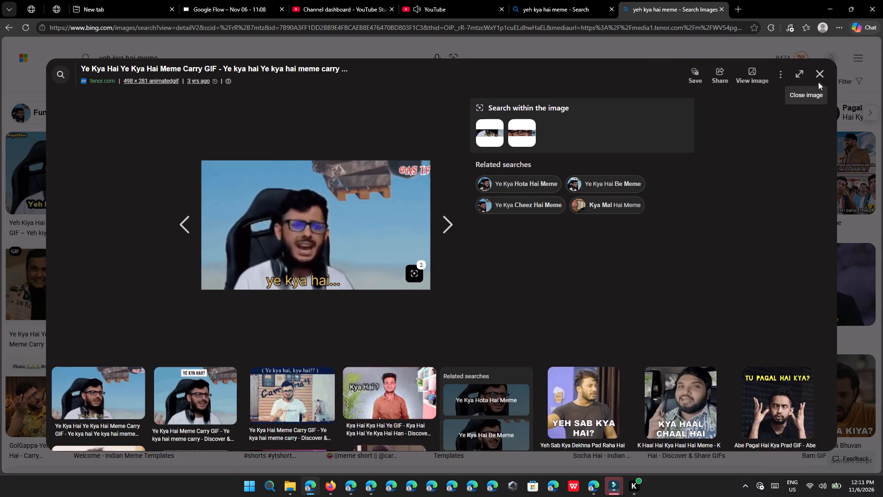
scroll(640, 224, down, 3)
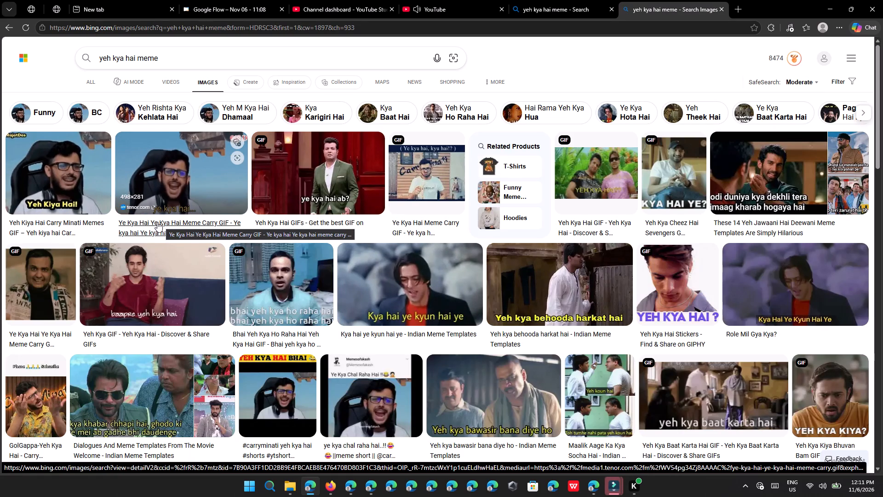
Look over the image results for "yeh kya hai meme", previewing the 720 × 720 youtube.com "#carryminati yeh kya hai" image.
scroll(157, 222, down, 7)
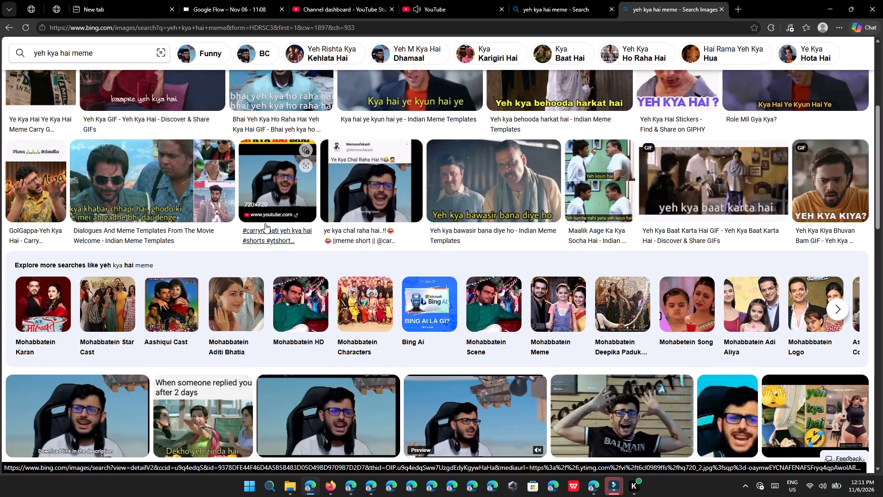
click(265, 198)
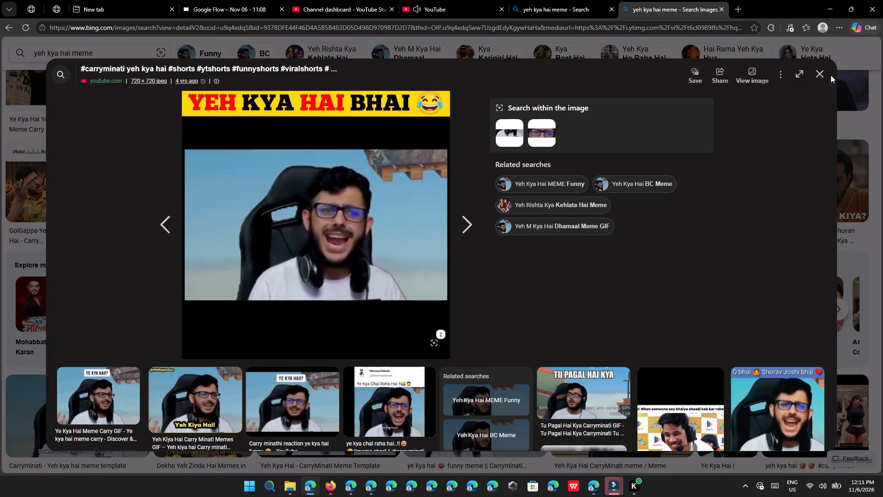
click(824, 75)
scroll(676, 233, down, 5)
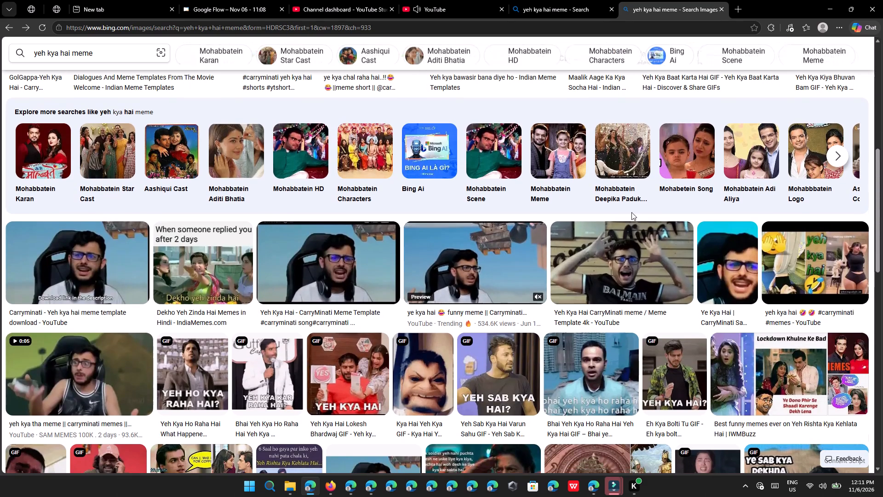
scroll(291, 237, up, 8)
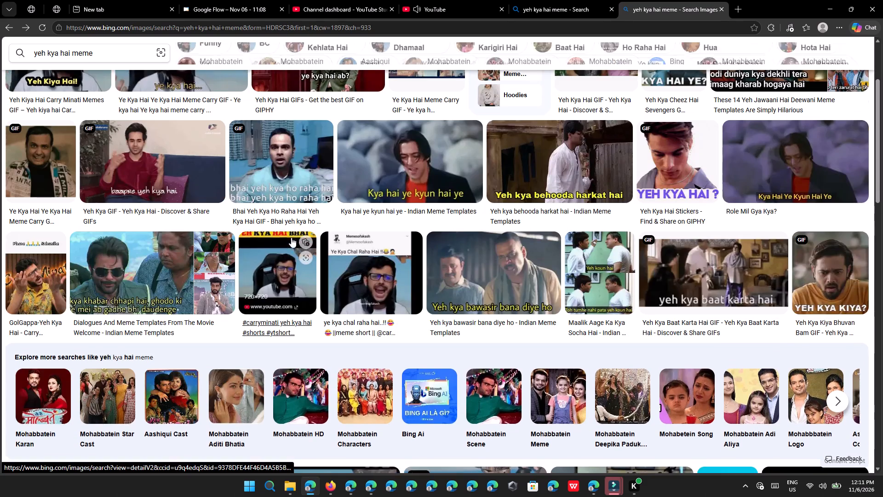
scroll(291, 237, up, 11)
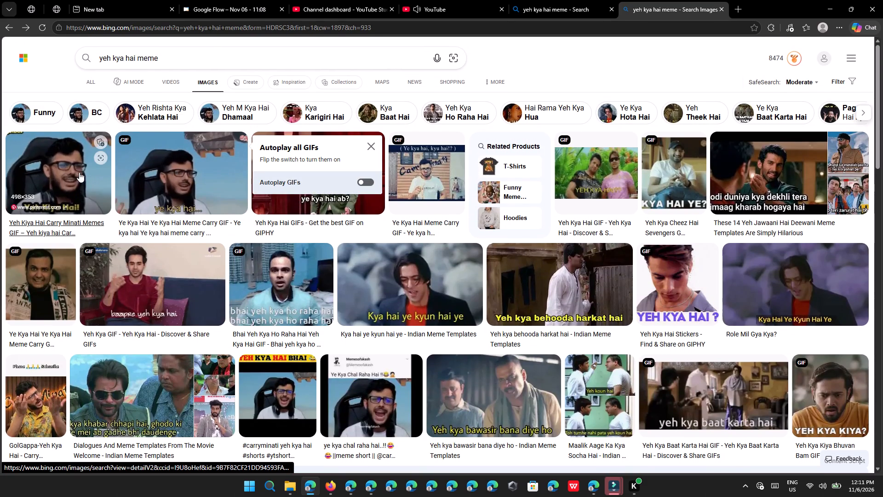
Save the 498 × 353 pinterest.com "Yeh Kiya Hai!" Carry Minati meme image to the Downloads folder as a JPG.
click(79, 172)
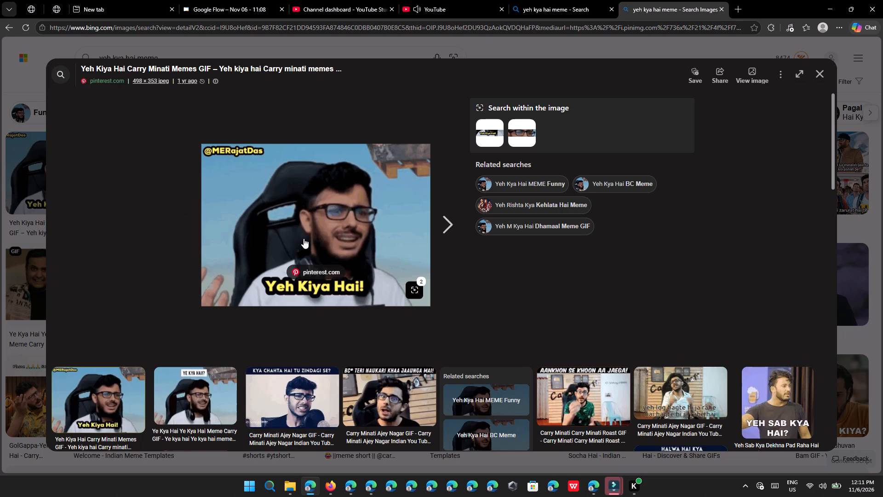
right_click(304, 239)
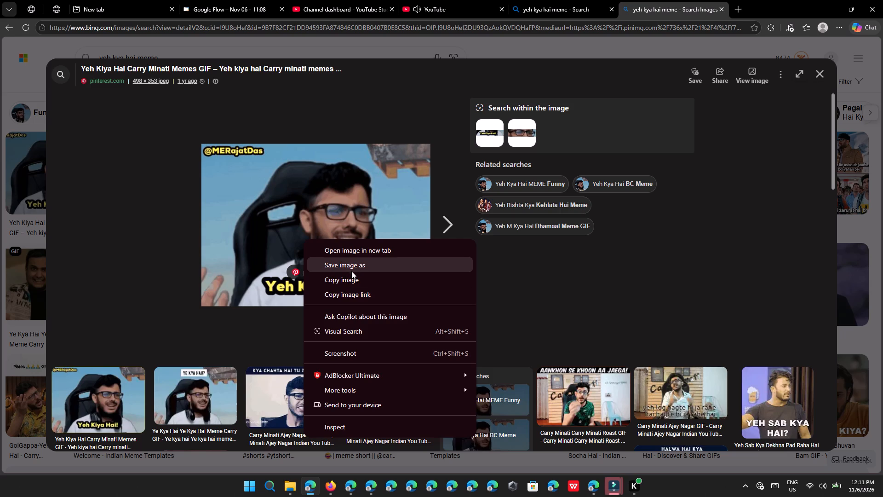
click(353, 269)
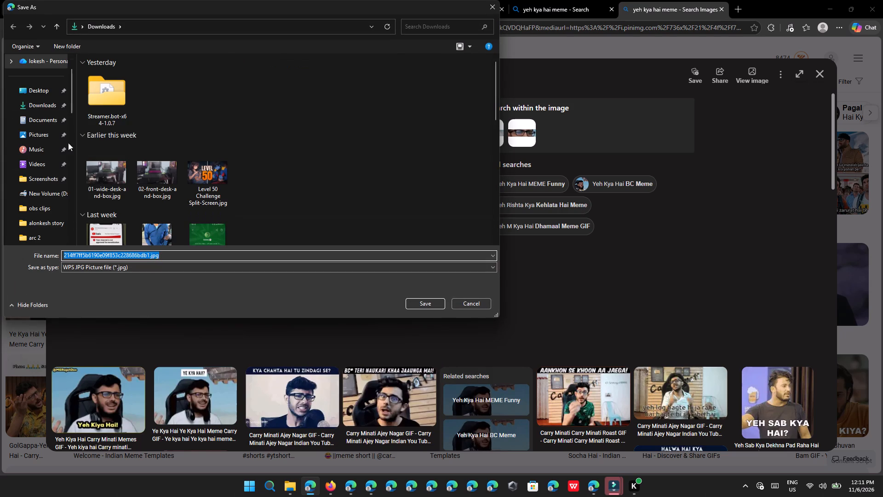
click(38, 109)
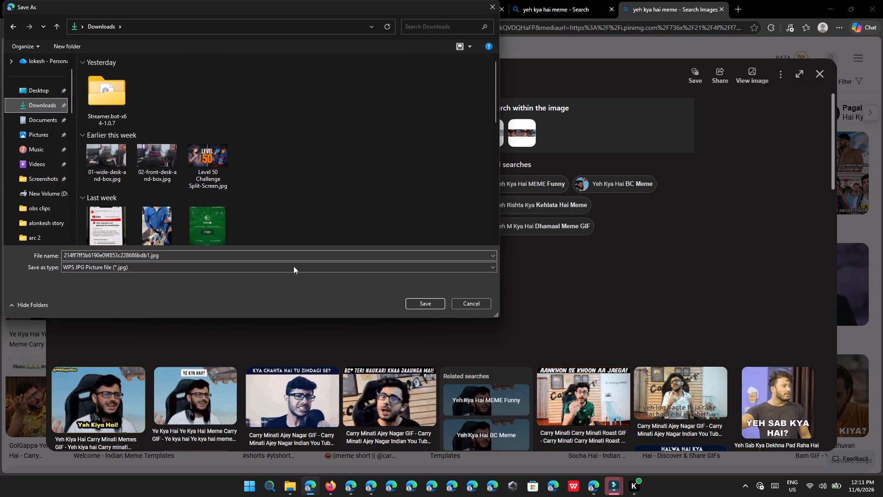
click(422, 206)
scroll(428, 234, down, 3)
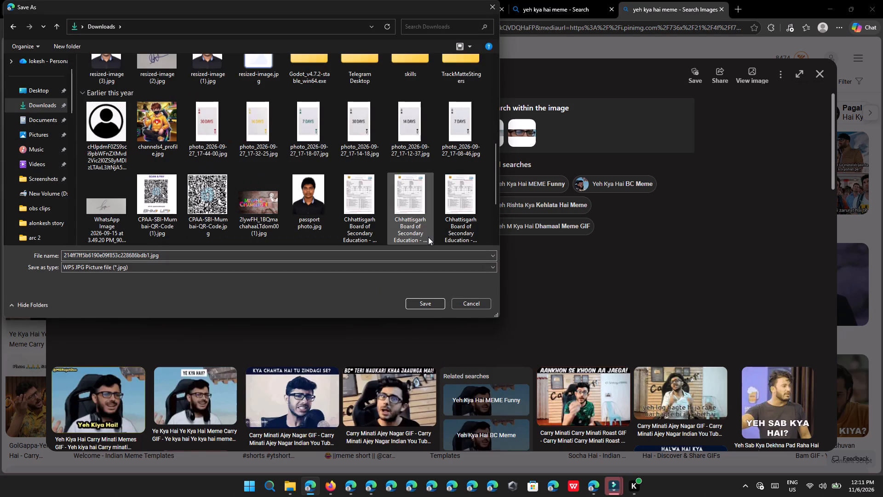
click(430, 303)
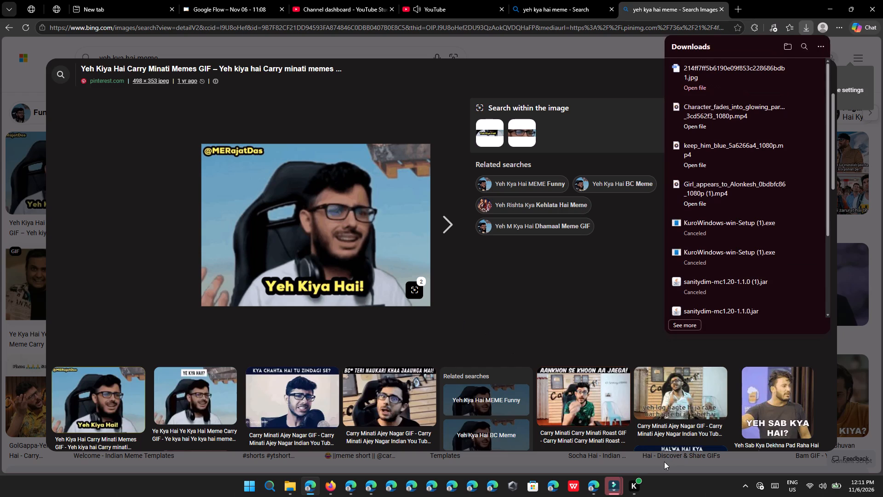
Switch to Filmora and stretch the last Video 3 clip to 0.82x speed so it ends together with Compound Clip 1.
click(614, 489)
click(568, 462)
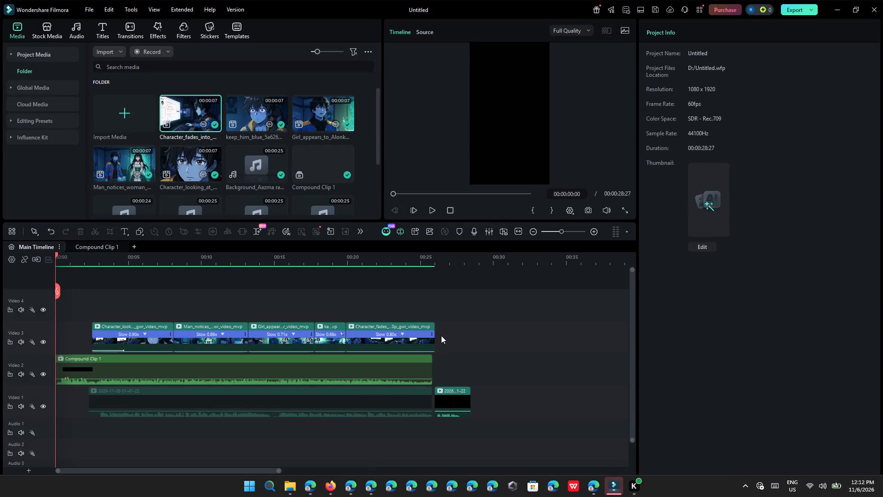
click(434, 335)
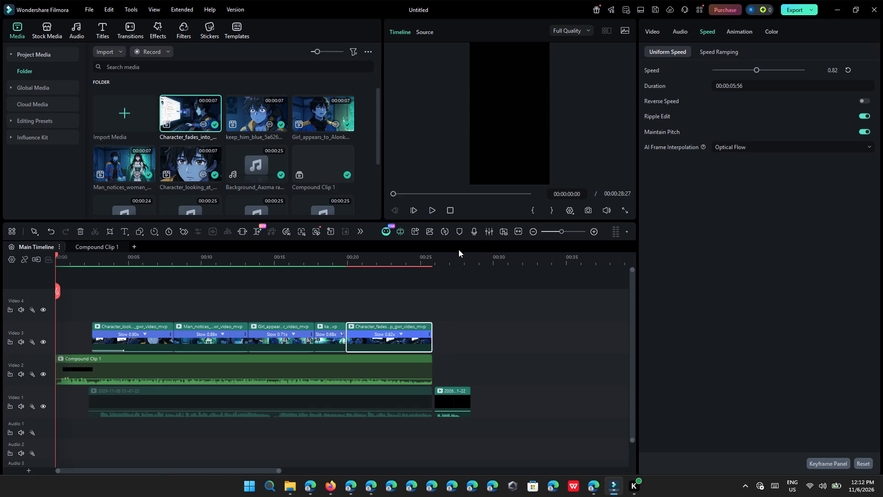
Render the timeline preview for smooth playback.
click(445, 235)
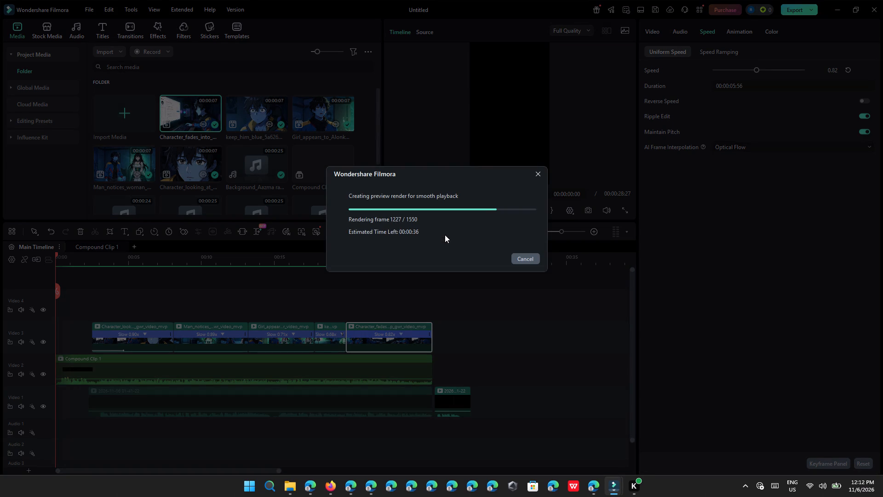
Switch to YouTube in Edge, sample "otilia - Bilionera (lyrics)", and play "Rudhira Magadha (From "Mirai")" from the home page.
click(309, 493)
click(417, 0)
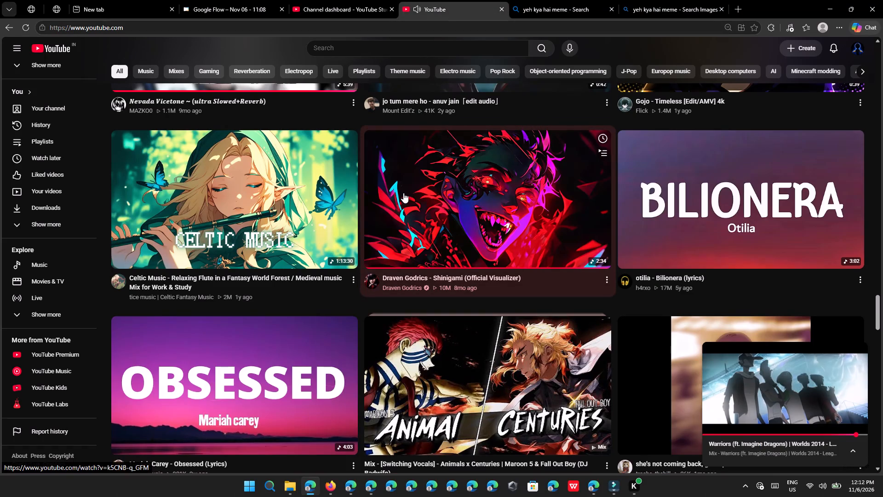
click(740, 168)
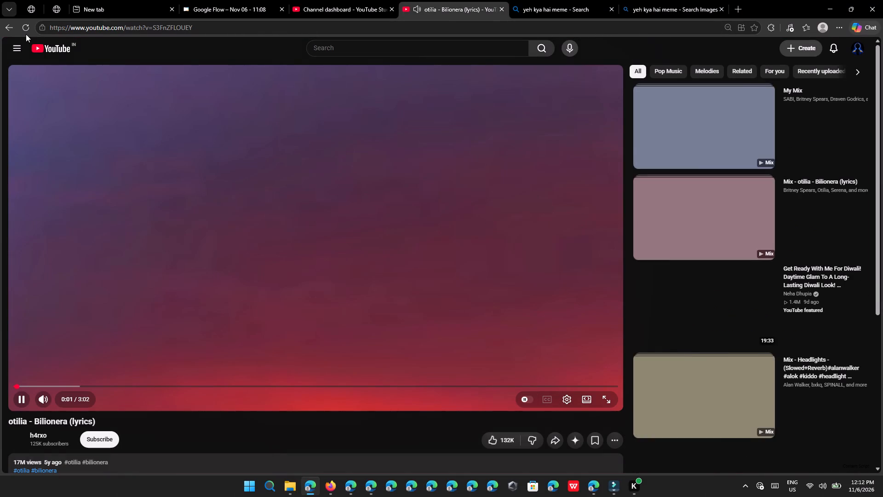
click(41, 46)
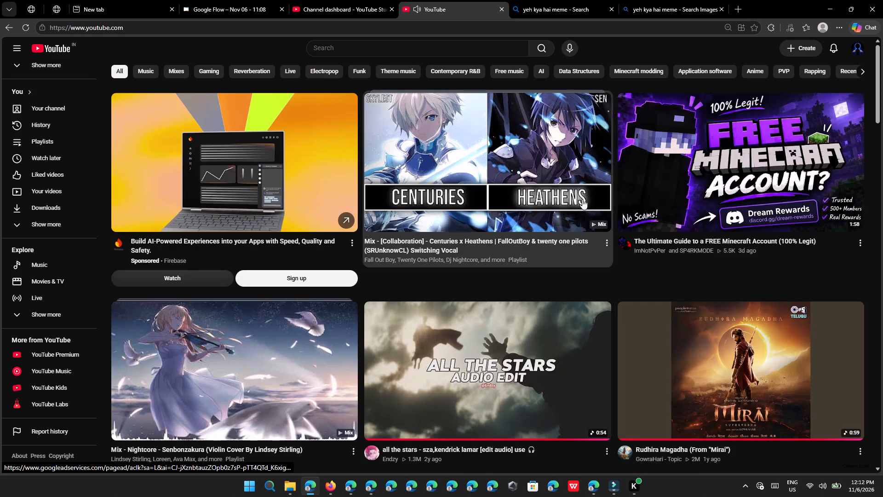
scroll(649, 196, down, 6)
click(661, 223)
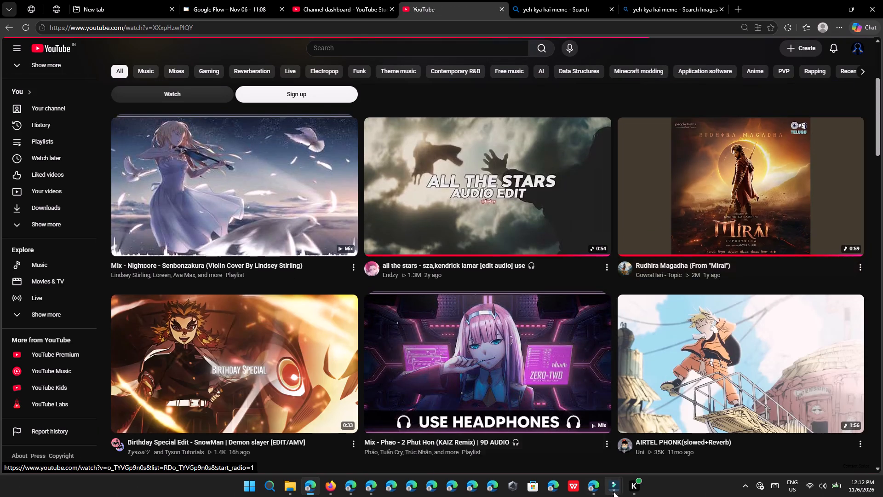
Check the Filmora preview render's progress and look through the videos recommended beside "Rudhira Magadha".
click(615, 489)
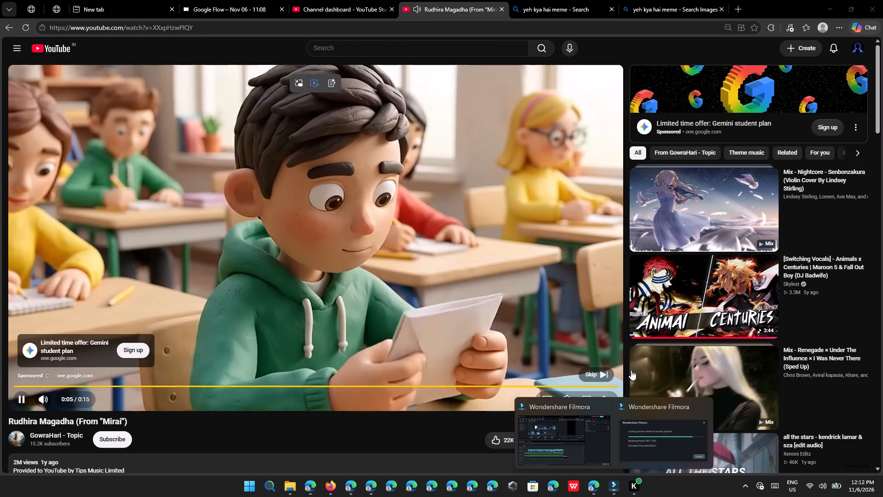
click(606, 369)
scroll(530, 355, down, 8)
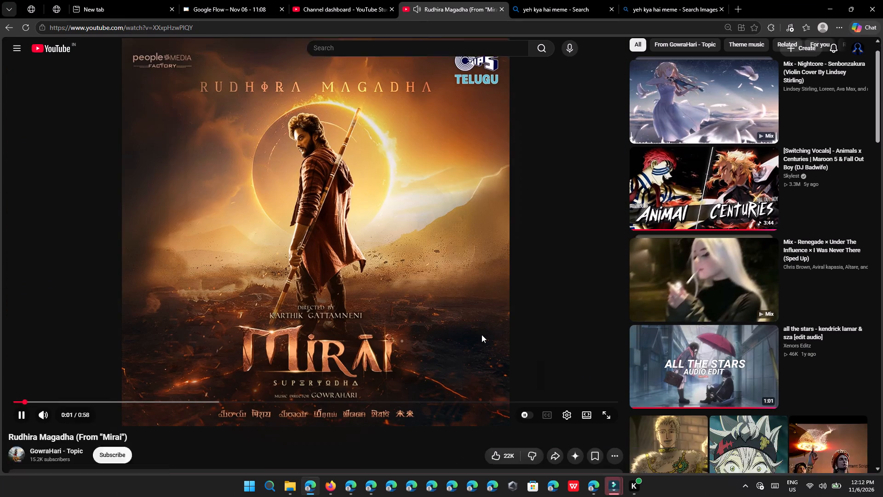
scroll(467, 324, down, 10)
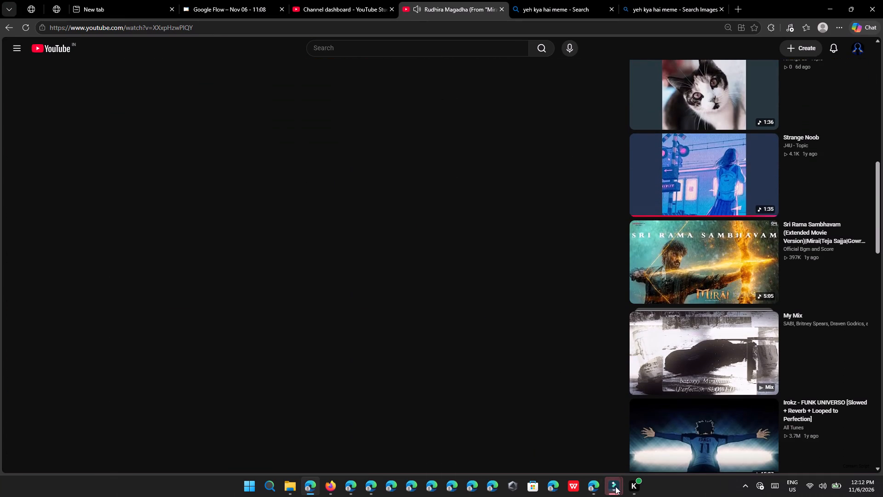
Return to Filmora and play the rendered timeline from the start.
click(615, 486)
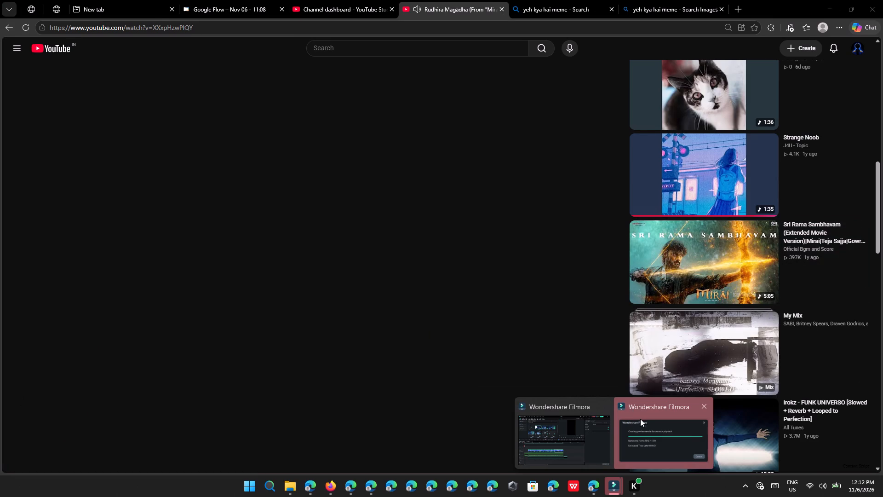
click(527, 283)
click(612, 496)
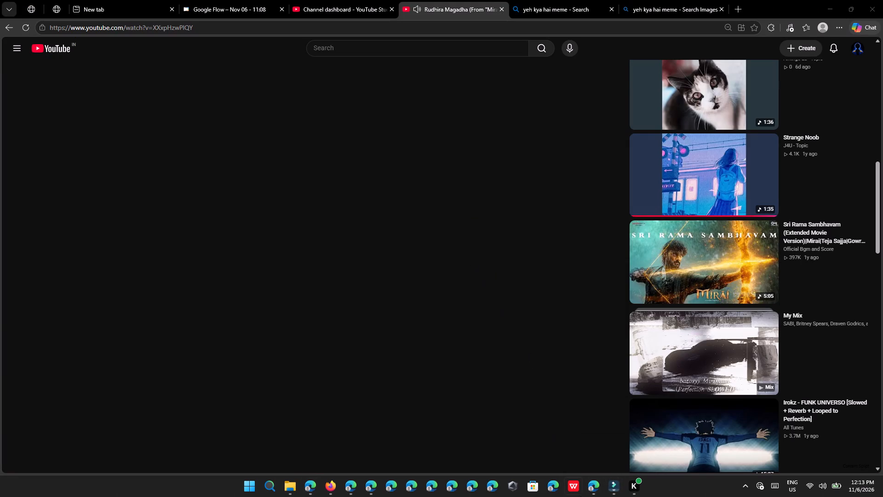
click(617, 493)
click(436, 218)
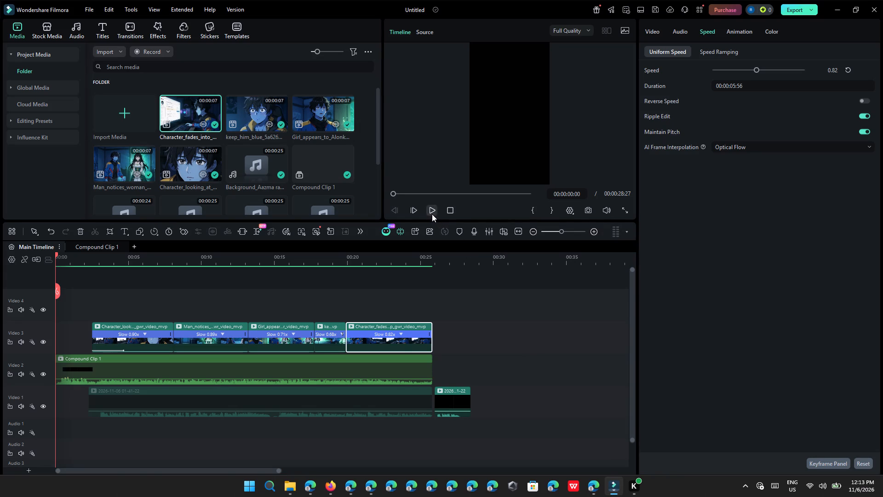
click(432, 214)
Switch to the YouTube tab in Edge and pause "Rudhira Magadha (From "Mirai")".
click(310, 493)
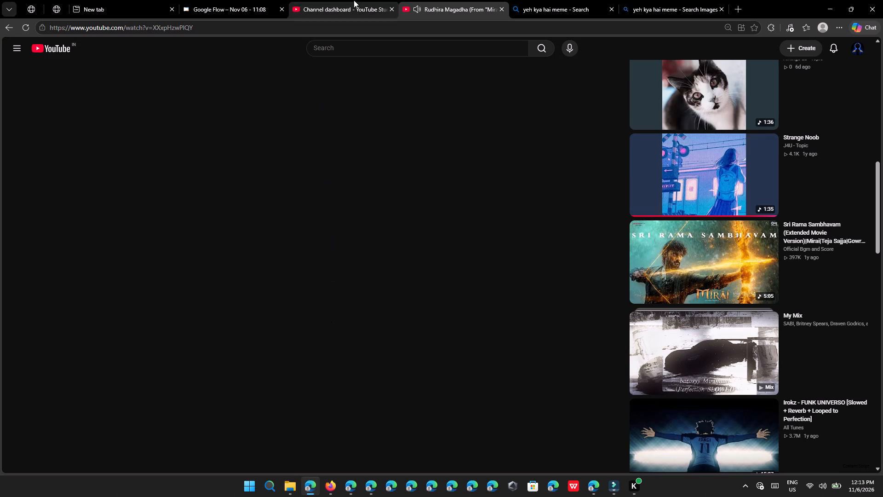
scroll(404, 128, up, 13)
click(404, 127)
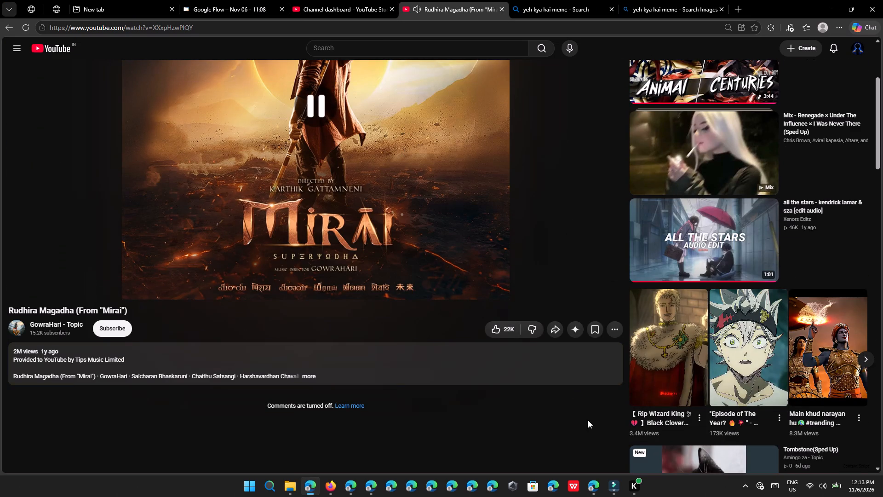
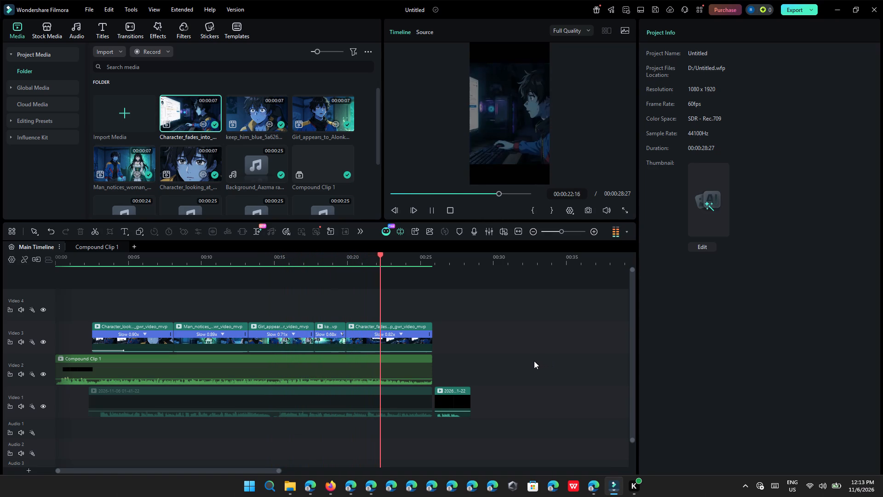
Trim the end of the final Character_fades clip to a 00:00:04:50 duration and move it flush with Compound Clip 1's end.
ctrl+scroll(479, 357, up, 5)
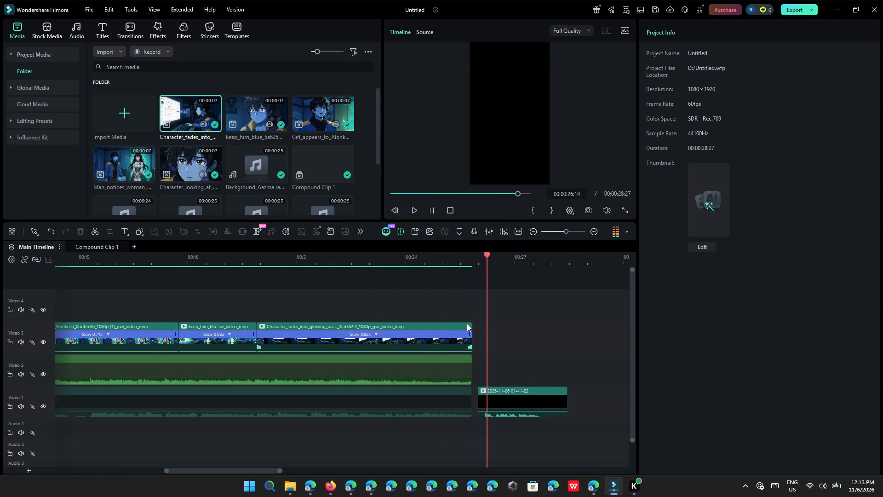
drag(470, 327, 464, 327)
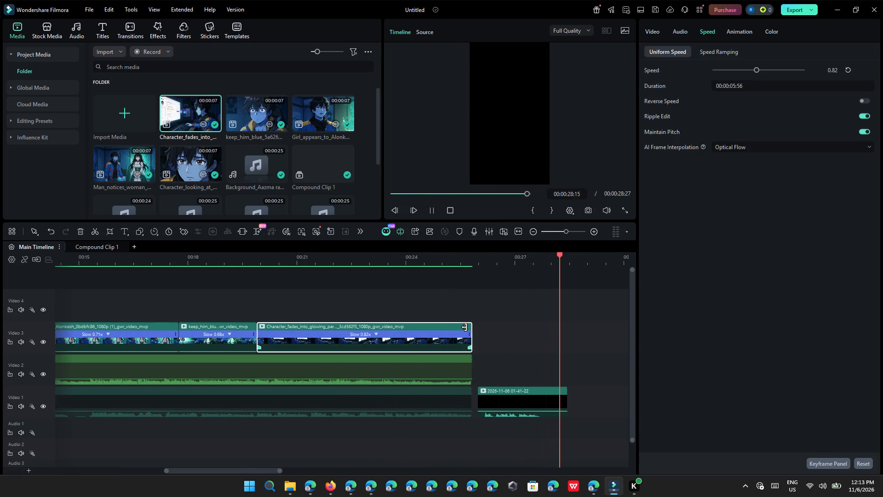
drag(464, 327, 430, 327)
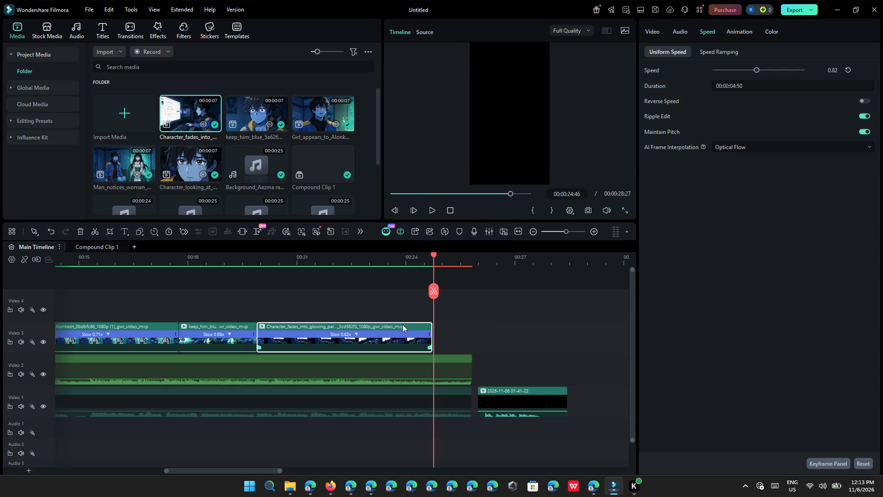
drag(402, 324, 441, 324)
Slow the keep_him_blue clip to 0.57x and the Girl_appears clip to 0.68x, placing keep_him_blue flush against the final clip.
drag(253, 334, 257, 334)
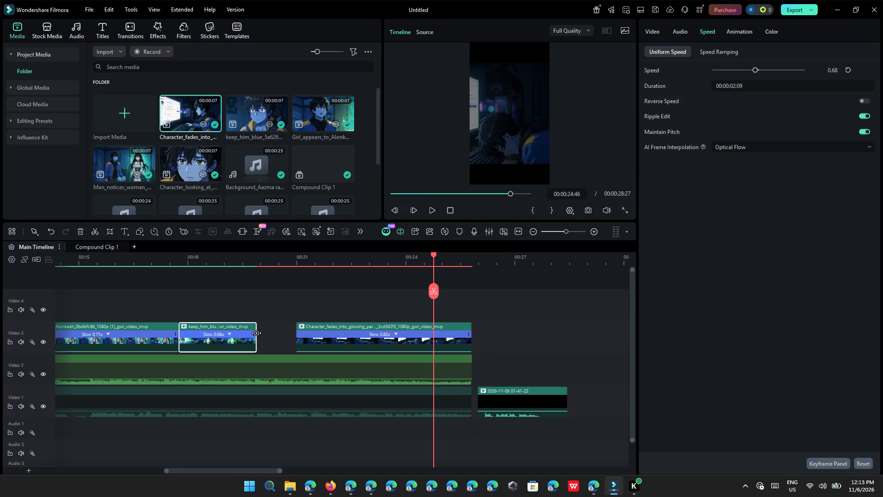
drag(257, 334, 265, 334)
drag(249, 326, 277, 327)
drag(178, 333, 185, 333)
drag(233, 324, 213, 324)
click(275, 334)
click(271, 334)
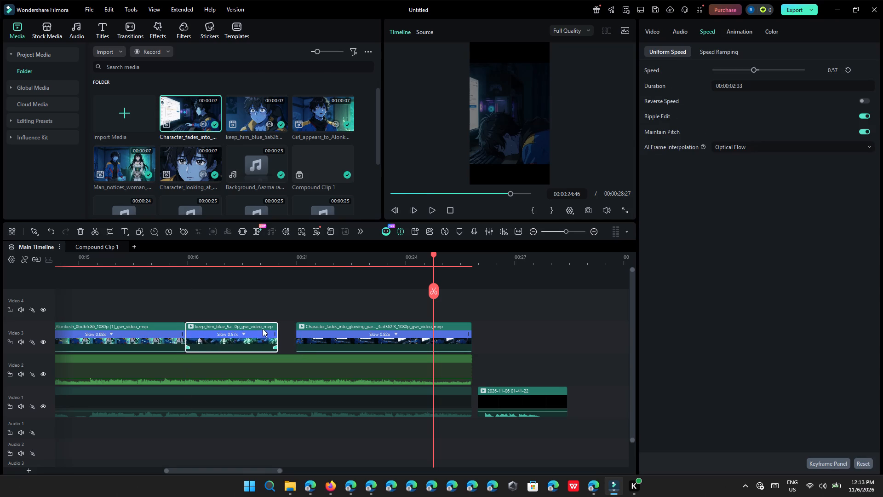
drag(261, 326, 277, 326)
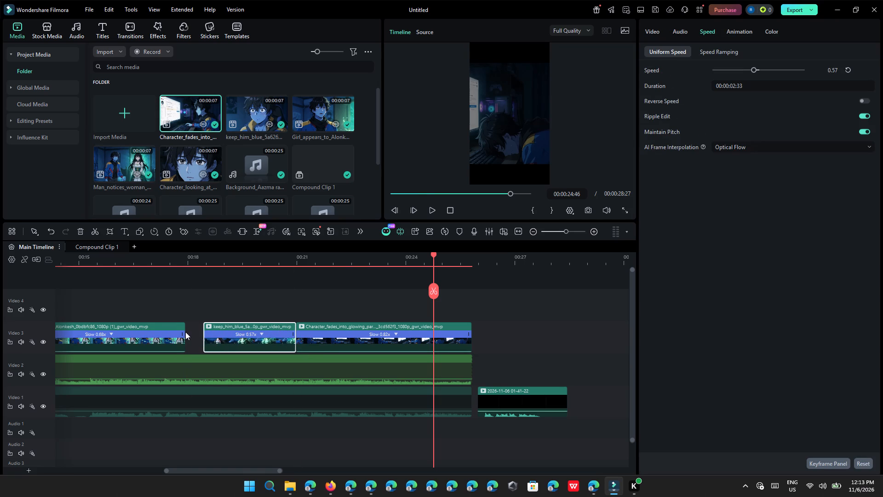
Move the Girl_appears clip along Video 3 to meet the start of the keep_him_blue clip.
drag(183, 332, 189, 332)
drag(170, 329, 185, 329)
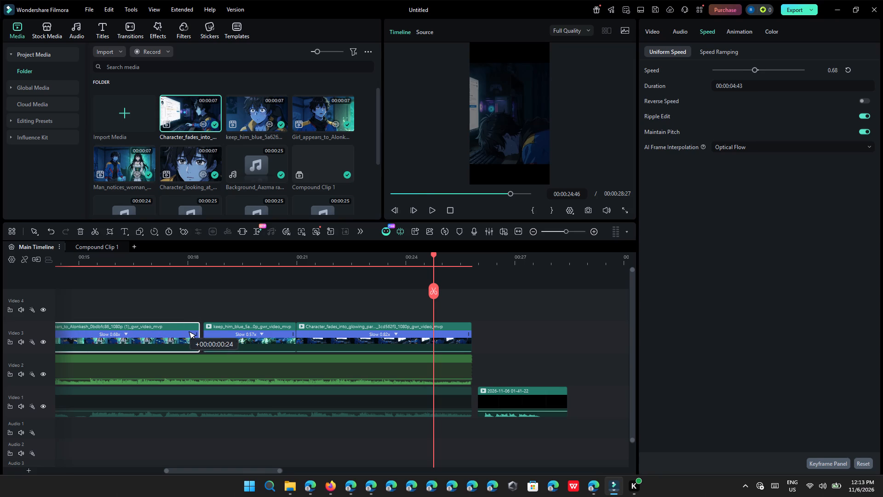
drag(185, 329, 188, 329)
Slow the Man_notices_woman clip to 0.85x and move it flush against the start of the Girl_appears clip.
click(167, 260)
drag(169, 258, 0, 305)
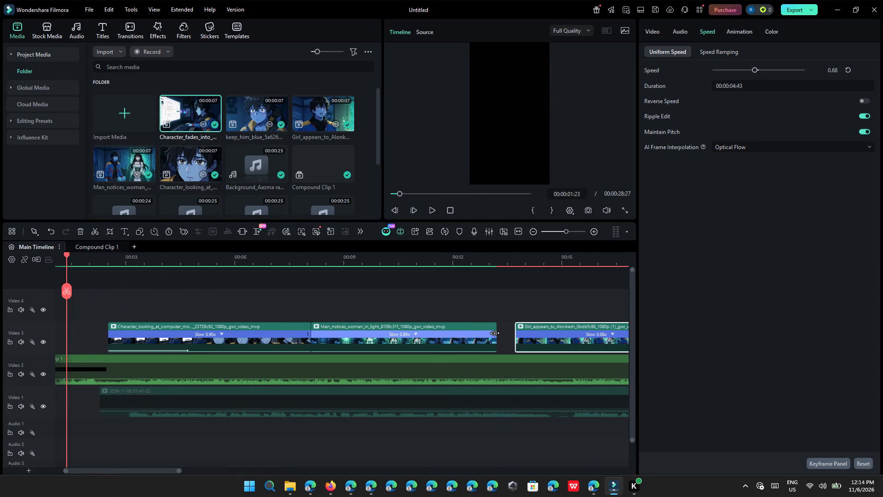
drag(495, 334, 505, 335)
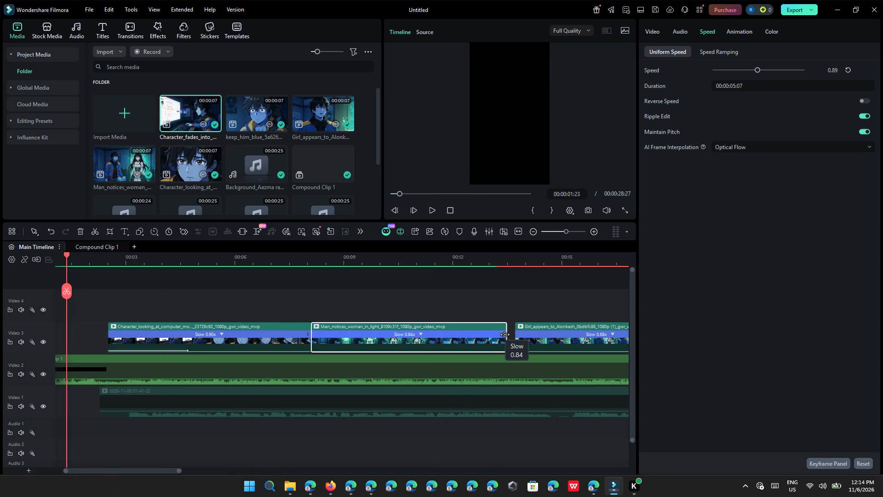
drag(505, 335, 503, 335)
drag(483, 326, 490, 326)
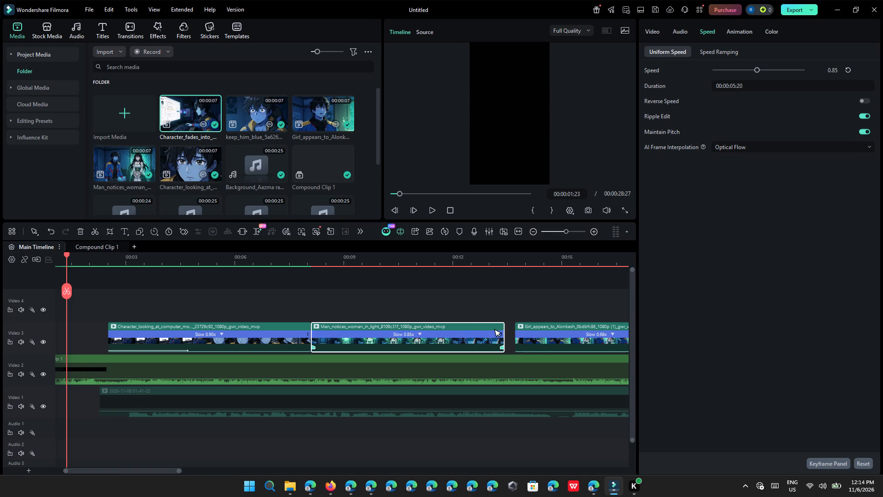
drag(490, 326, 492, 326)
Slow the first Character_looking_at_computer clip to 0.86x so it reaches the start of the Man_notices_woman clip.
drag(309, 336, 316, 336)
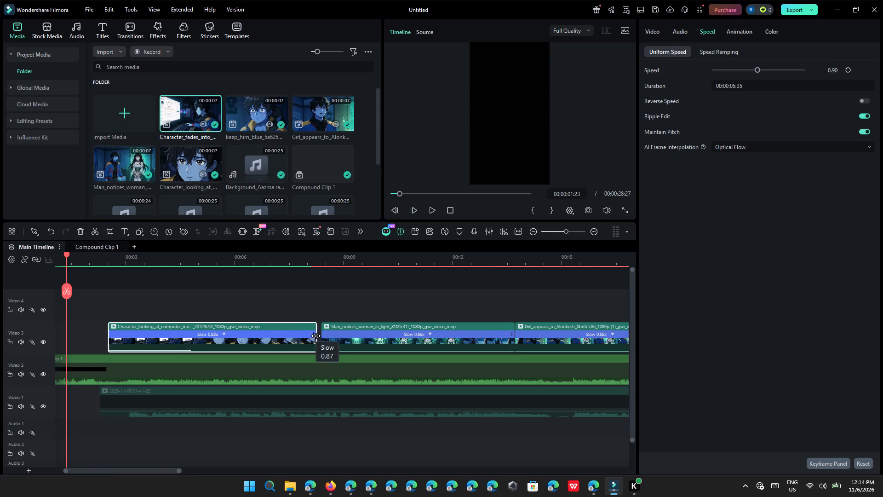
drag(316, 336, 318, 336)
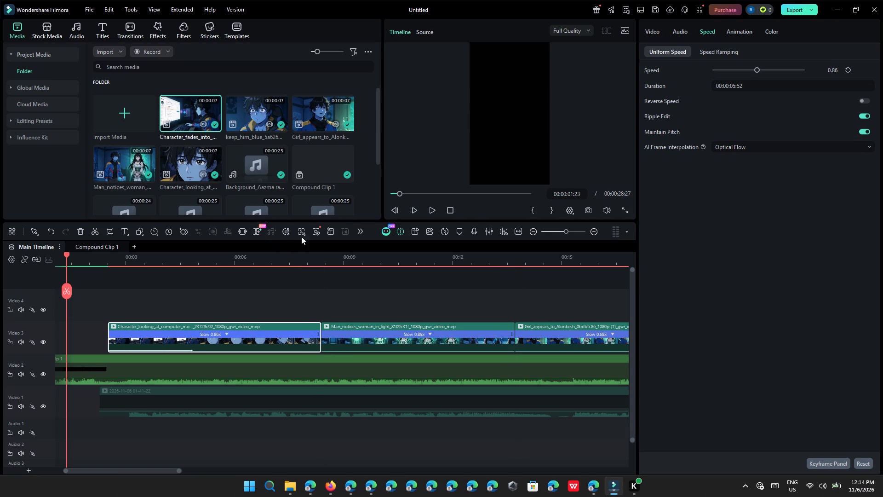
Start a preview render of the retimed timeline.
click(447, 234)
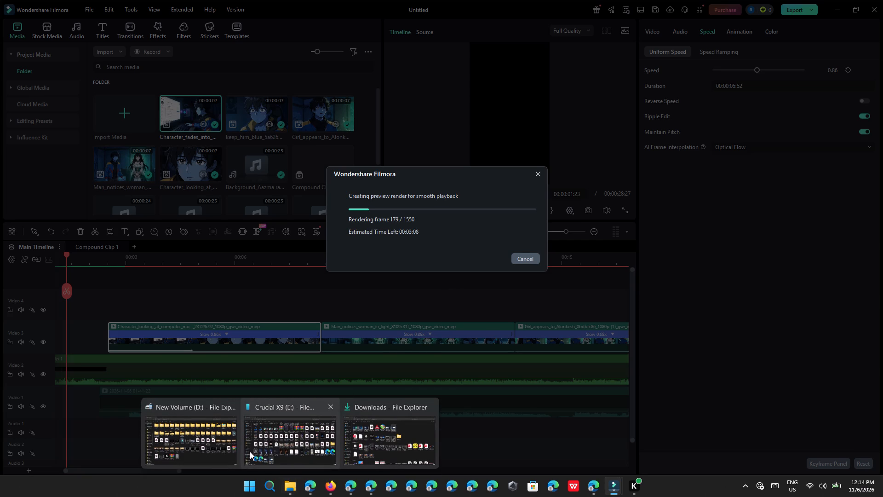
Switch to the YouTube tab in Edge and play "all the stars - kendrick lamar & sza [edit audio]".
click(247, 449)
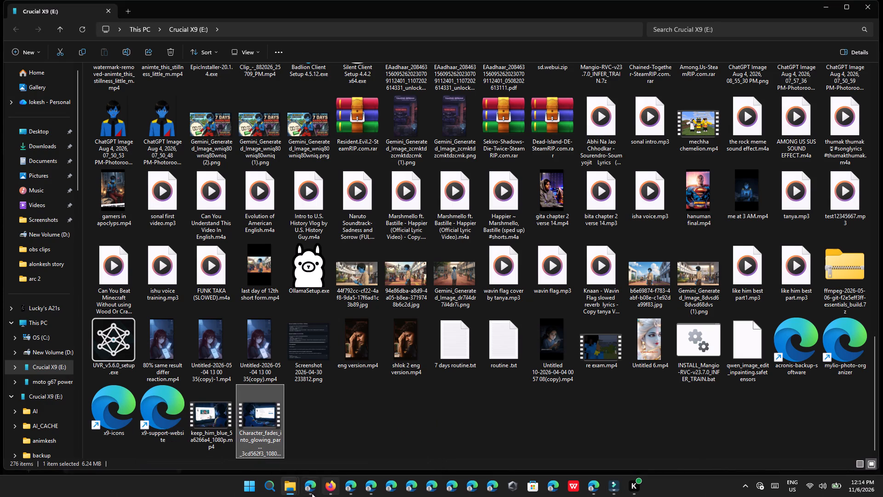
click(308, 493)
click(235, 114)
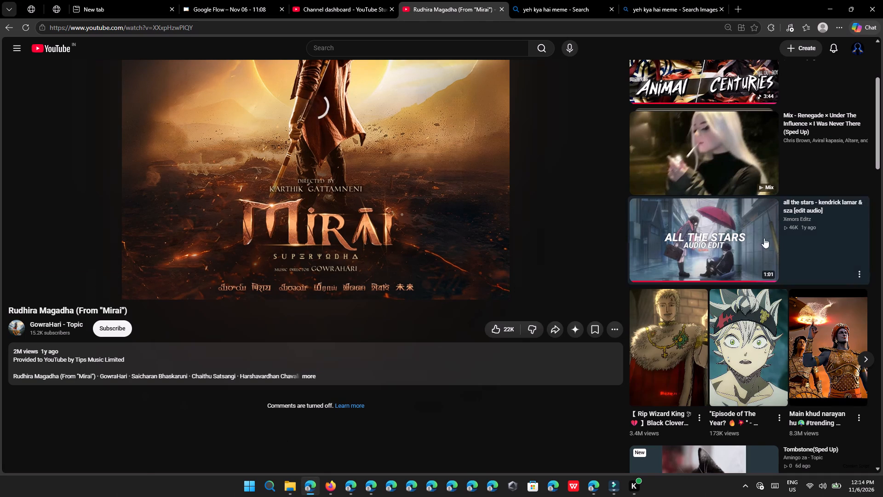
click(739, 246)
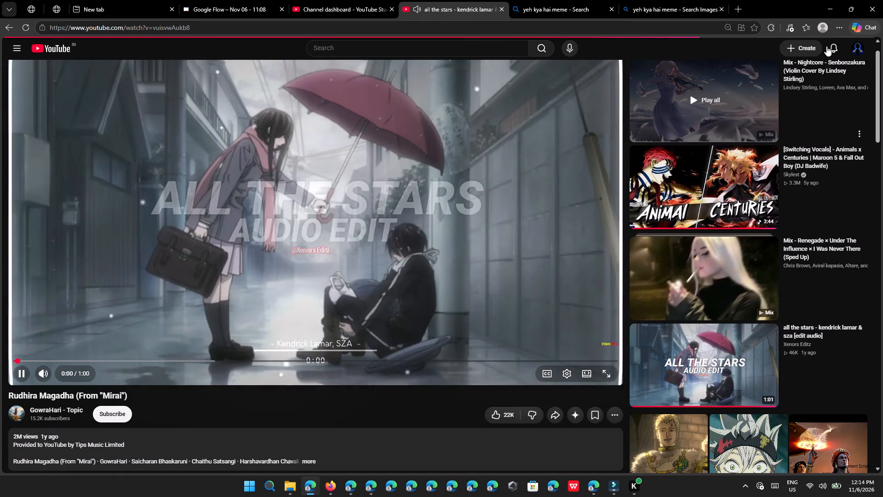
Look through the Content detection and Earn pages in YouTube Studio and check on the Filmora preview render.
click(344, 0)
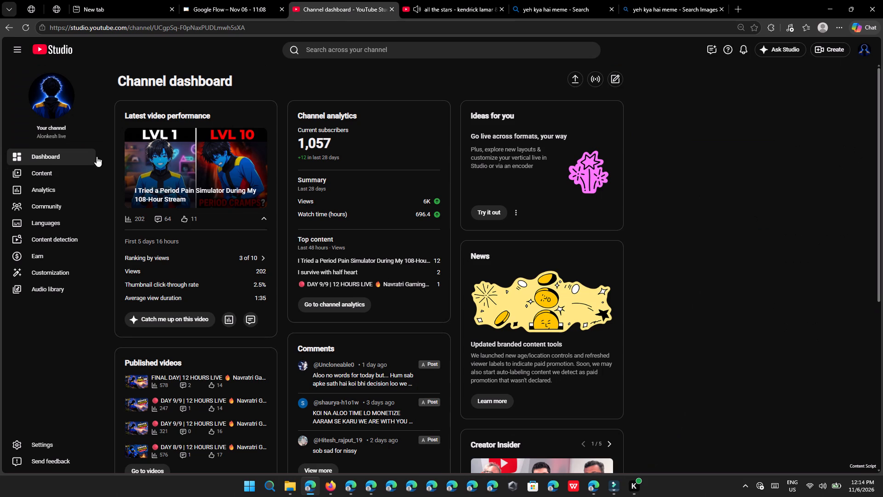
click(36, 241)
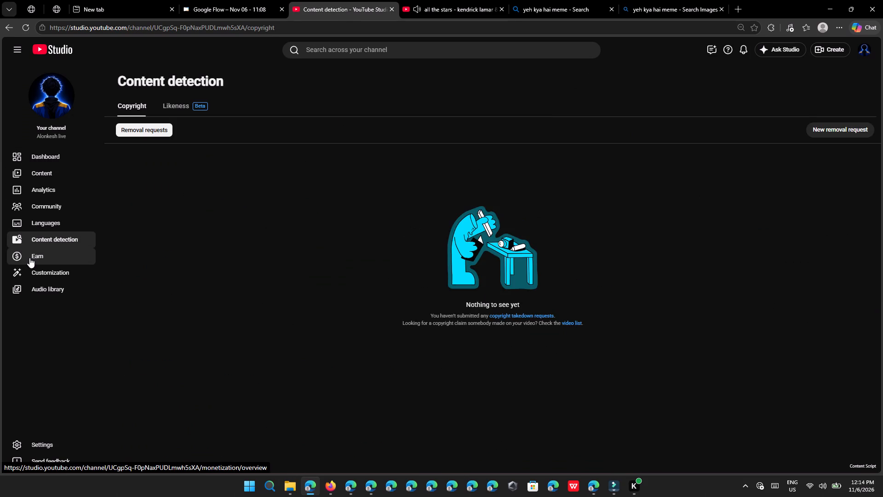
click(29, 258)
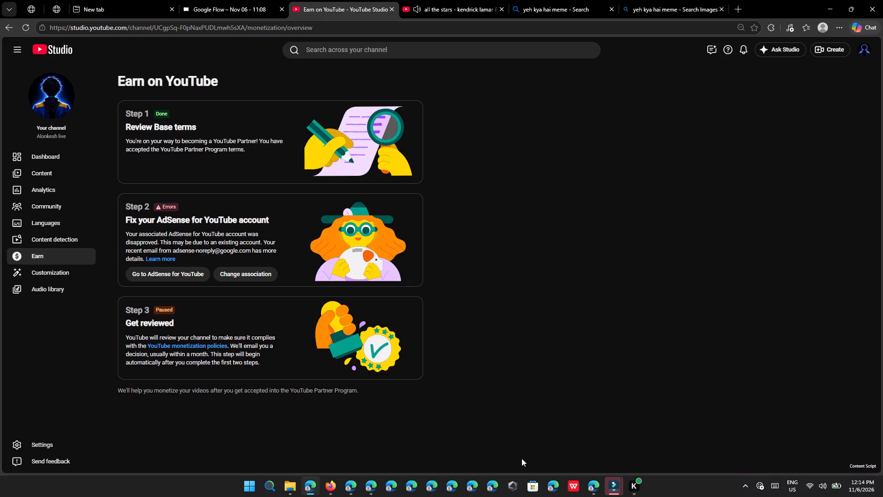
click(609, 494)
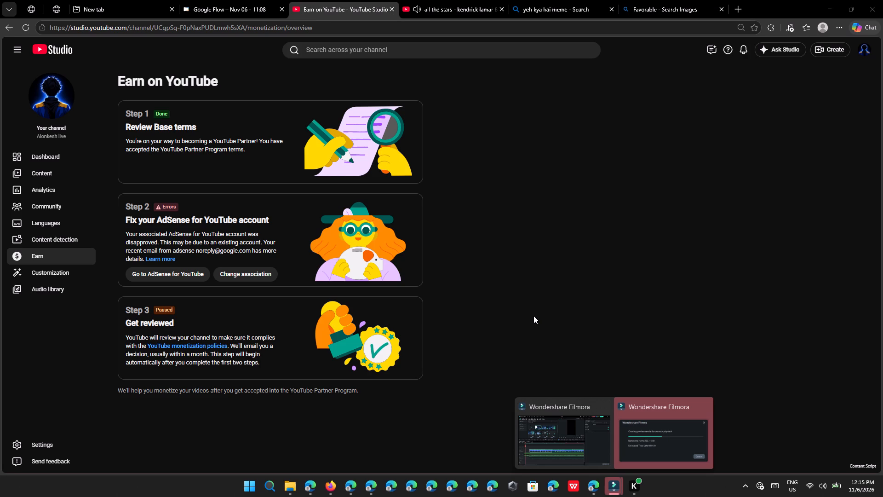
Return to the YouTube video tab, play "Mix - Strange Noob", and check the Filmora preview render's progress.
click(459, 0)
click(691, 200)
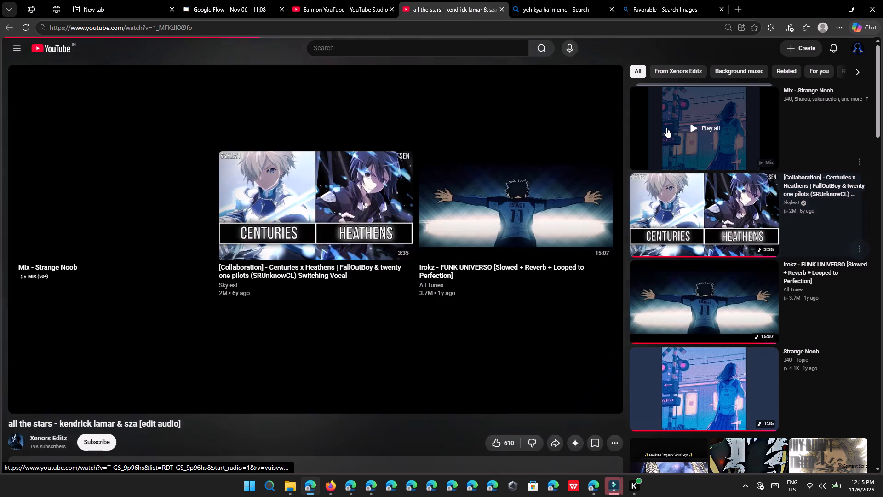
click(666, 127)
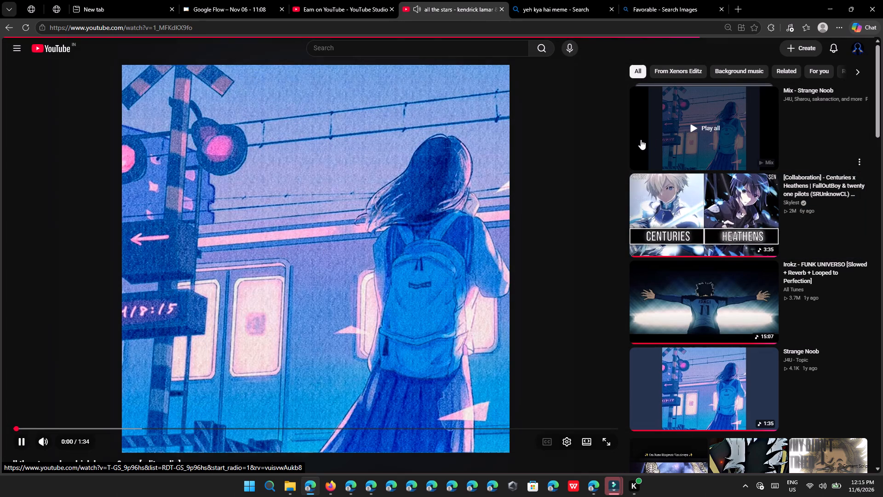
scroll(506, 331, down, 13)
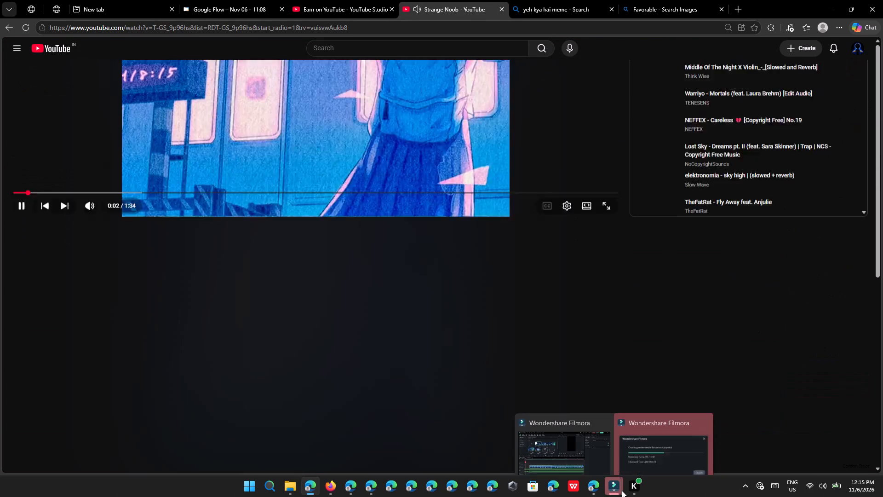
click(635, 451)
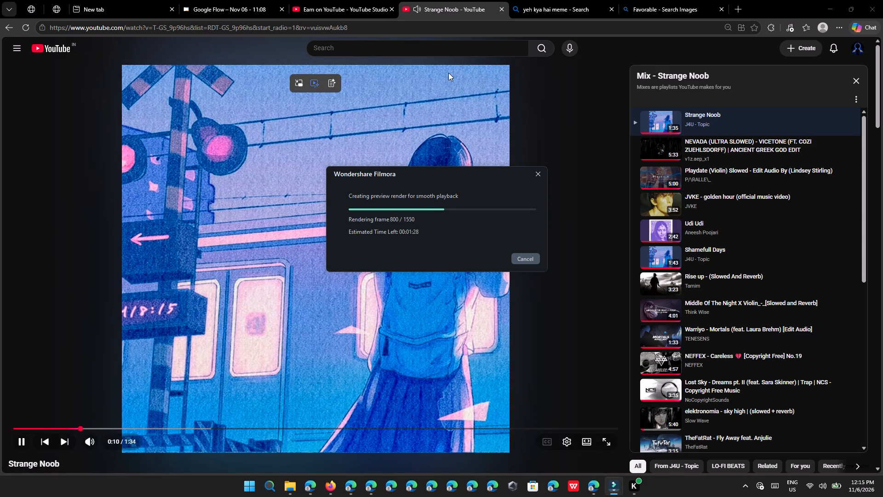
Search YouTube for "humnava mere edit audio" using the earlier search suggestion.
click(454, 52)
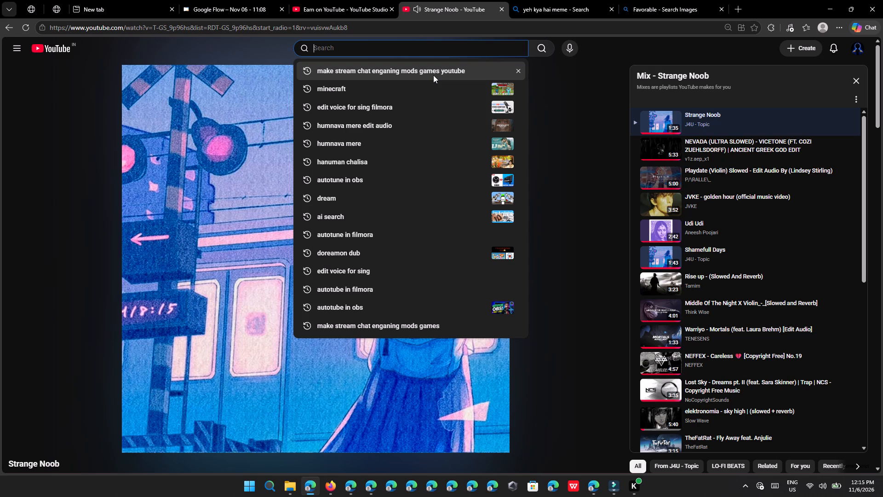
text(ma)
key(BackSpace)
key(BackSpace)
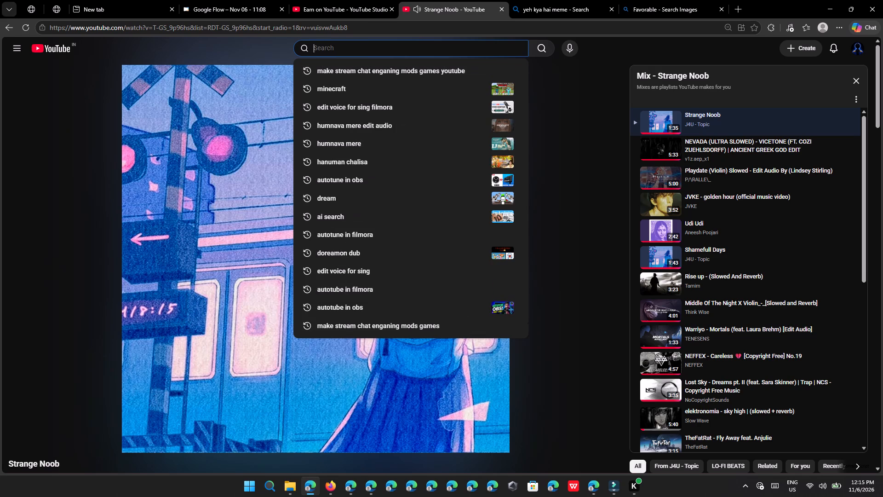
key(BackSpace)
key(BackSpace)
key(BackSpace)
text(ma)
key(BackSpace)
key(BackSpace)
key(BackSpace)
click(392, 117)
Open the "This 33 sec's of Humnava Mere" lyrics Short from the search results.
scroll(397, 150, down, 6)
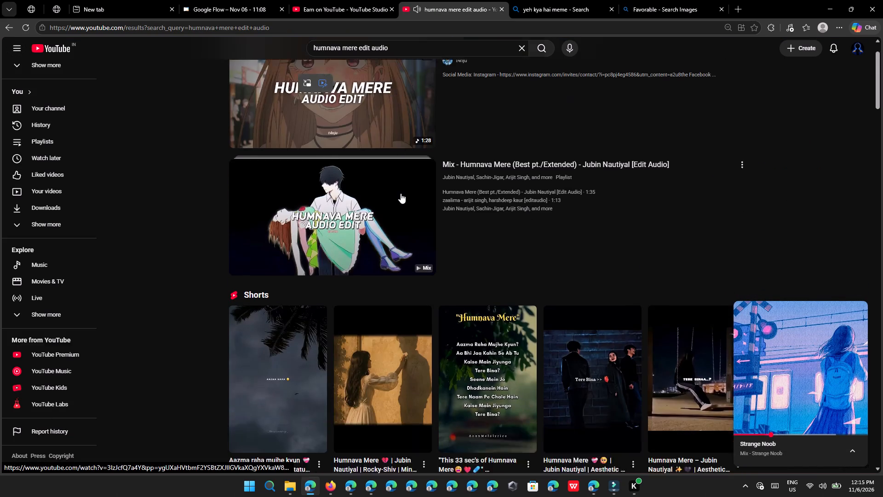
scroll(401, 193, down, 2)
click(457, 169)
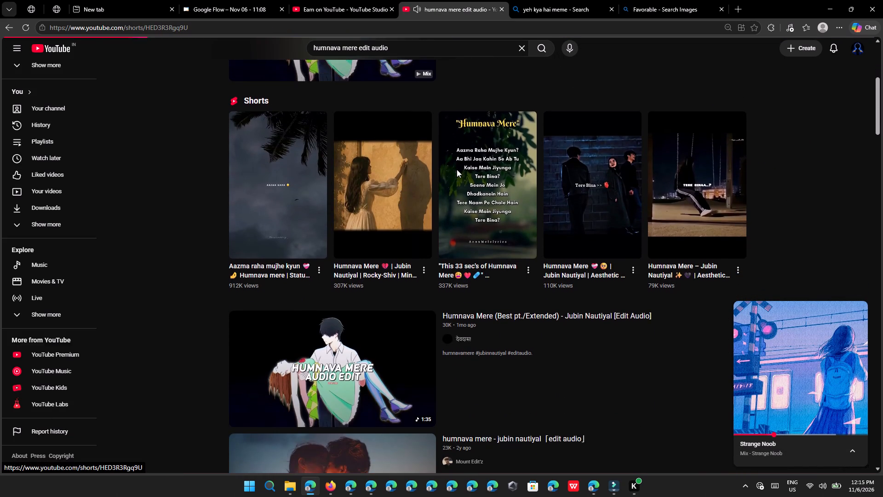
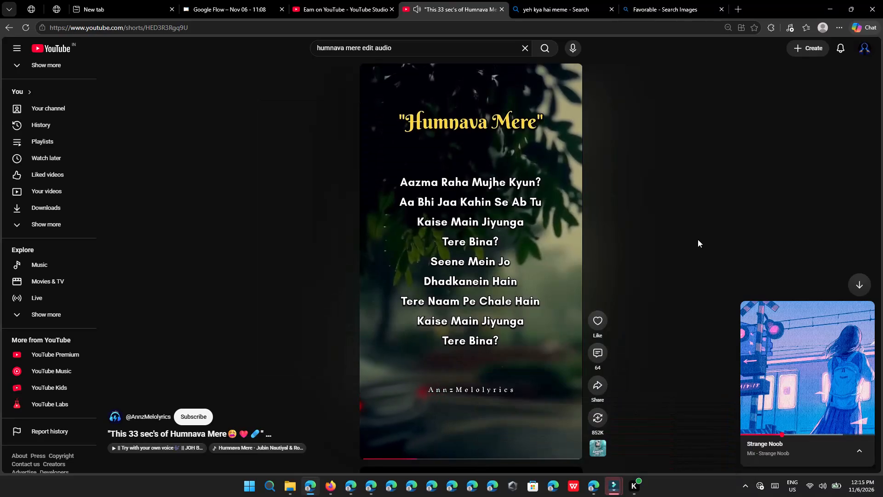
Skip to the next Short, return to the search results, and open kakaza's "hamnava mere - jubin nautiyal [edit audio]" video.
scroll(698, 239, down, 2)
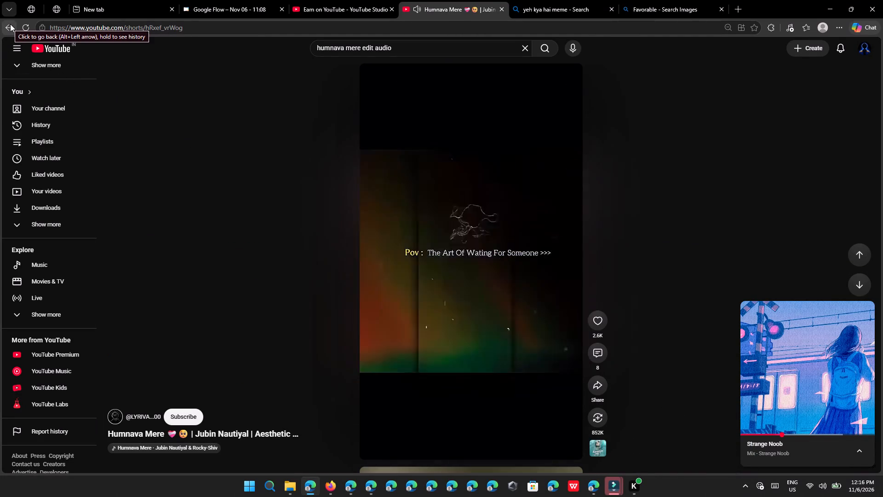
click(10, 24)
scroll(341, 216, down, 4)
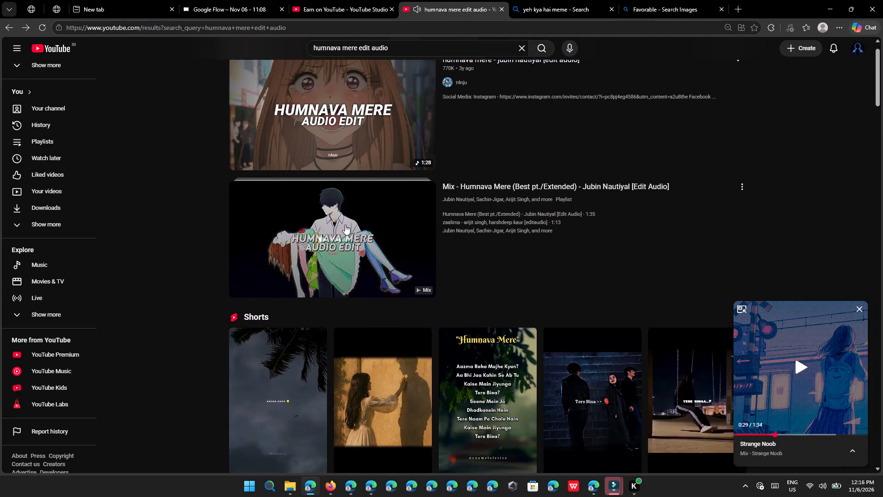
scroll(345, 225, down, 15)
scroll(349, 225, down, 8)
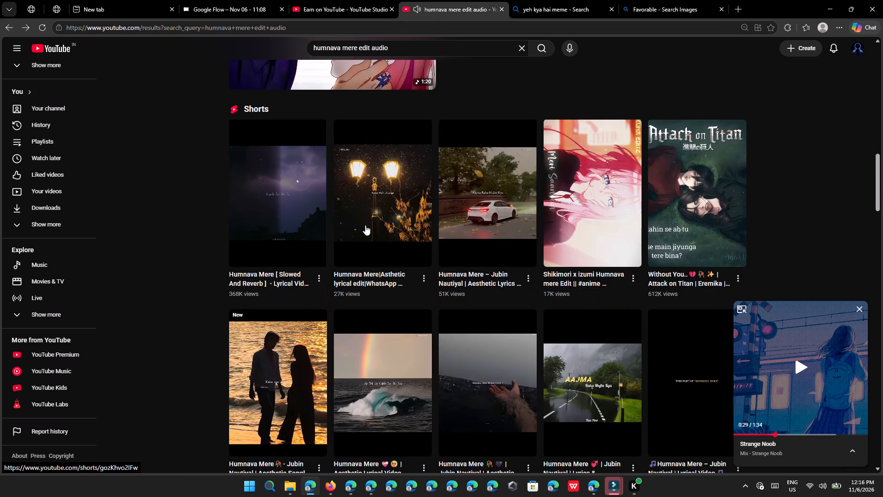
scroll(654, 230, down, 6)
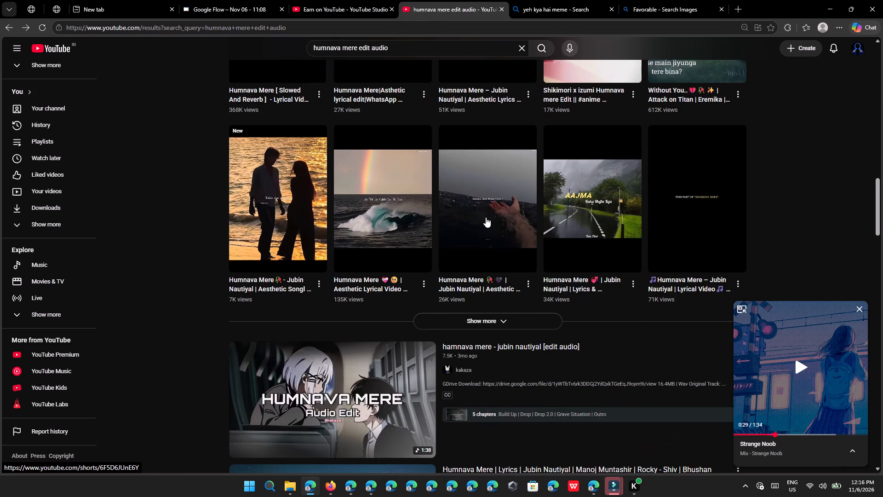
scroll(486, 217, down, 7)
click(395, 212)
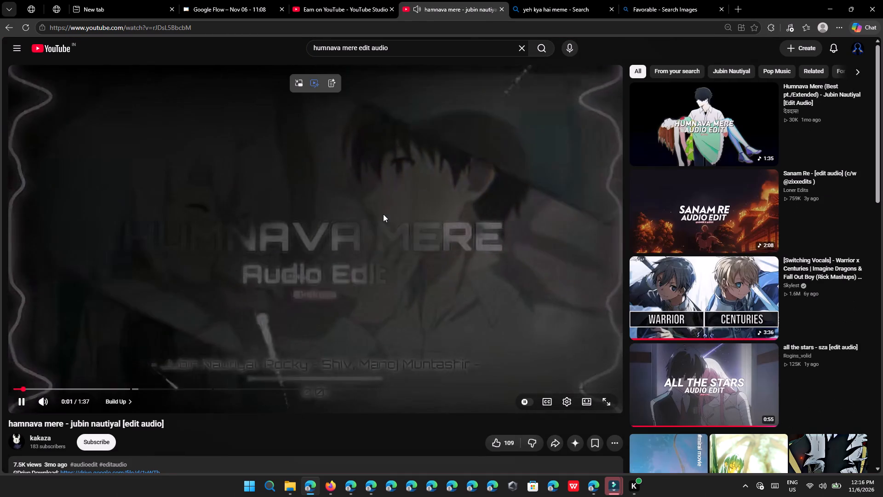
Skip ahead in the video and sample its Drop 2.0 and Grave Situation chapters.
click(135, 387)
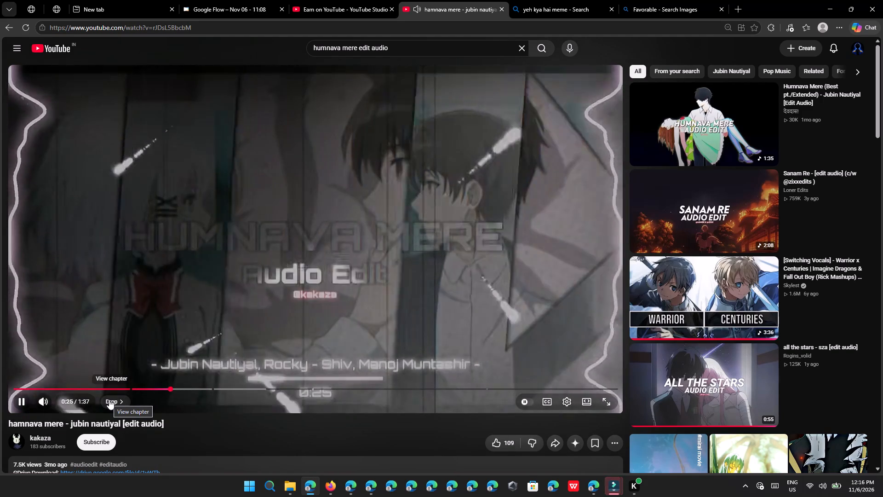
click(113, 399)
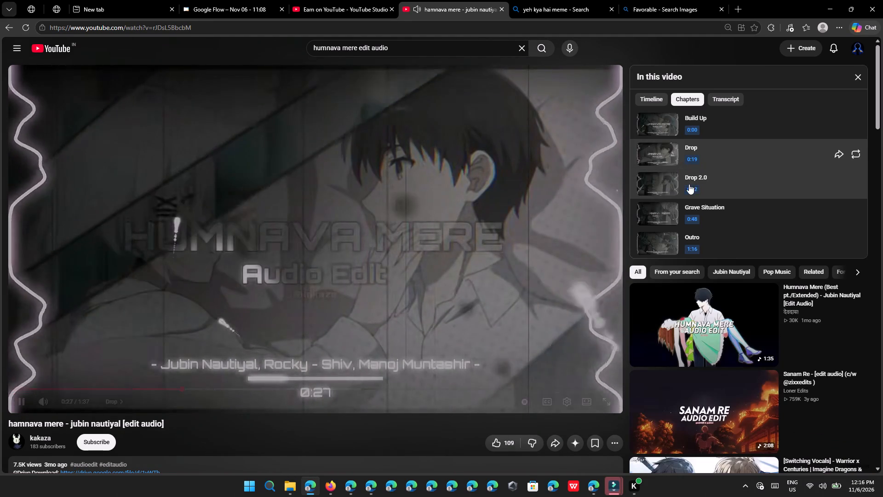
click(696, 183)
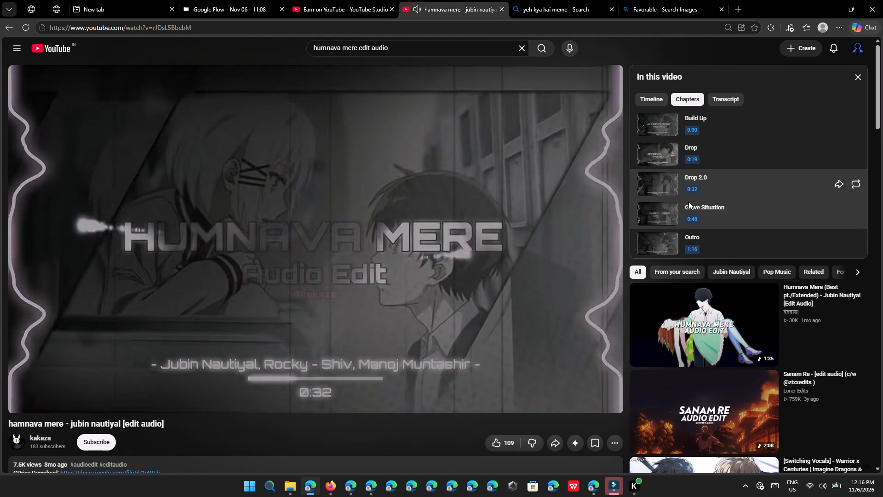
click(688, 202)
click(681, 223)
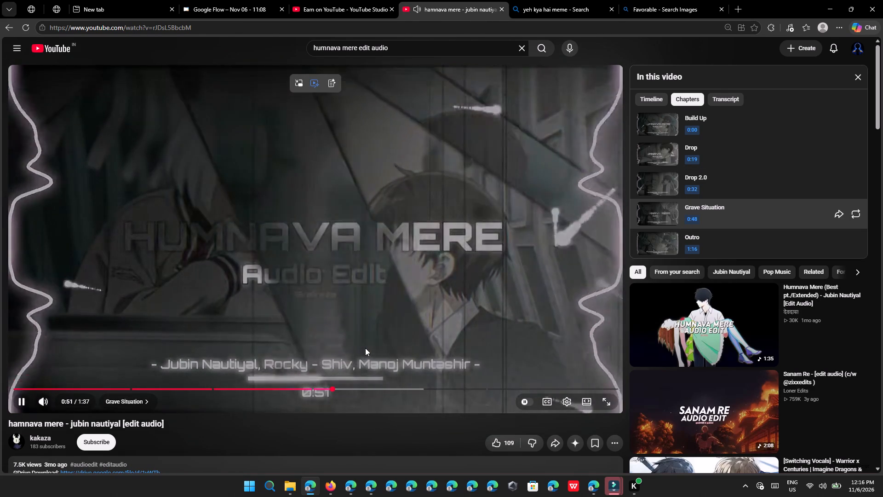
Shrink the playing video to the miniplayer and look through the "humnava mere edit audio" results.
right_click(377, 333)
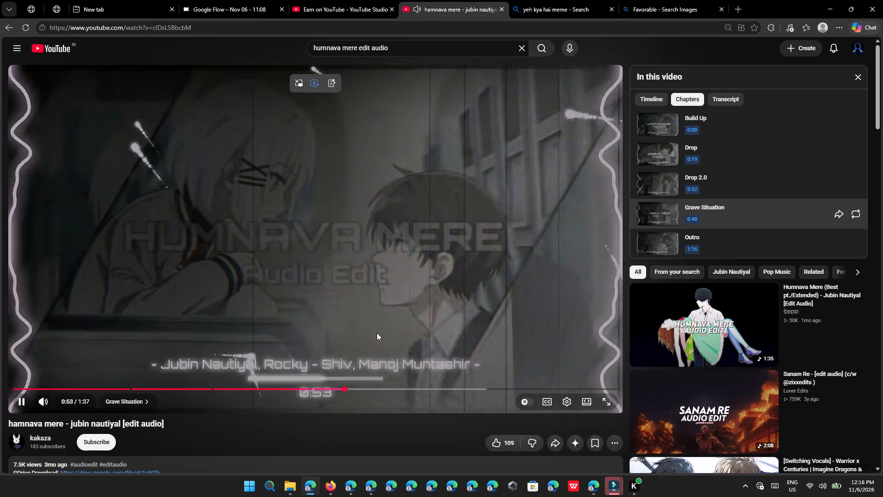
click(407, 366)
scroll(407, 366, down, 9)
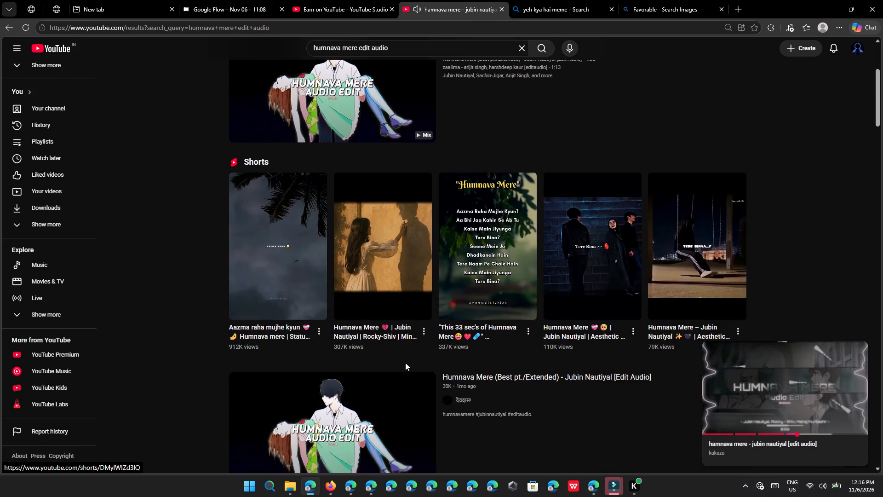
scroll(405, 363, down, 20)
scroll(405, 363, down, 15)
scroll(396, 362, down, 13)
scroll(396, 362, down, 14)
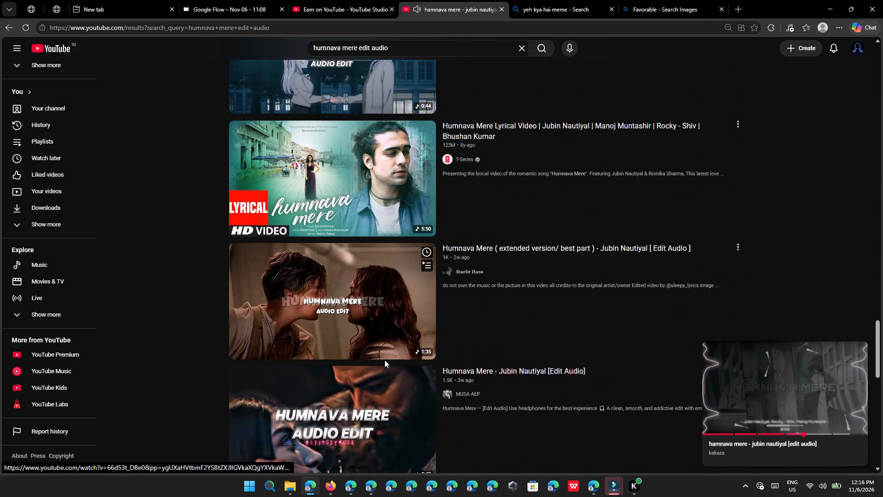
Check the progress of the Filmora preview render.
click(620, 484)
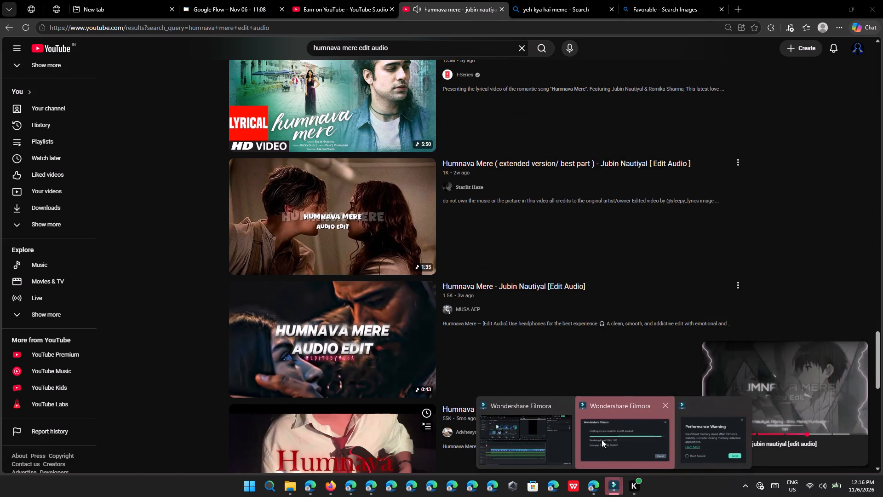
click(604, 436)
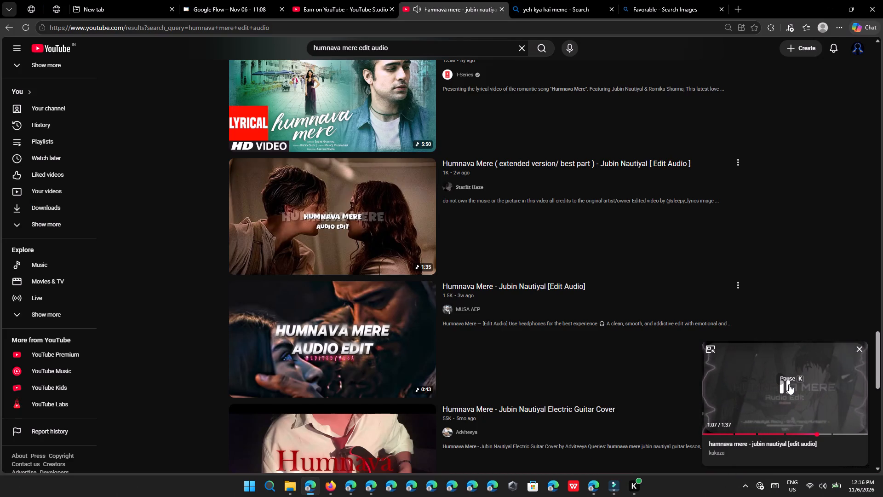
Pause the YouTube miniplayer video and play back the rendered main timeline in Filmora.
click(789, 384)
click(616, 486)
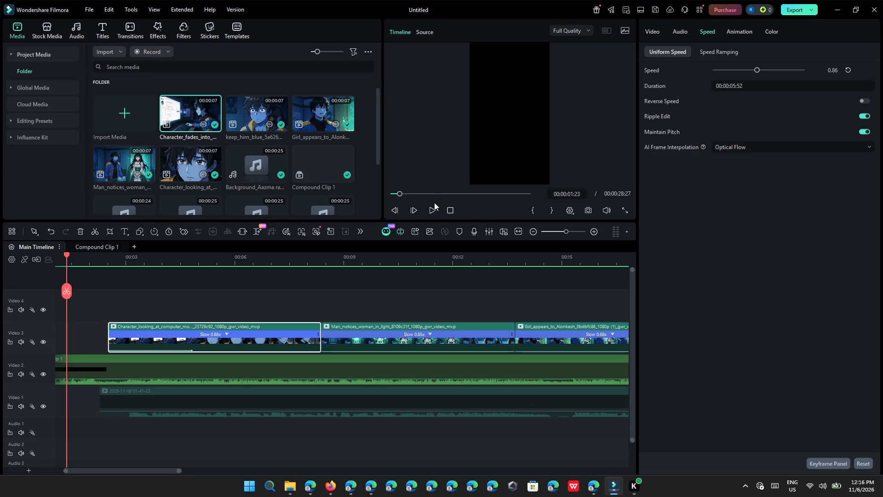
click(434, 206)
click(459, 296)
ctrl+scroll(459, 296, down, 5)
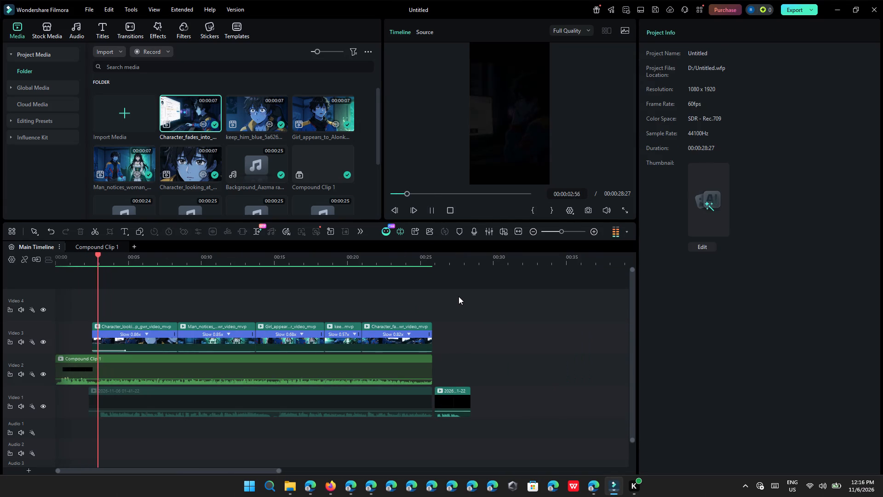
click(459, 296)
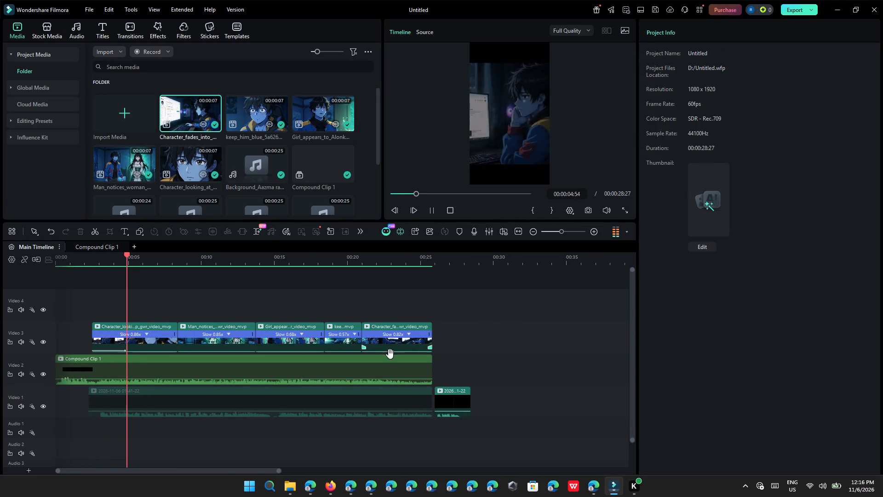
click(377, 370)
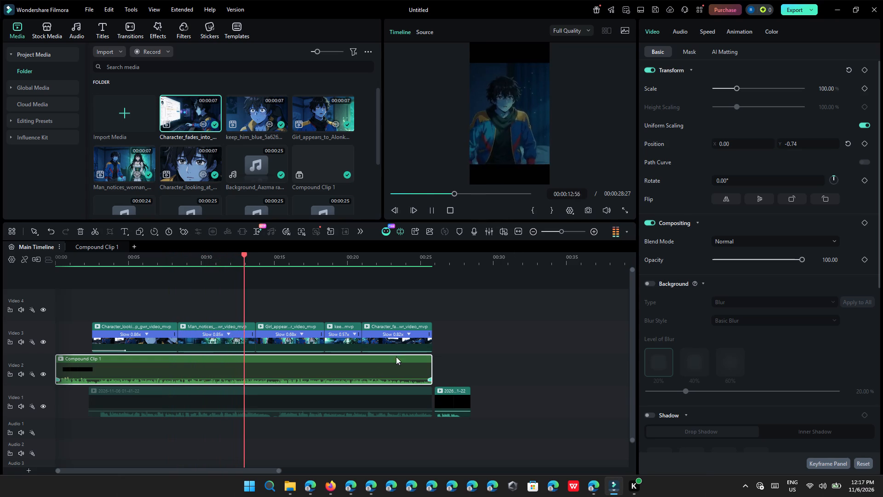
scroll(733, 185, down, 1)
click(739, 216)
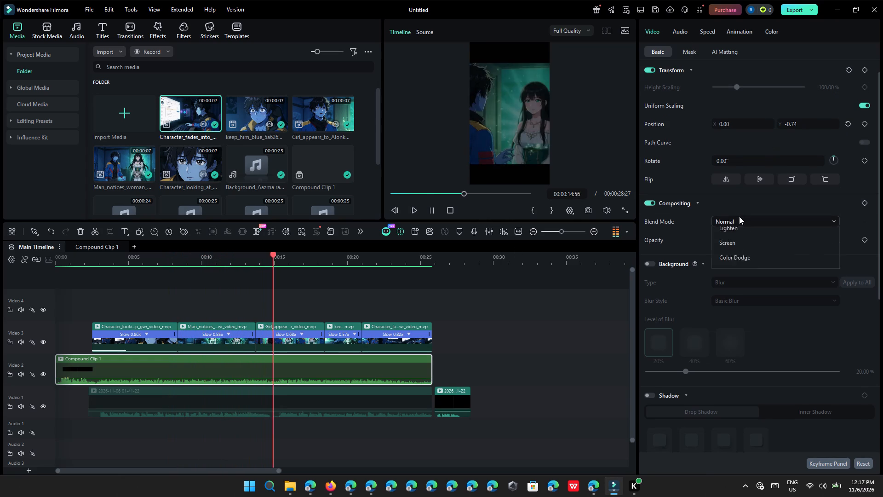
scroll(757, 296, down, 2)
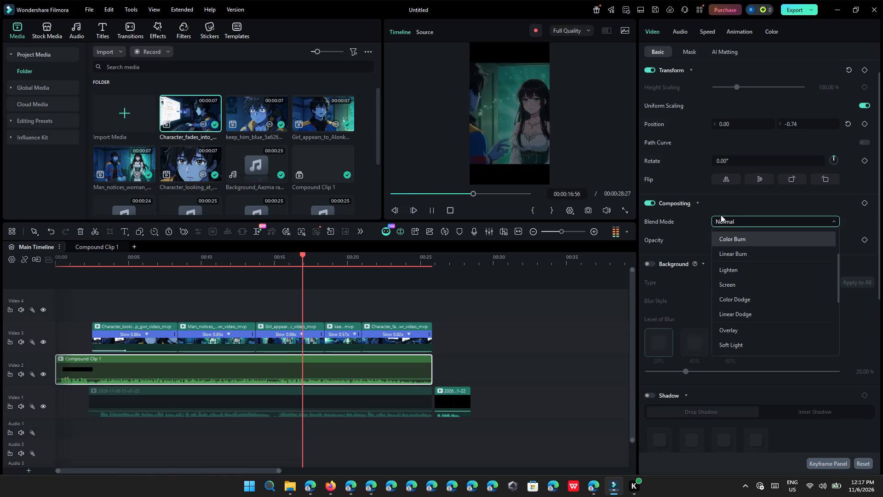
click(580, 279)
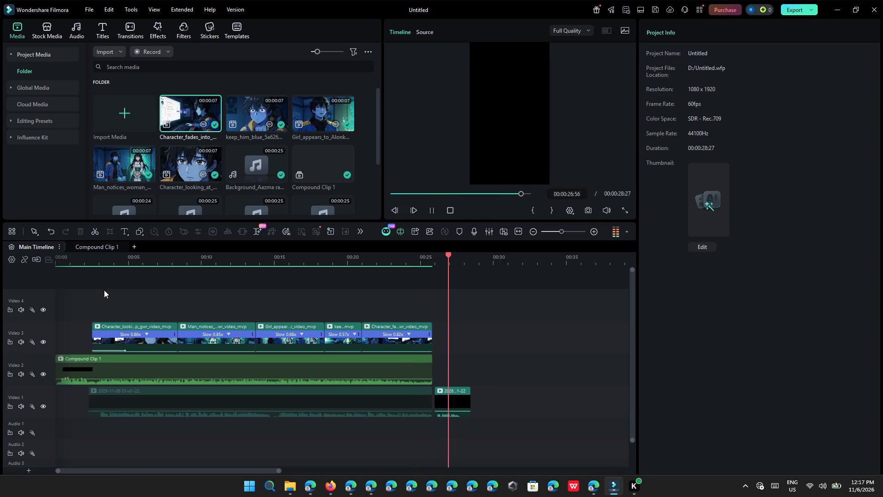
Replay the main timeline from near its beginning.
click(75, 257)
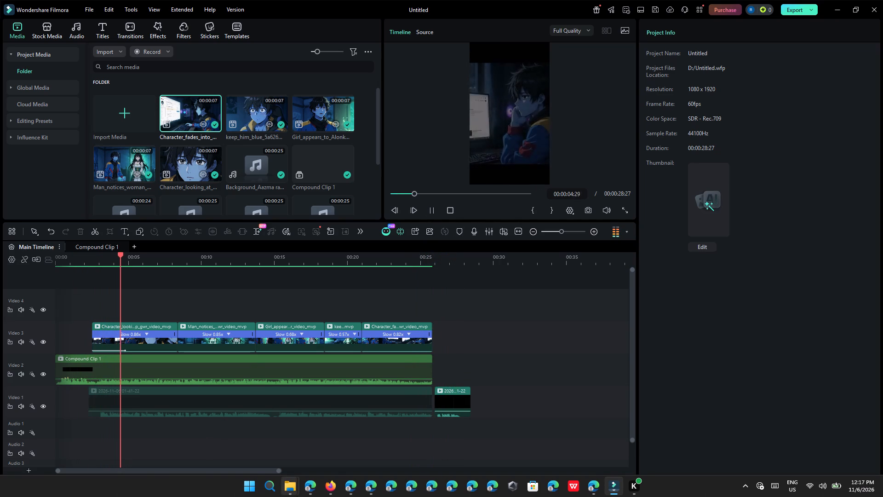
Switch back to the YouTube tab in Edge and look further through the Humnava Mere search results.
click(312, 489)
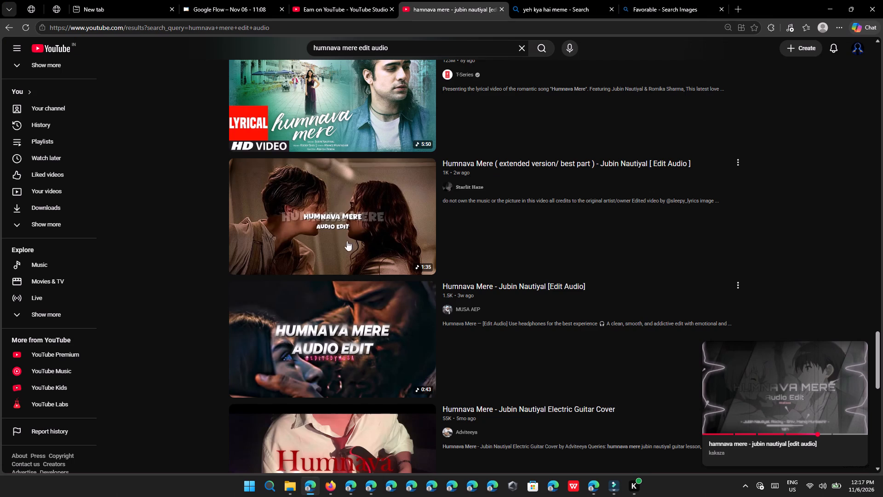
scroll(354, 208, down, 18)
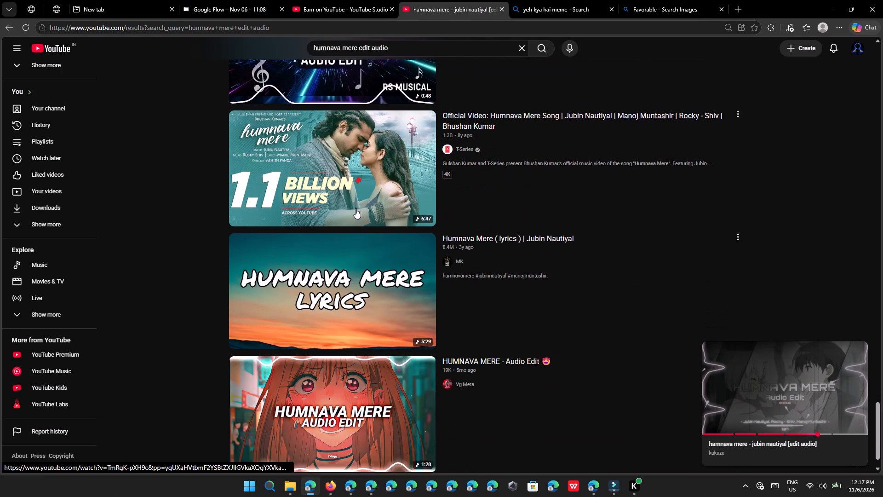
scroll(355, 208, down, 6)
scroll(384, 240, down, 6)
scroll(358, 206, down, 19)
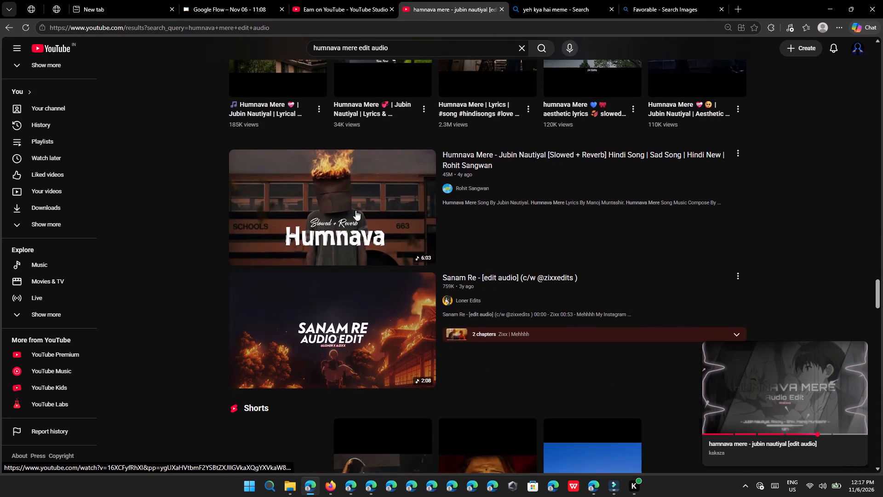
scroll(355, 210, down, 6)
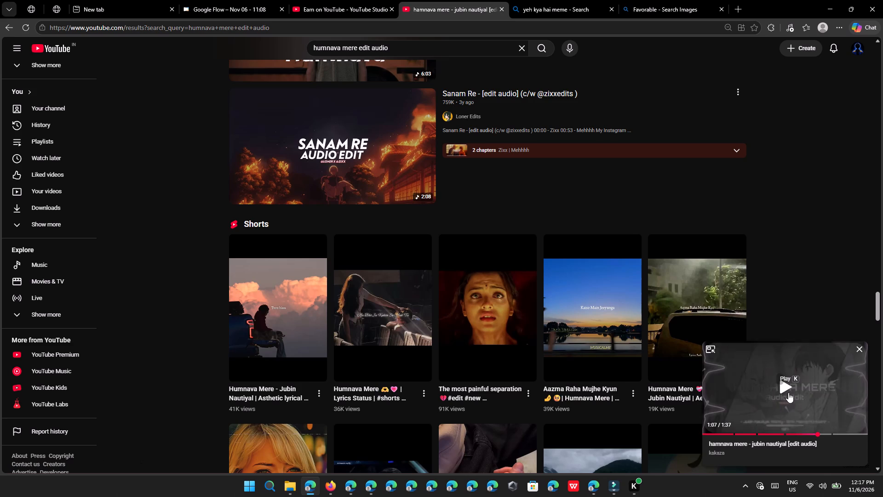
Play the miniplayer video briefly, expand it to its full page, and read its complete description.
click(788, 393)
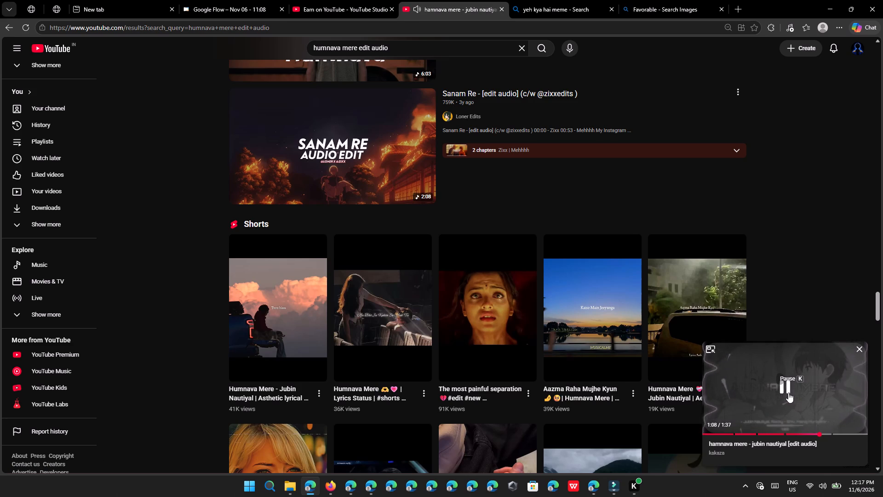
click(788, 393)
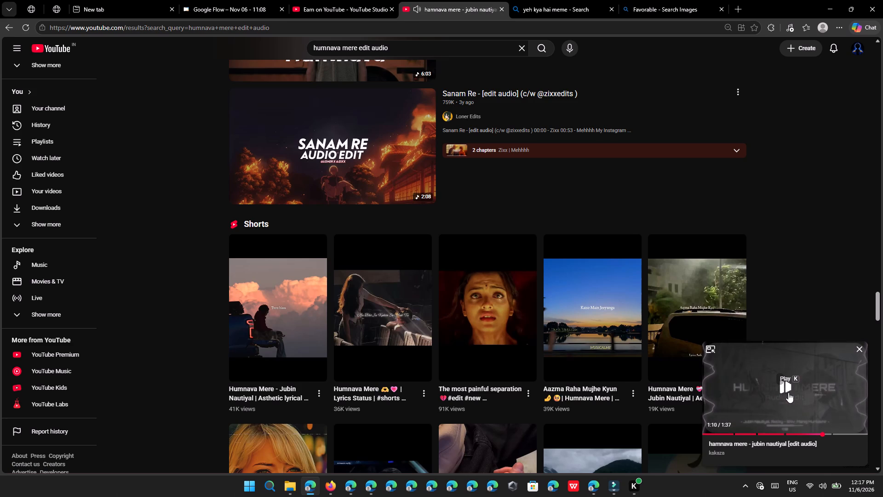
click(711, 357)
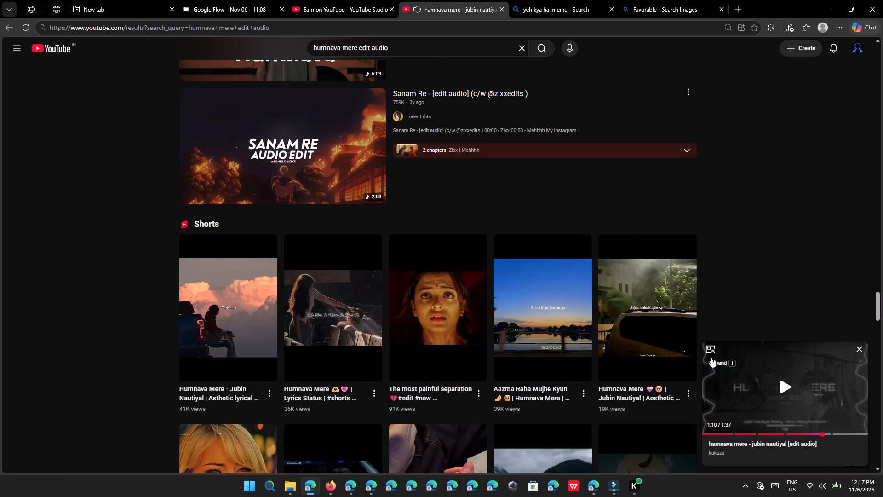
scroll(369, 343, down, 4)
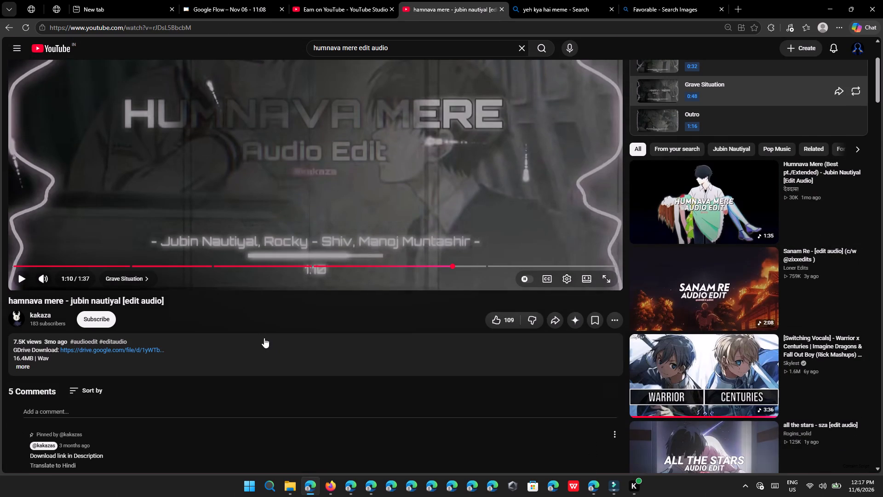
scroll(292, 336, down, 1)
click(292, 338)
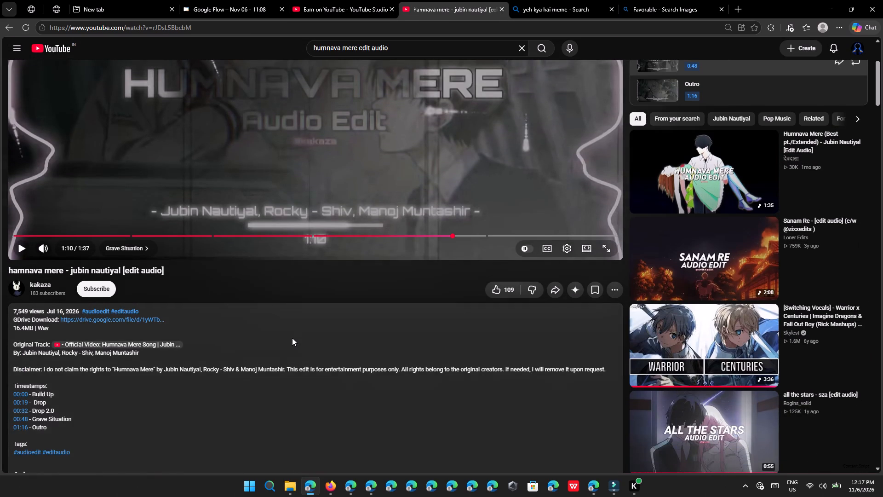
scroll(292, 338, down, 4)
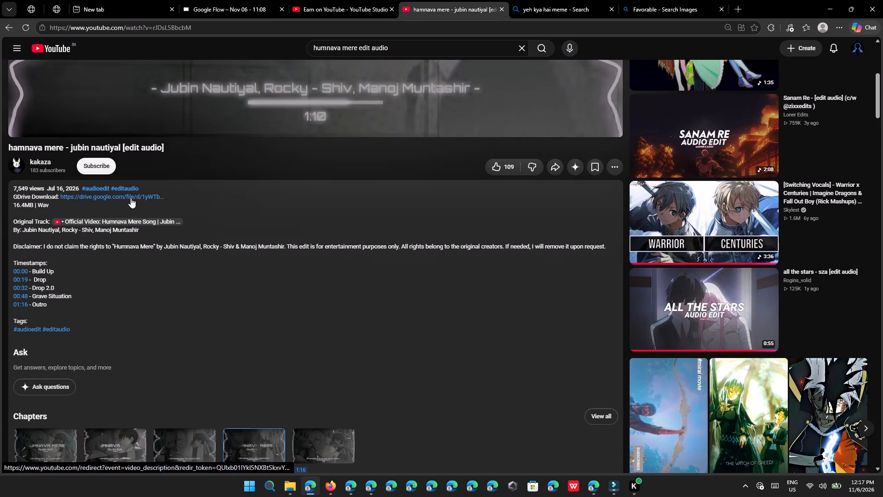
Resume the Humnava Mere audio edit, return from Filmora to Edge, and shrink the video to the miniplayer.
click(327, 64)
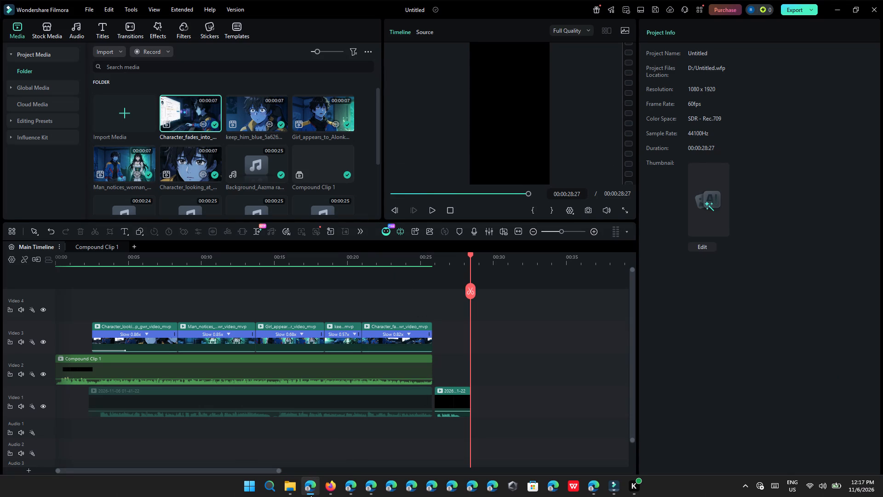
click(287, 441)
scroll(343, 364, up, 6)
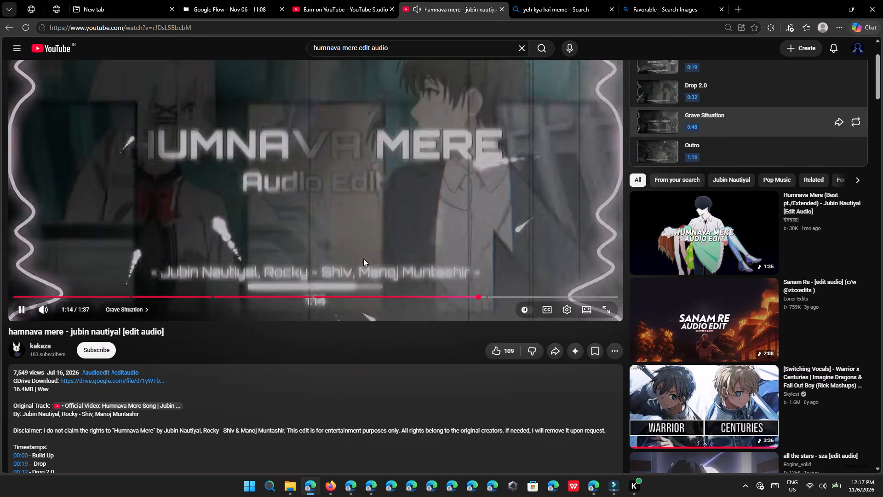
right_click(363, 259)
click(383, 280)
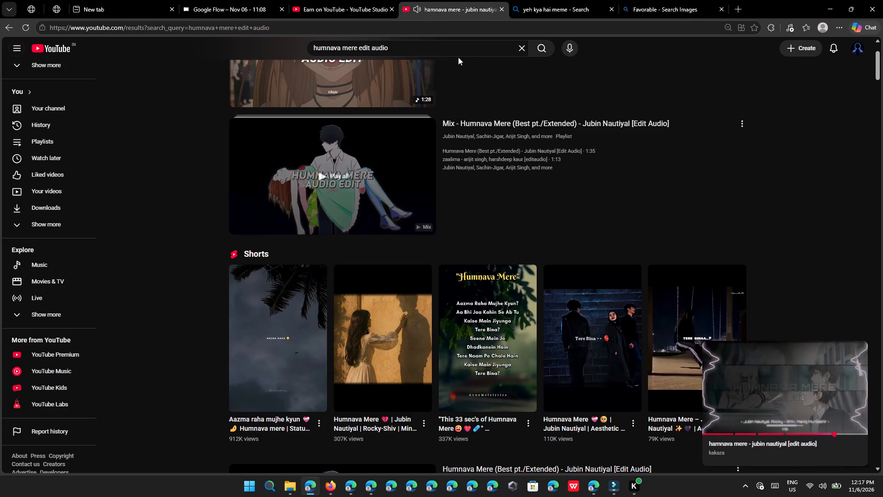
Find the five-month-old "Humnava Mere - Jubin Nautiyal [Edit Audio]" in the search results and play it in the miniplayer.
scroll(459, 55, down, 8)
scroll(444, 112, down, 8)
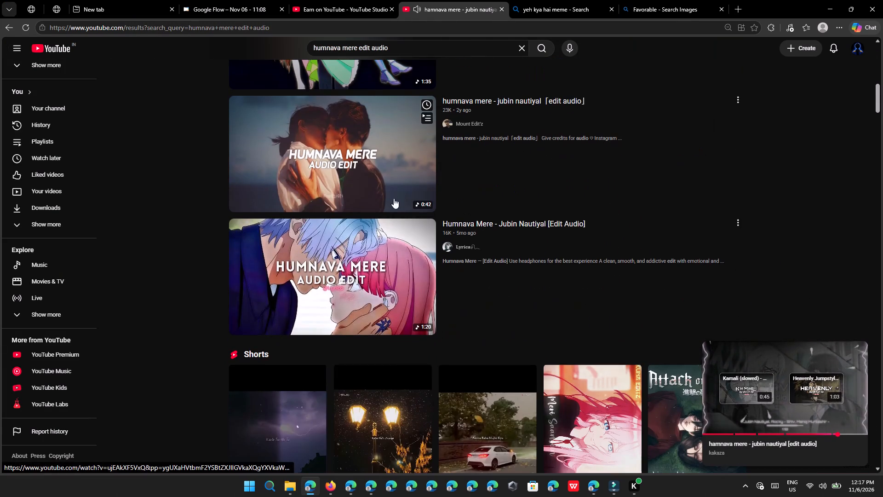
click(350, 266)
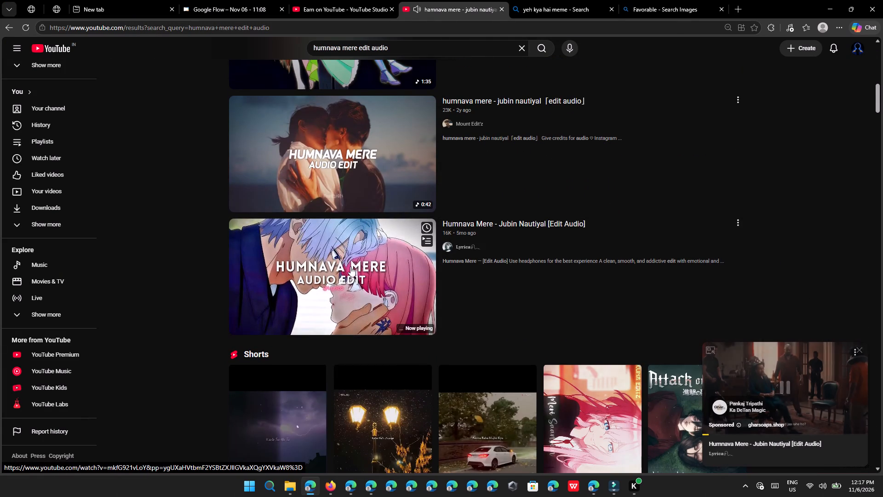
Look further through the results, play "Humnava | (Slowed + Reverb) by SLOWED-ERA" in the miniplayer, and skip ahead in it.
scroll(350, 266, down, 2)
scroll(475, 309, down, 5)
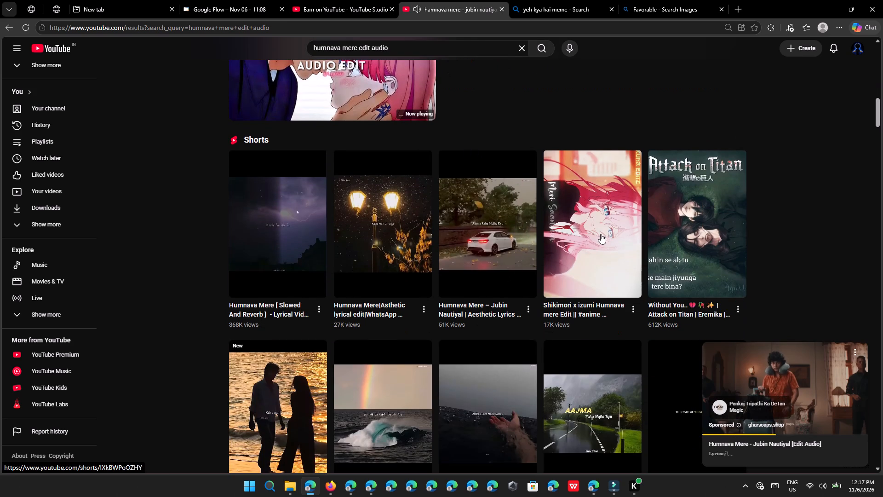
scroll(601, 234, down, 6)
scroll(447, 245, down, 7)
scroll(387, 253, down, 6)
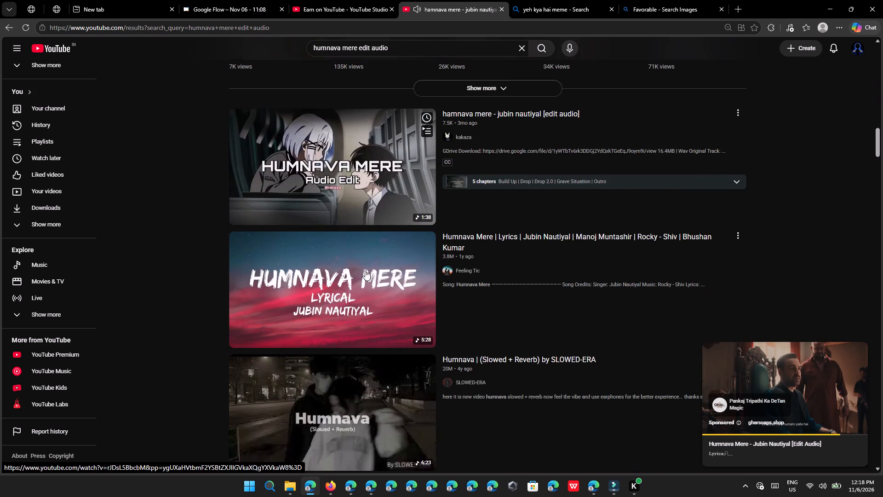
click(356, 268)
scroll(356, 268, down, 8)
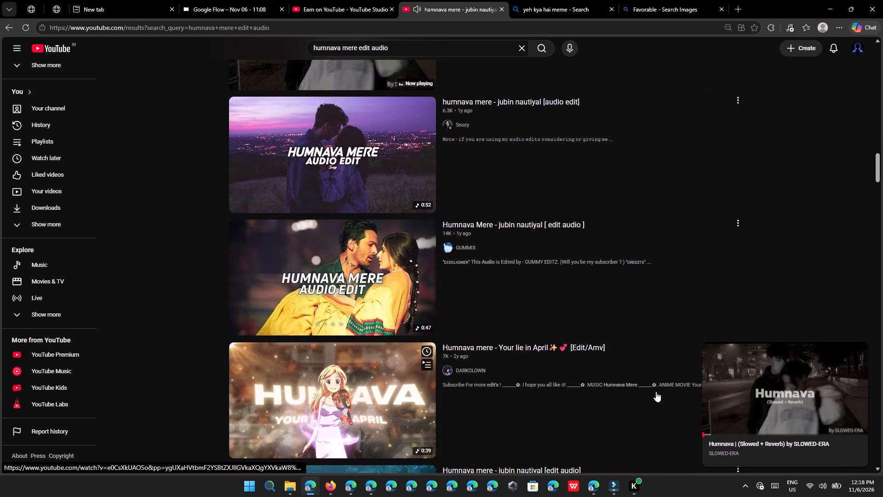
click(721, 436)
click(723, 433)
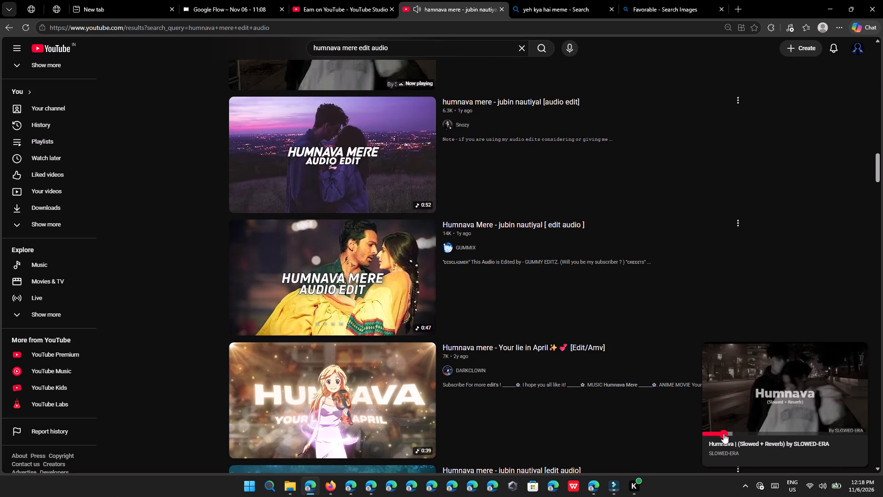
Replace the YouTube search text and search for "filmora sing edit".
click(453, 39)
click(448, 43)
key(space)
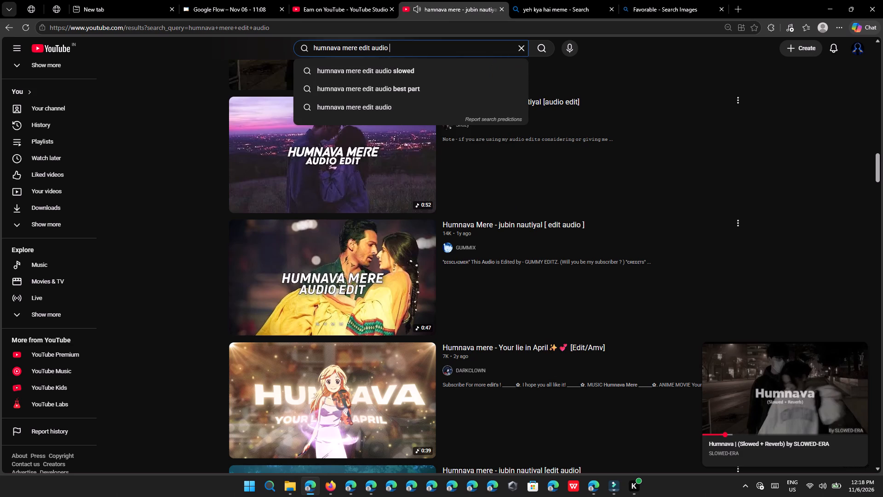
text(re)
click(510, 49)
click(516, 49)
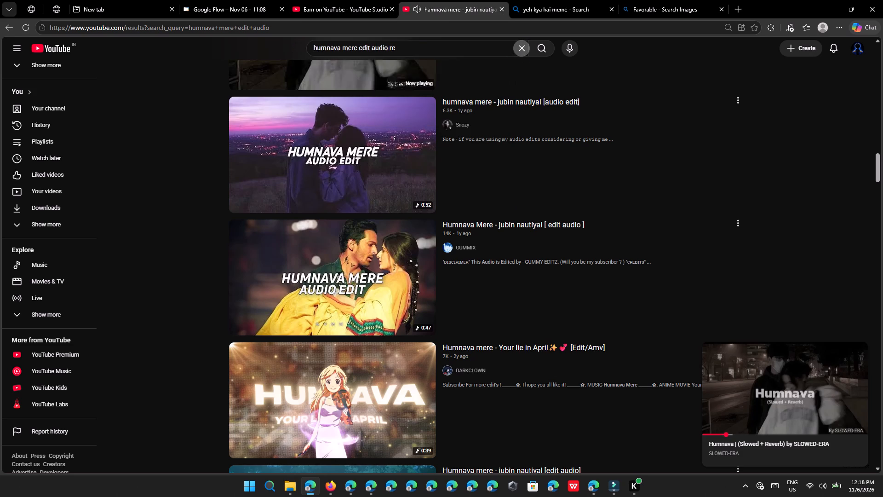
text(filmora sing edit)
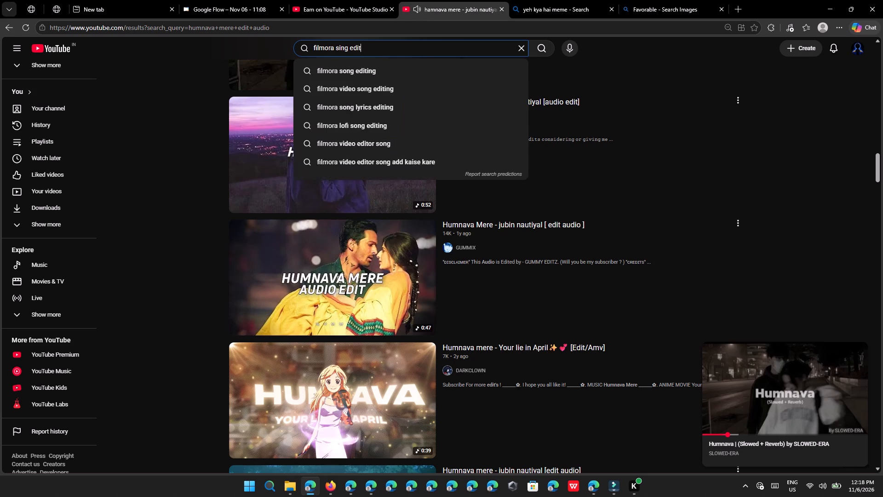
key(Return)
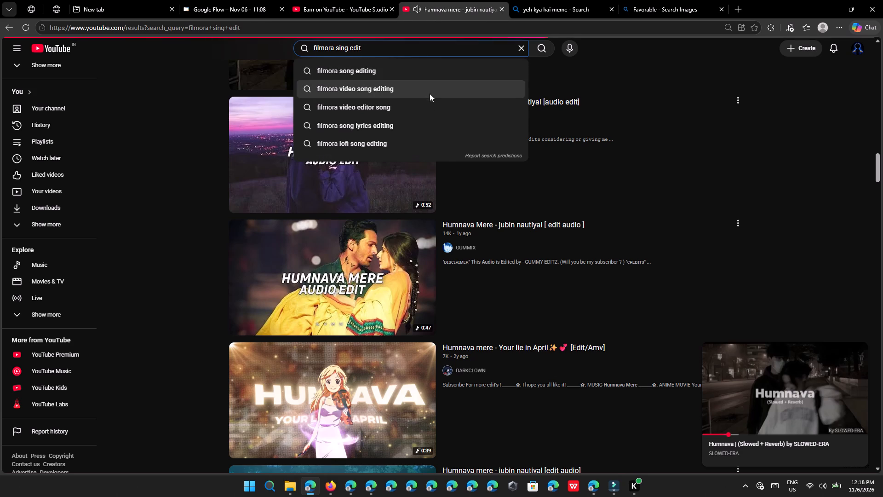
Look through the results, play the "FILMORA X | HOW TO EDIT SLOWED & REVERB SONGS" tutorial, and expand it to its full page.
scroll(411, 135, down, 12)
scroll(407, 194, down, 7)
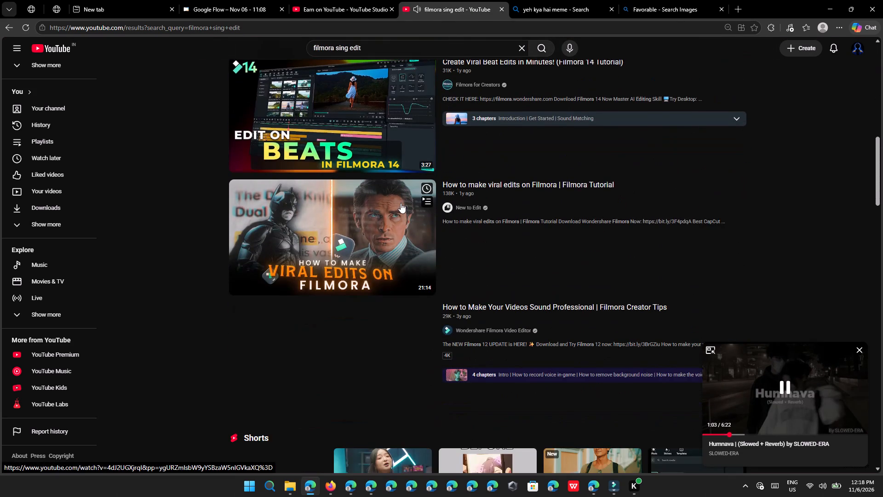
scroll(399, 226, down, 13)
scroll(386, 216, down, 8)
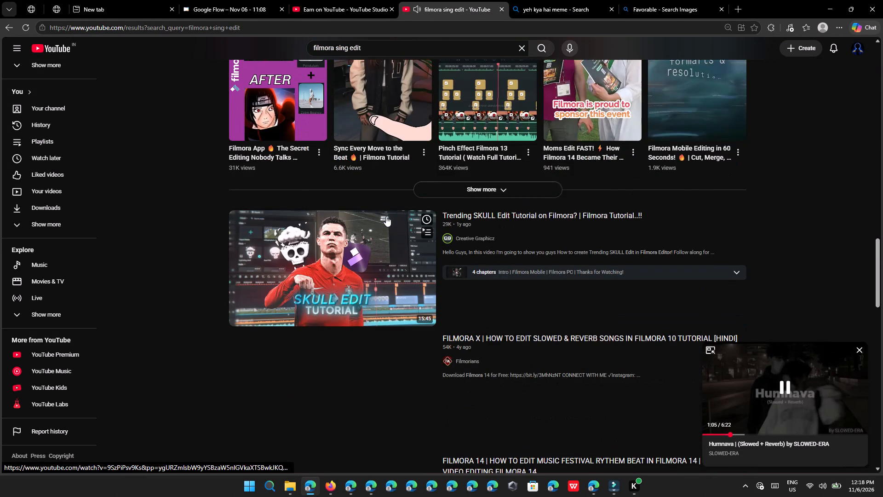
scroll(386, 216, down, 7)
click(386, 216)
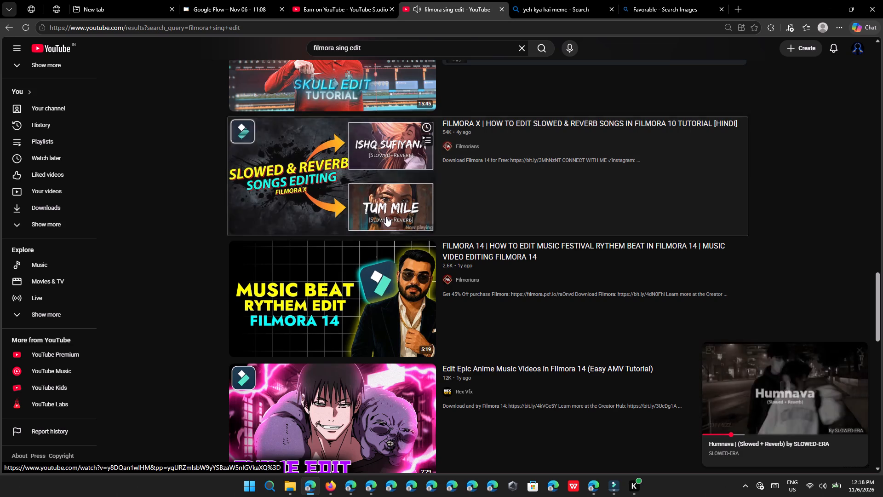
click(709, 352)
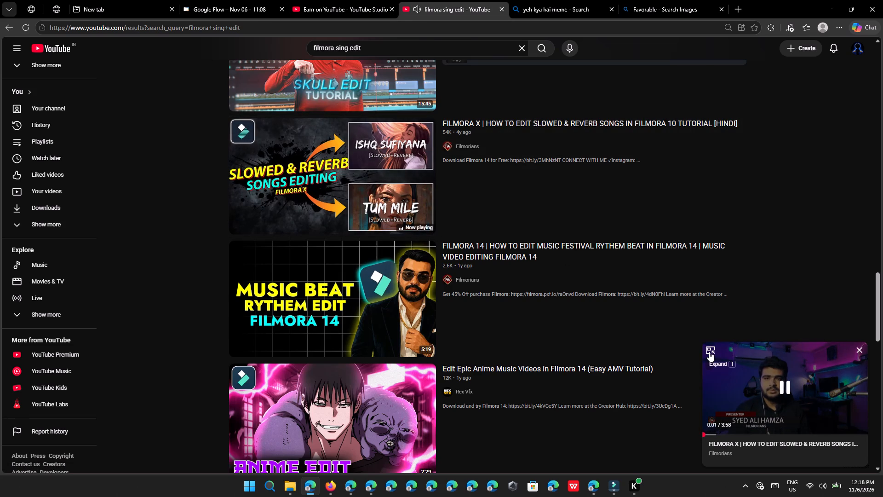
Skim the slowed and reverb tutorial by skipping forward through it, watching the speed, echo effect and pitch sections.
click(97, 384)
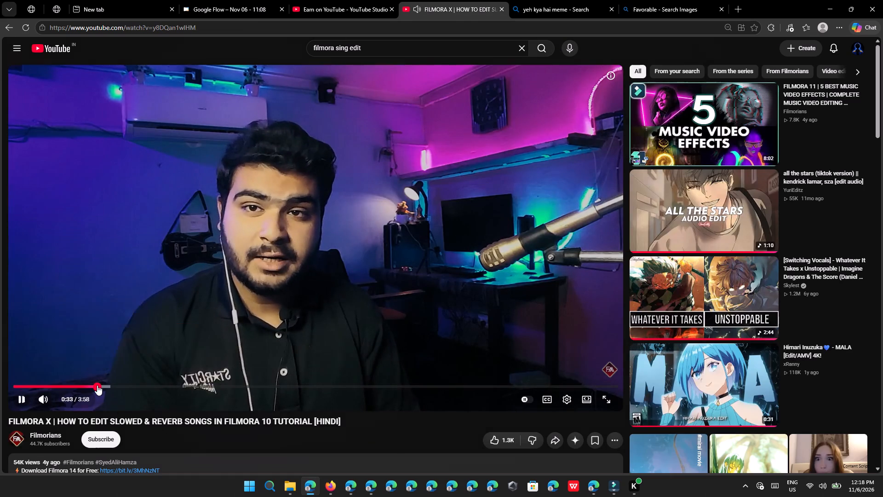
click(158, 385)
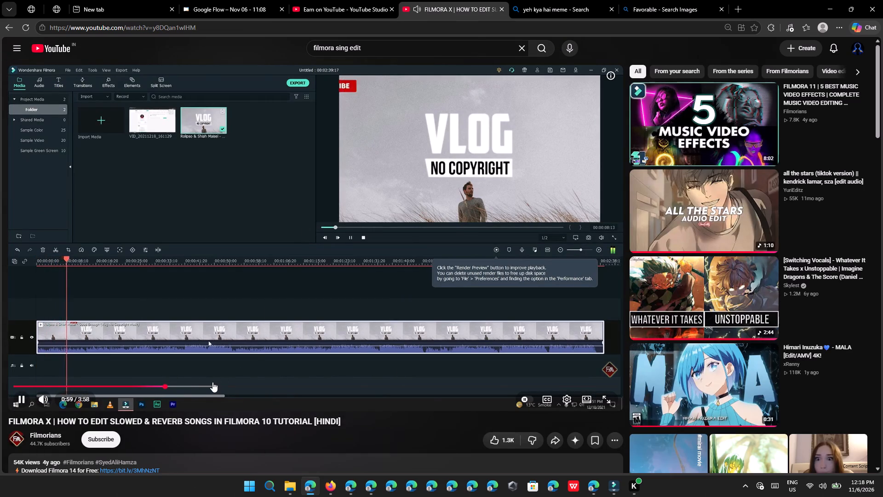
click(212, 382)
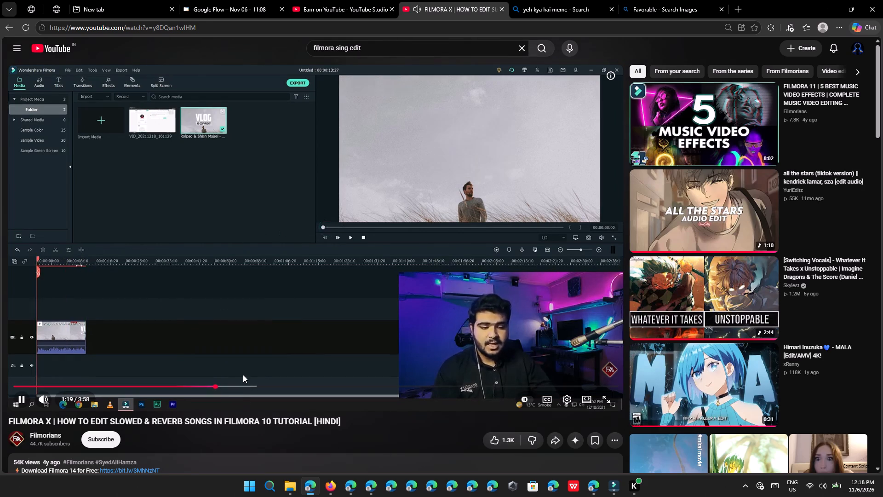
click(239, 383)
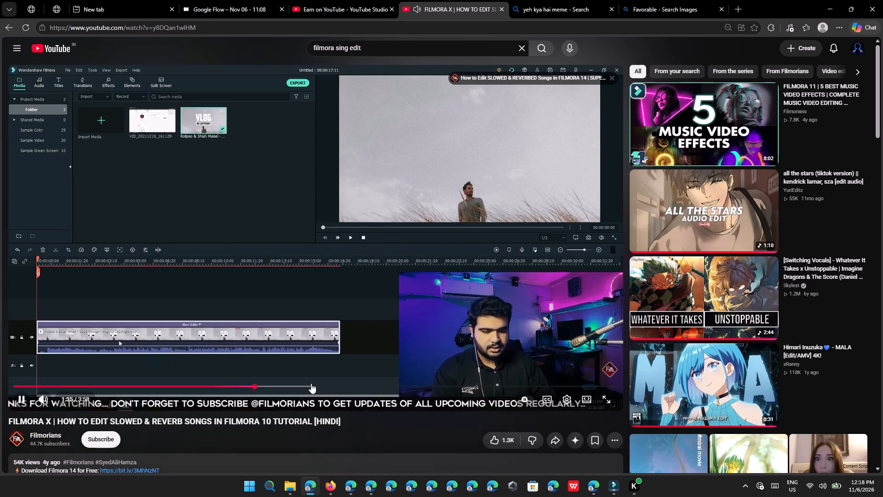
click(286, 386)
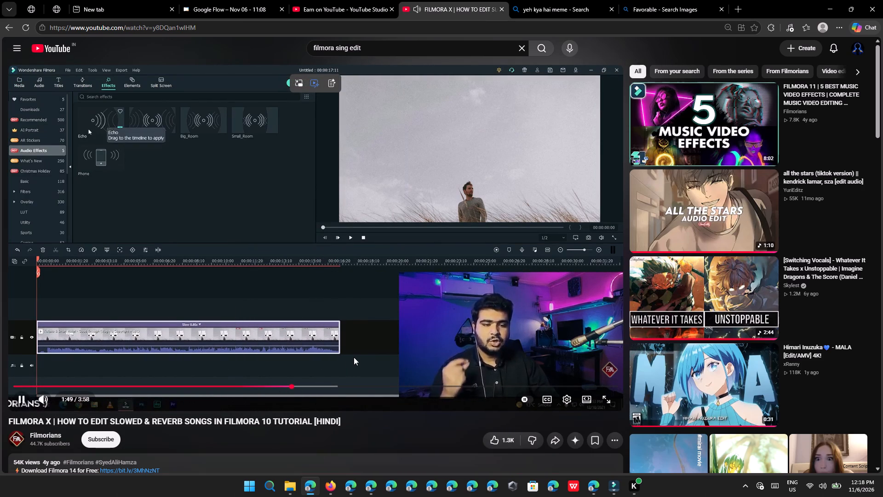
click(318, 387)
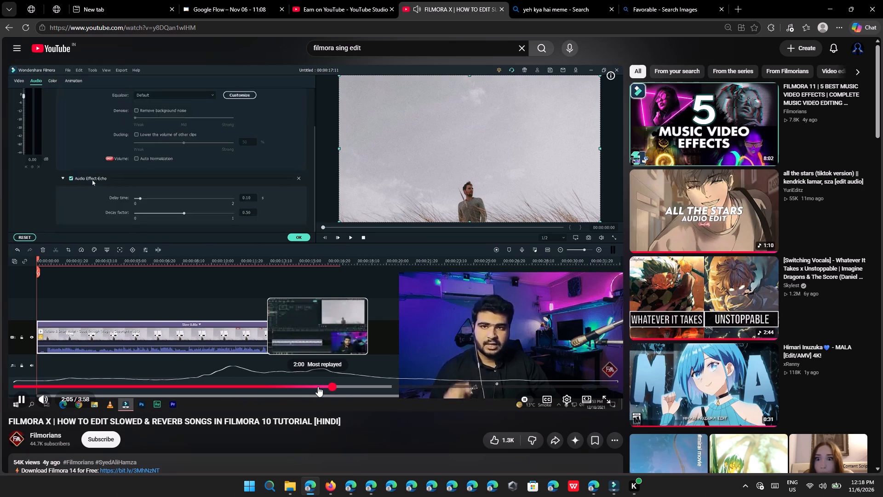
click(361, 391)
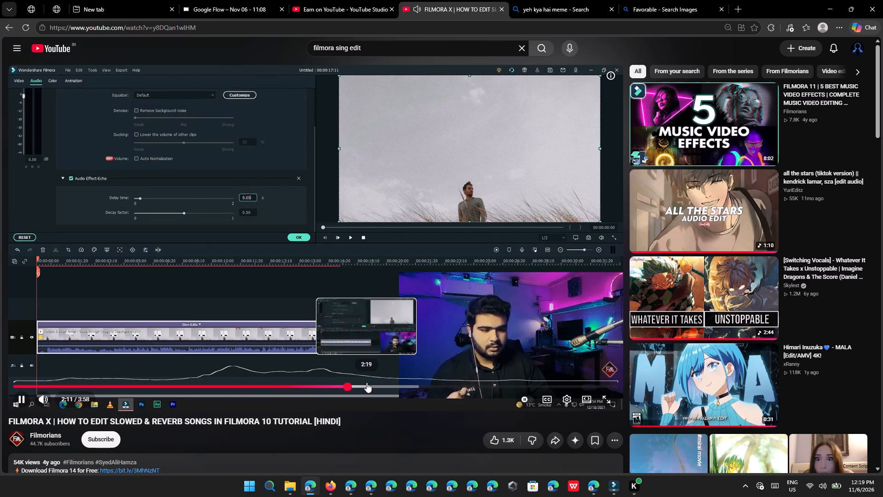
click(378, 386)
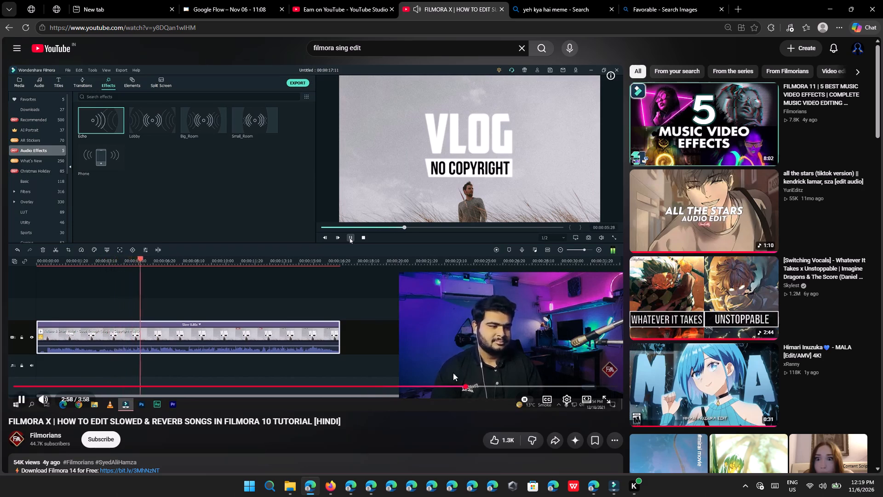
click(485, 386)
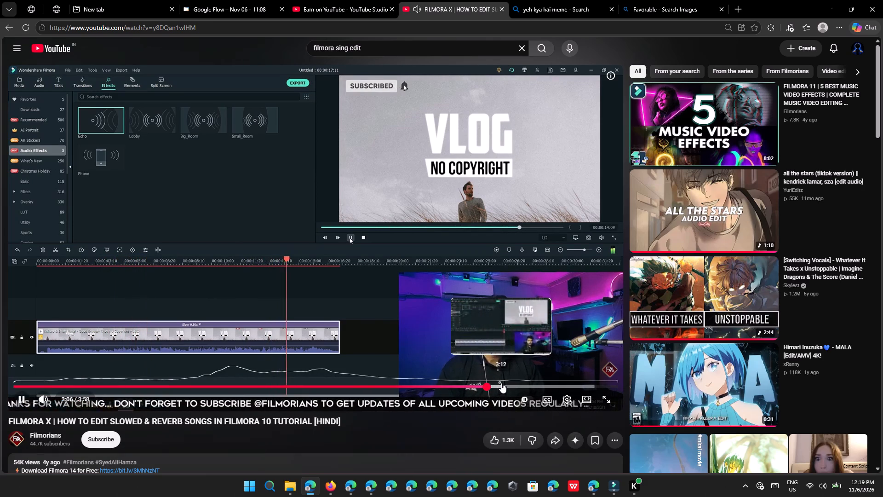
click(501, 382)
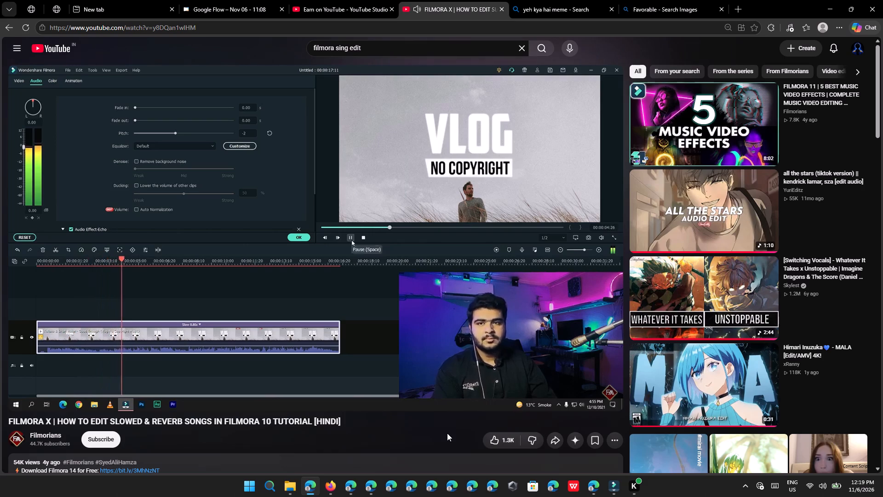
Shrink the tutorial to the miniplayer, look further through the results, and play the FILMORA 14 music festival rhythm beat tutorial.
right_click(517, 364)
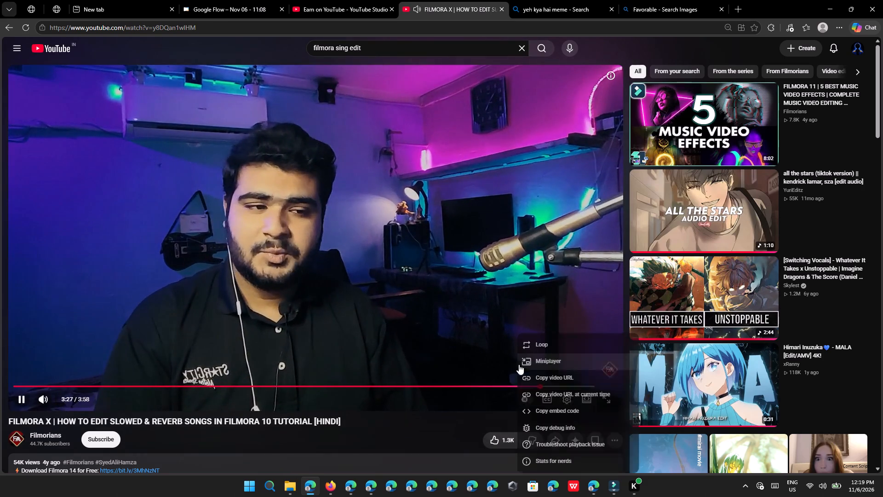
click(543, 359)
scroll(535, 334, down, 16)
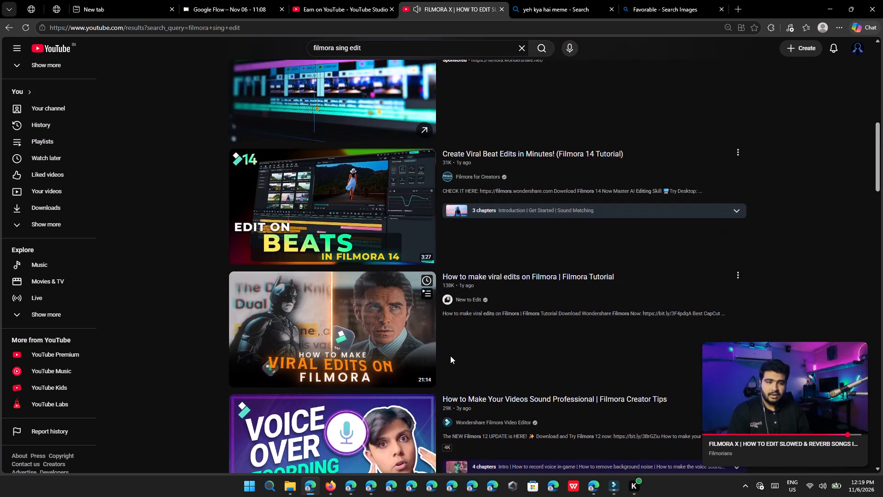
scroll(450, 356, down, 8)
scroll(462, 310, down, 15)
scroll(414, 340, down, 7)
scroll(401, 402, down, 6)
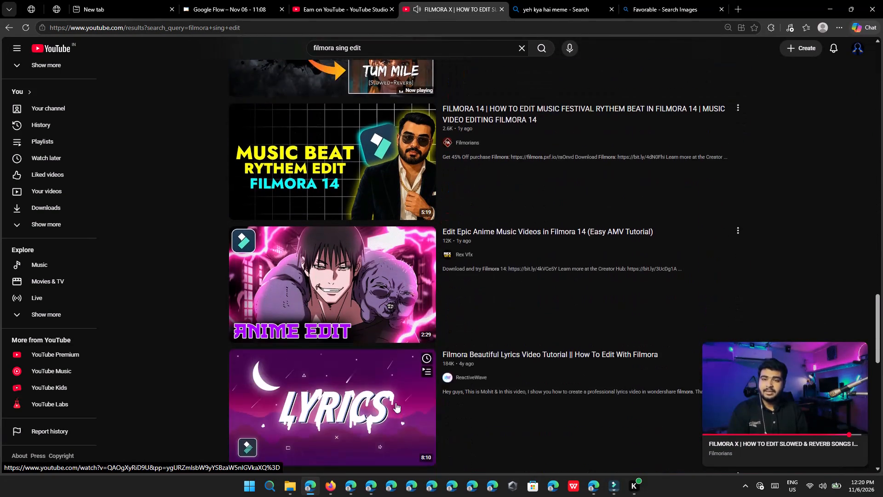
click(336, 186)
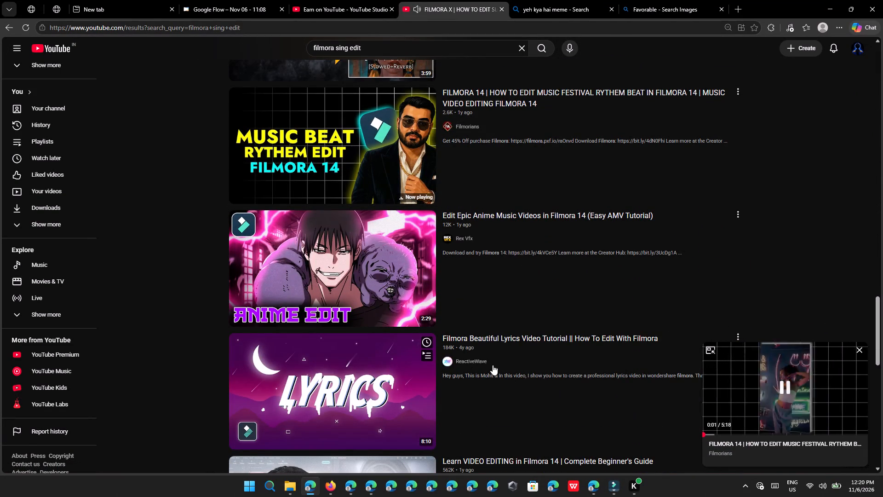
Look further through the "filmora sing edit" results and Shorts while the FILMORA 14 music beat tutorial plays, skipping it forward.
scroll(492, 365, down, 5)
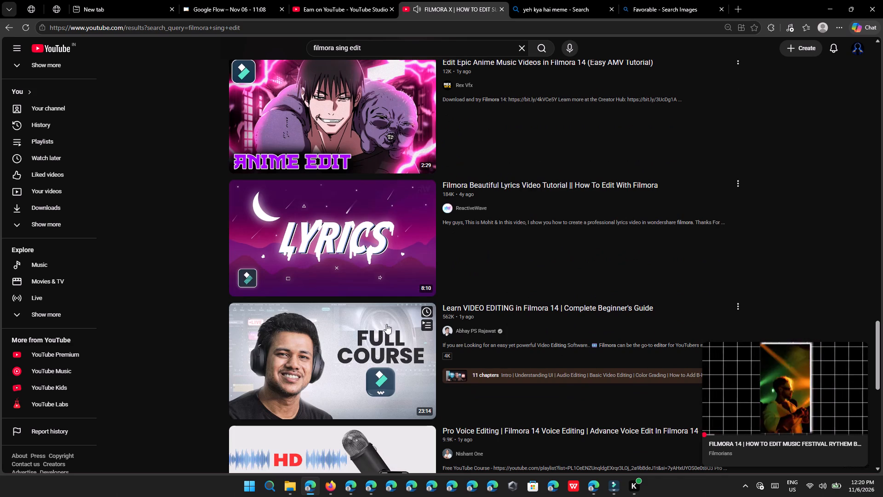
scroll(327, 278, down, 13)
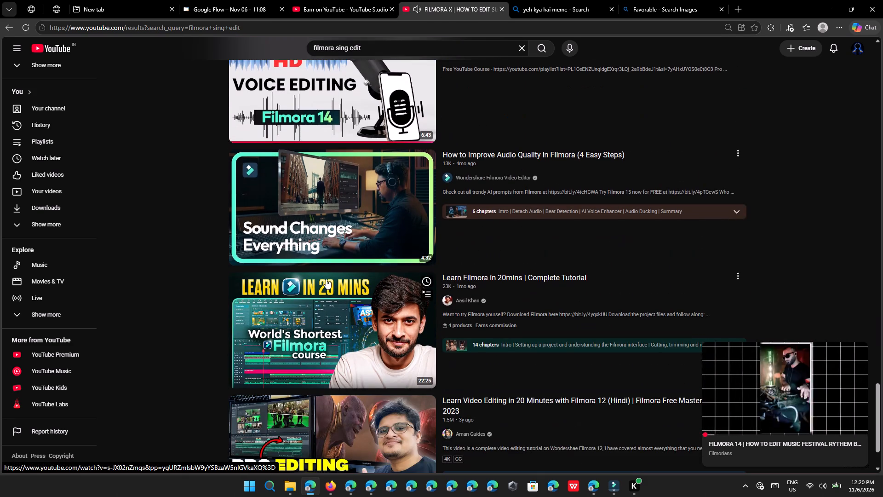
scroll(326, 275, down, 15)
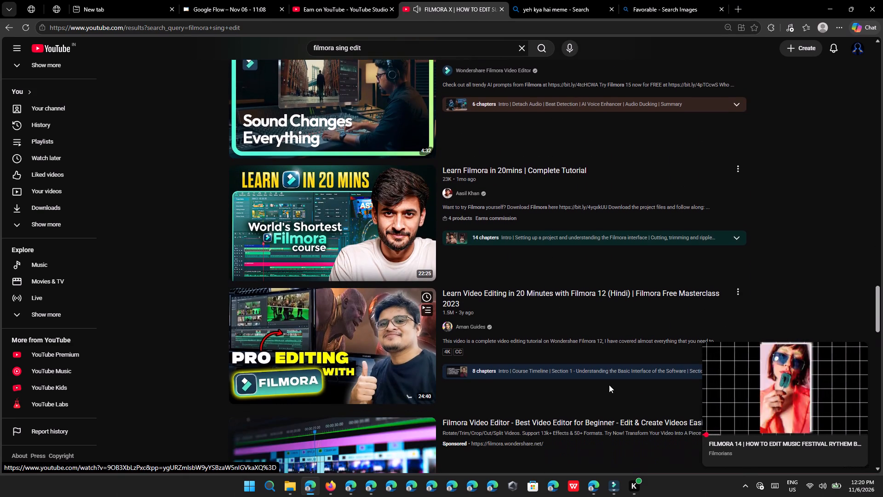
scroll(580, 385, down, 7)
scroll(652, 383, down, 4)
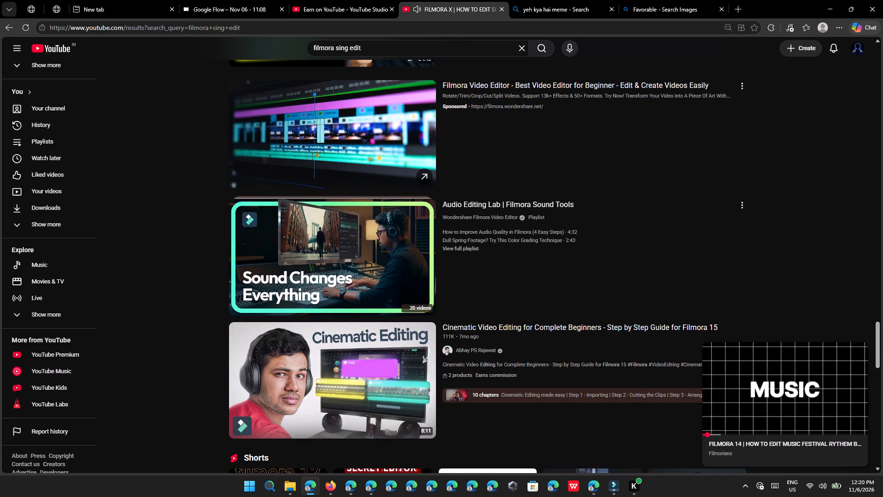
click(759, 433)
scroll(438, 329, down, 12)
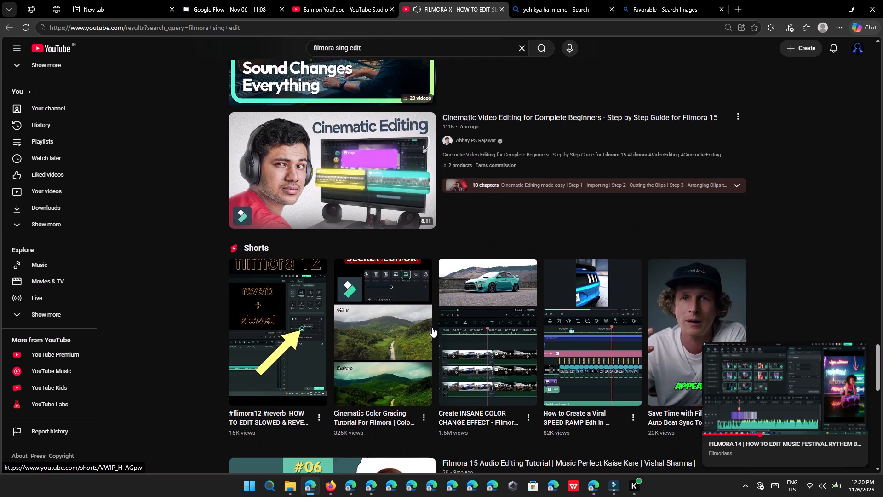
scroll(432, 327, down, 8)
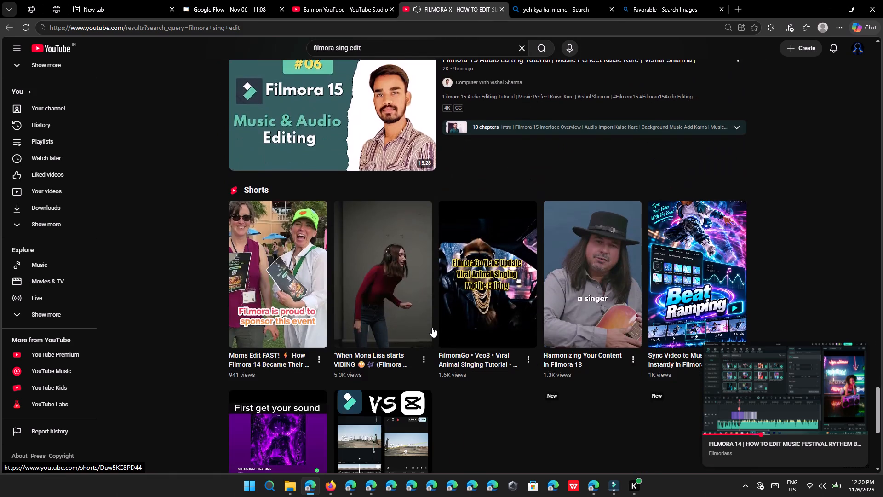
scroll(432, 327, down, 14)
scroll(432, 327, down, 7)
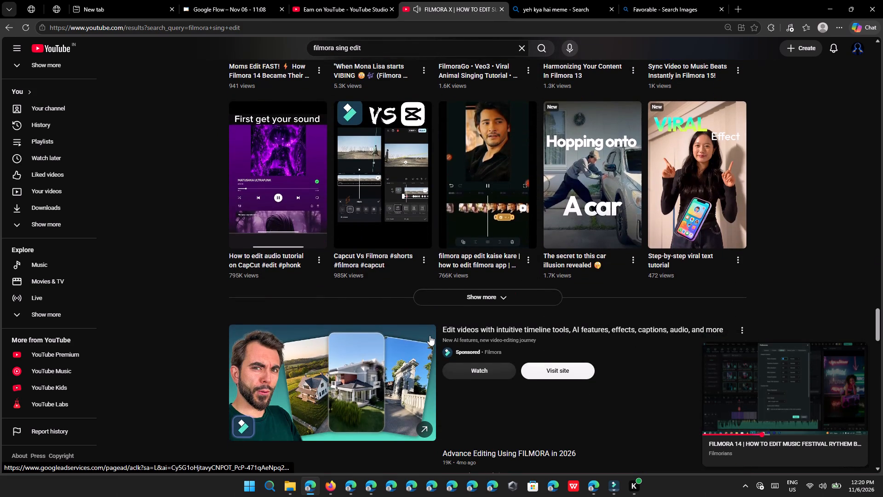
scroll(409, 332, down, 20)
scroll(407, 332, down, 17)
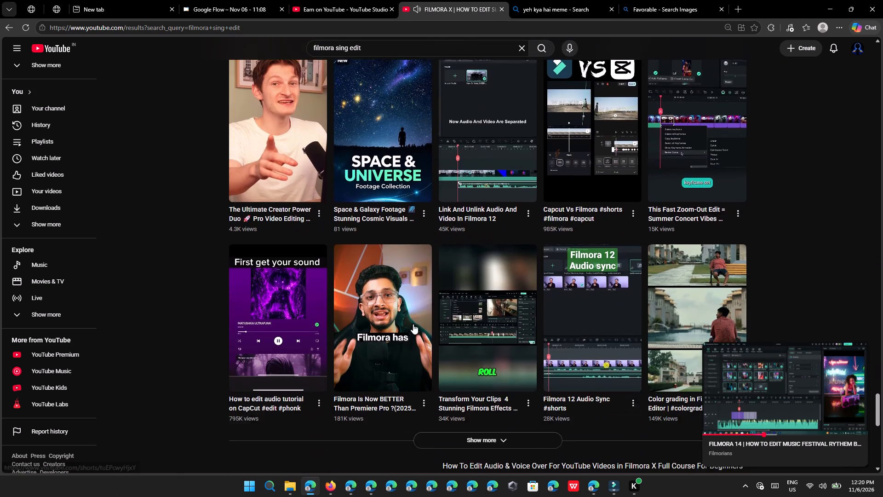
scroll(413, 324, down, 7)
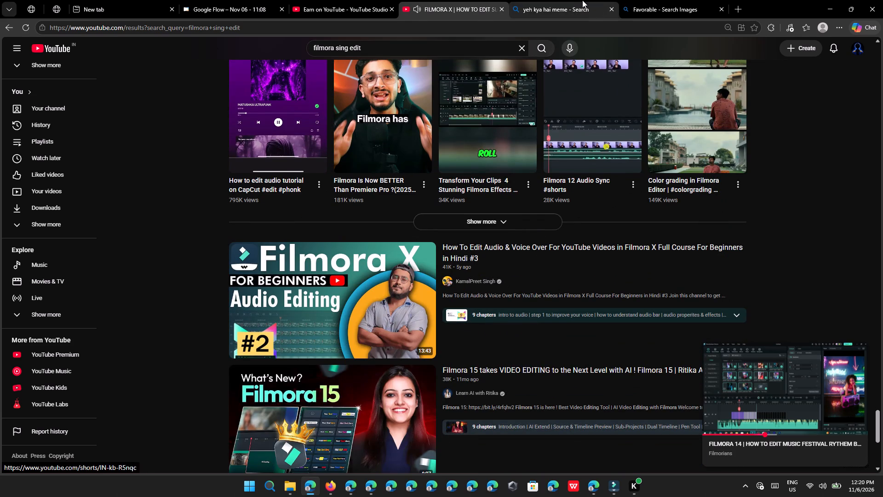
Replace the YouTube search text and search for "audio edit music".
click(521, 45)
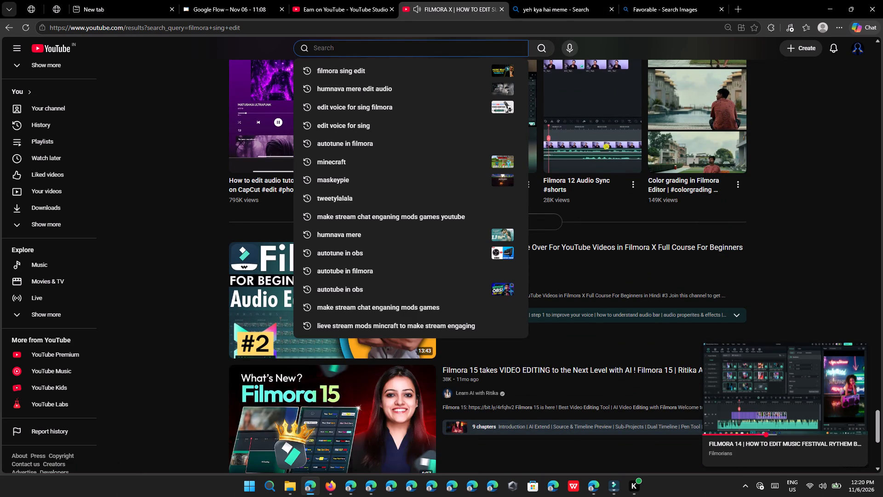
text(audi o)
key(BackSpace)
key(BackSpace)
text(o edit)
key(space)
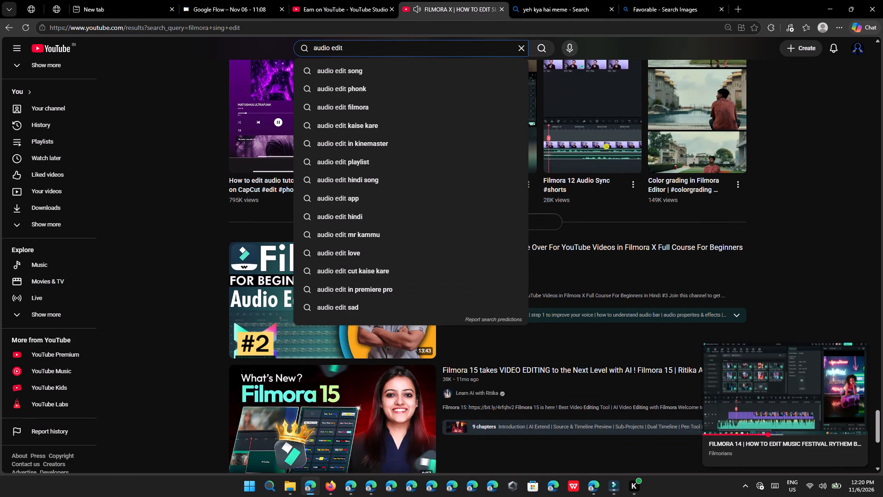
text(music)
key(Return)
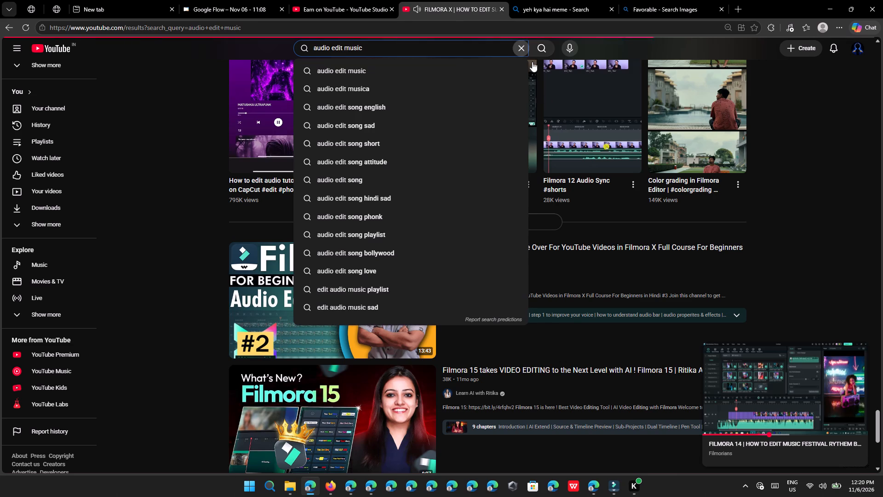
Play the "Mala (tiktok vers. / best part!)" edit audio in the miniplayer and look through the remaining audio edit results.
scroll(525, 182, down, 5)
click(384, 286)
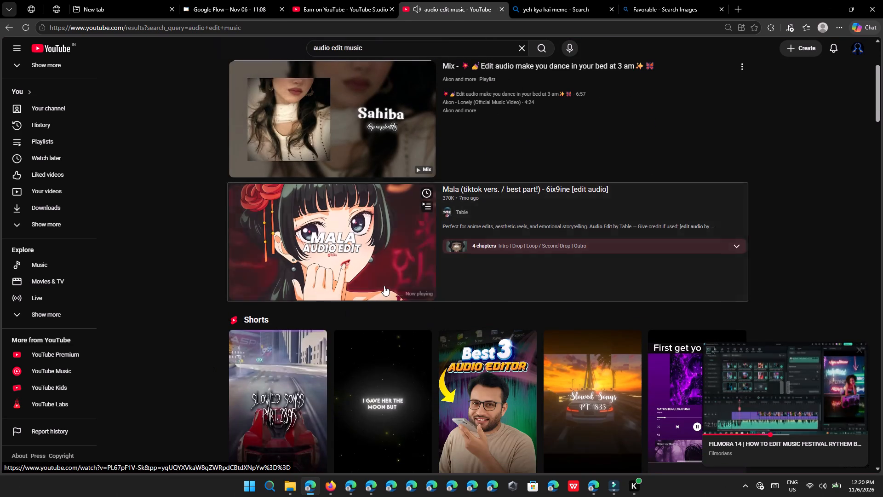
scroll(384, 286, down, 19)
scroll(380, 275, down, 7)
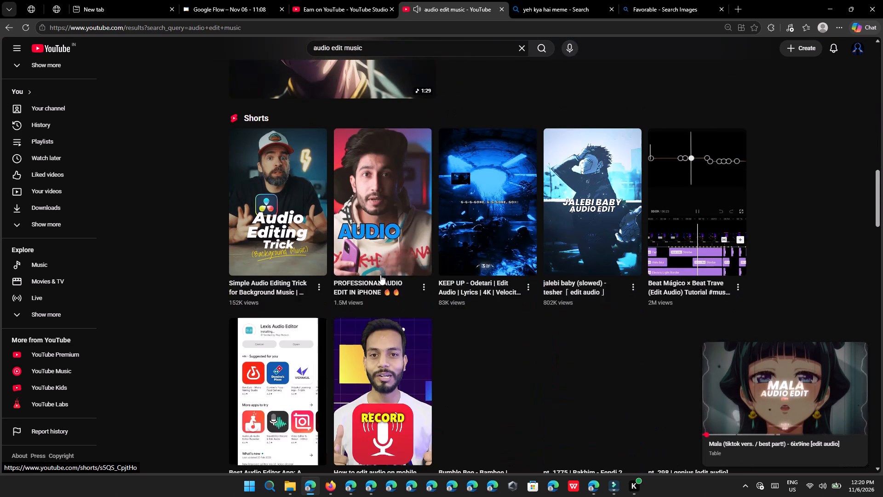
scroll(380, 275, down, 19)
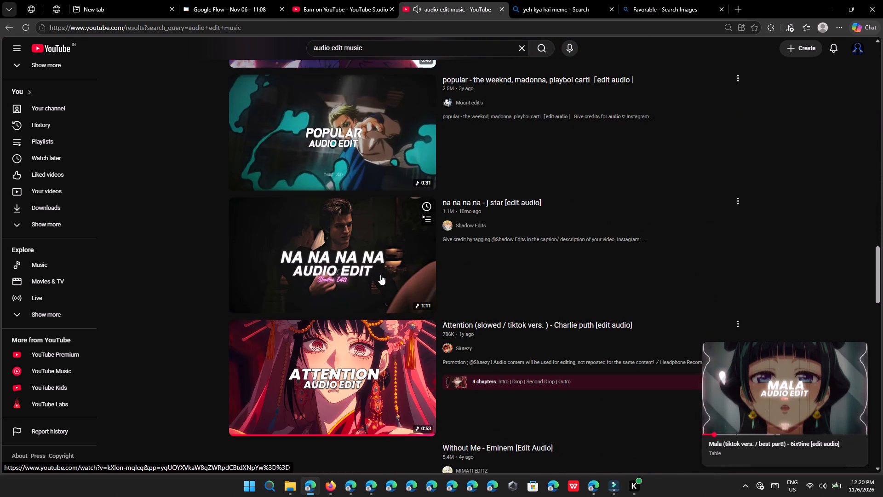
scroll(380, 275, down, 18)
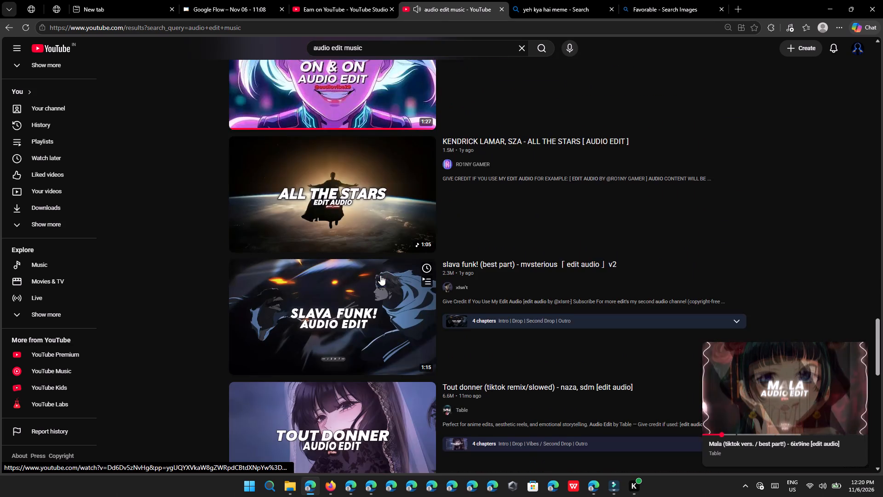
scroll(380, 275, down, 12)
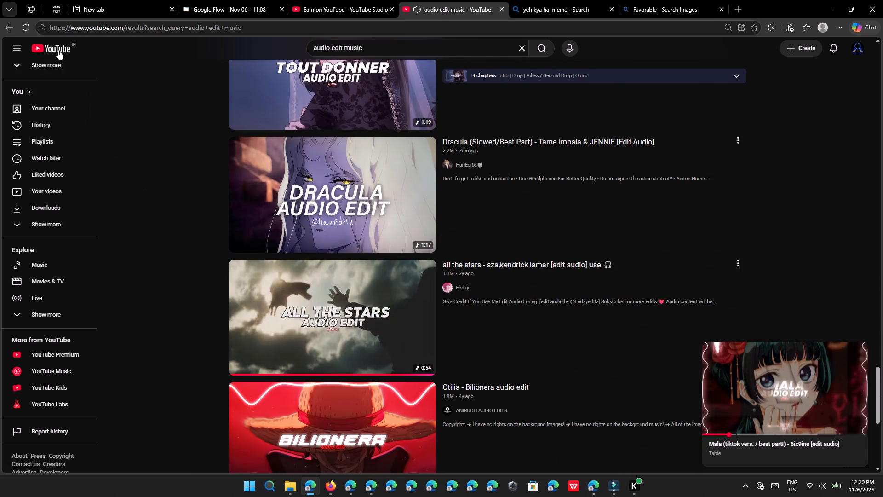
Return to the YouTube home feed and play the ilomilo lyrics mix, followed by the Nightcore - Senbonzakura violin mix.
click(58, 50)
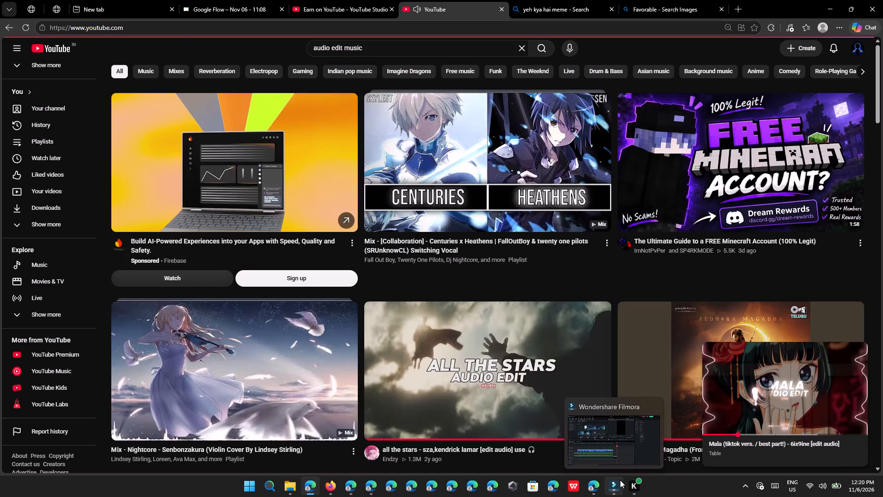
scroll(574, 205, down, 6)
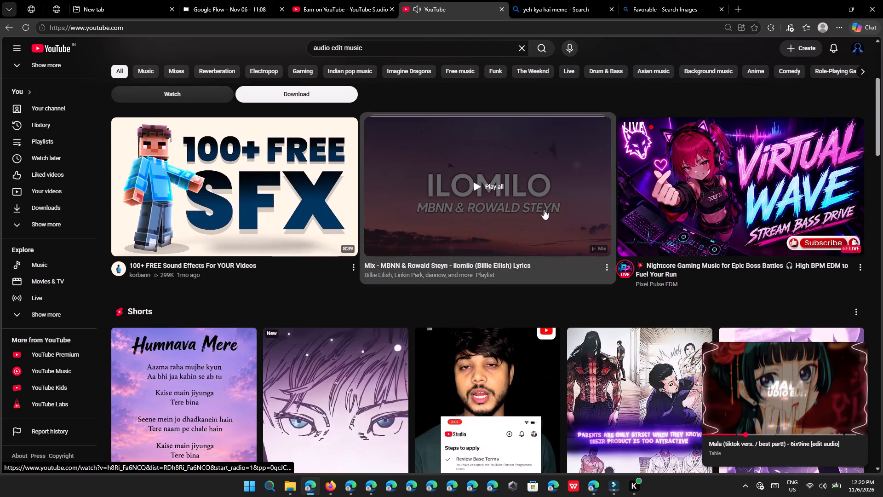
click(544, 209)
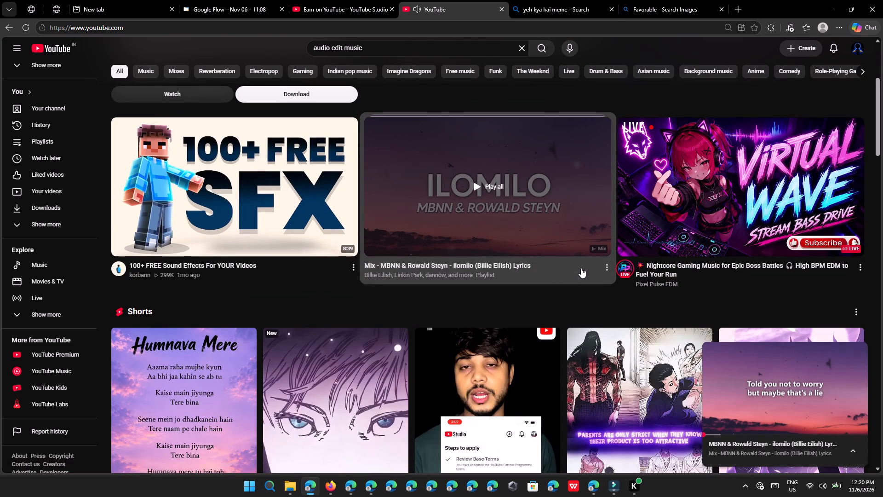
scroll(556, 294, down, 7)
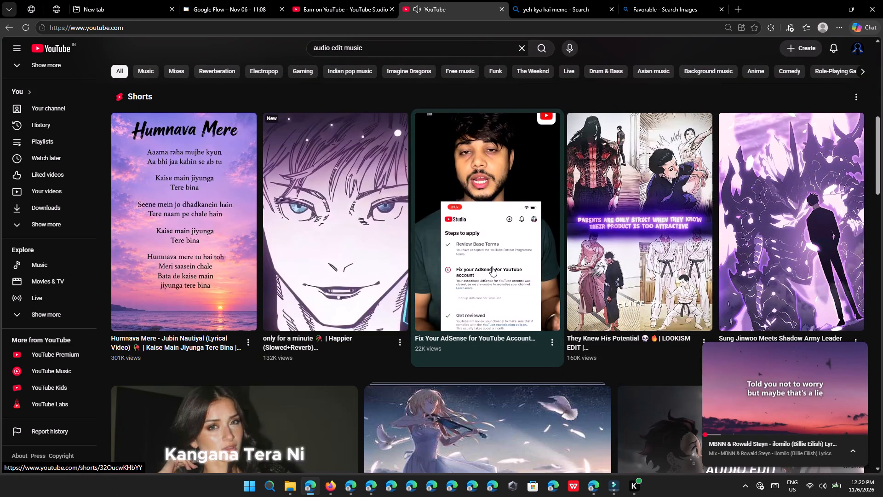
scroll(280, 279, down, 7)
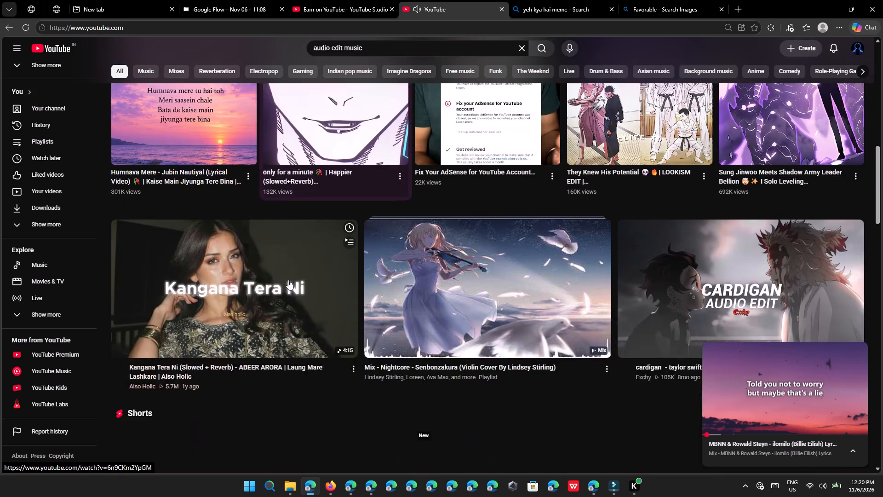
click(444, 246)
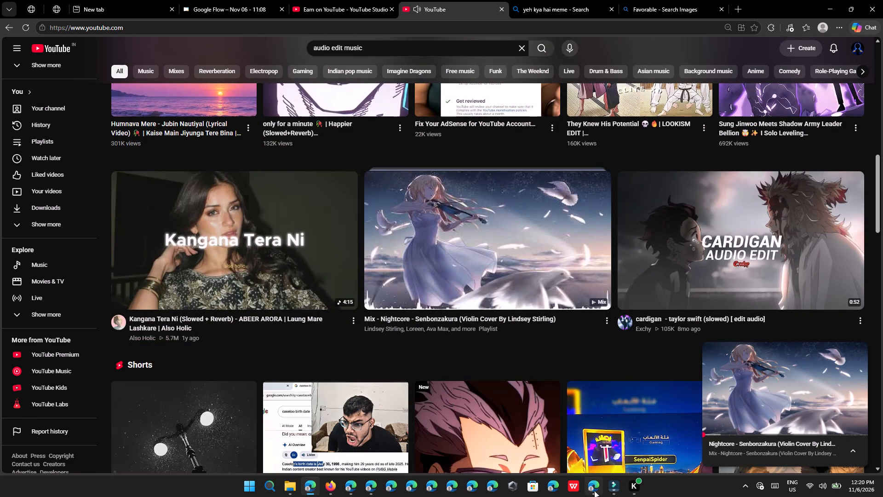
Switch to Filmora and play the main timeline from the beginning to preview the animation alongside the violin music.
click(610, 491)
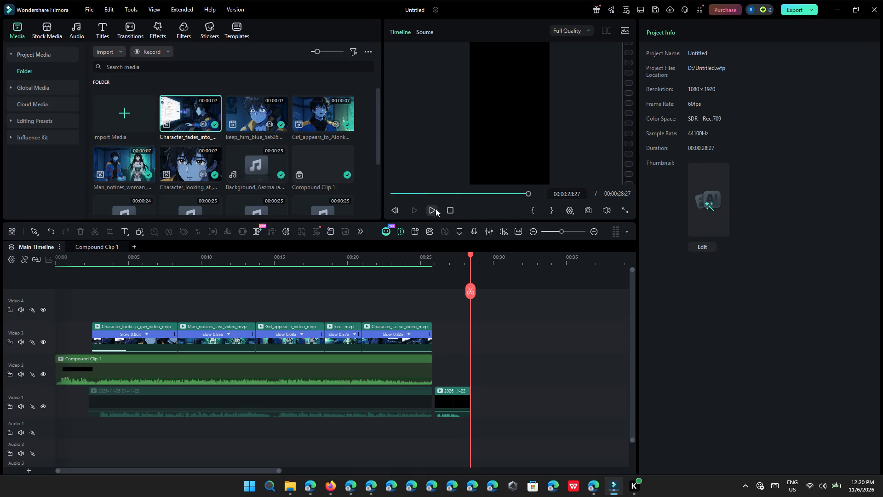
click(436, 207)
click(462, 295)
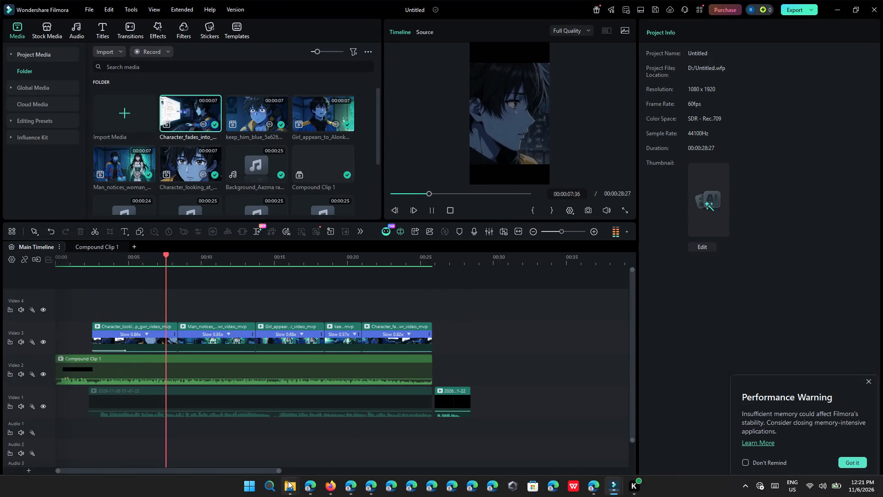
Switch back to the Edge browser and expand the Nightcore - Senbonzakura mix from the miniplayer to its full page.
click(307, 492)
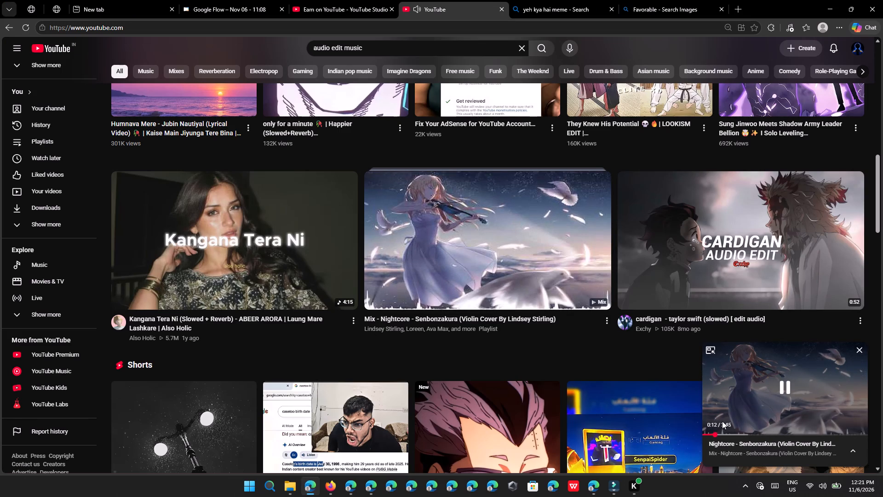
click(712, 350)
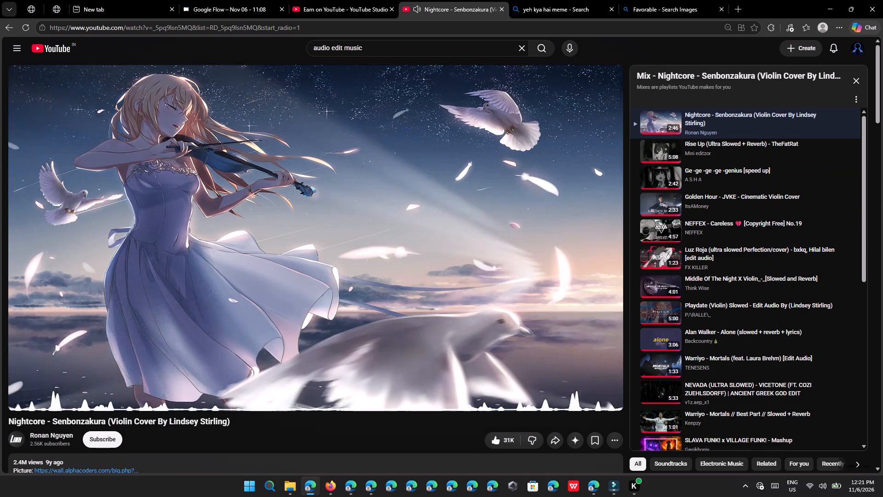
click(102, 398)
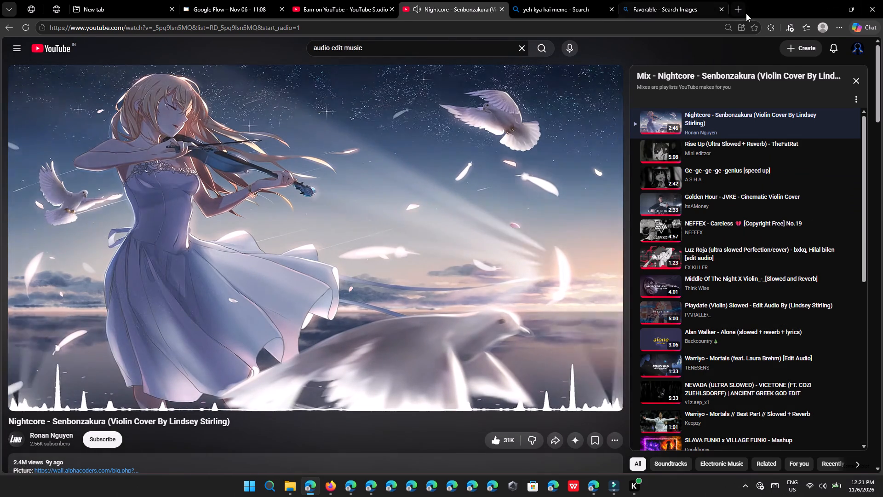
Replace the YouTube search text and search for the suggested "humnava guitar".
click(517, 54)
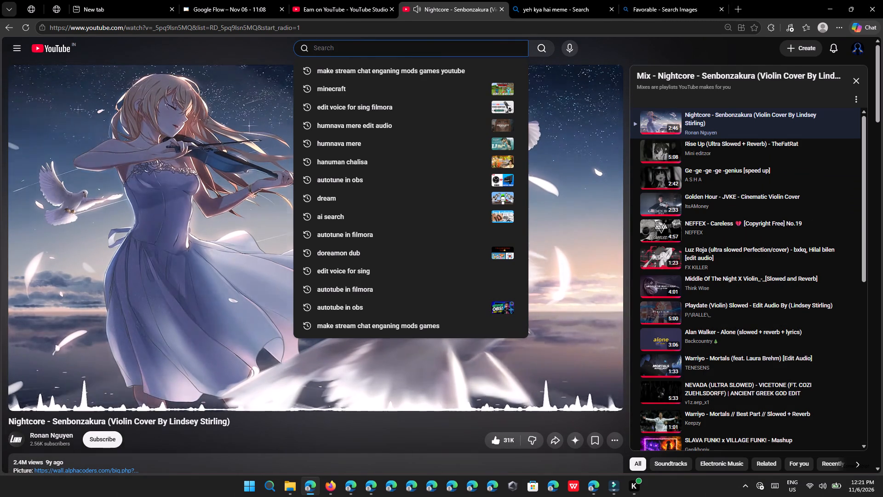
text(humnava)
key(space)
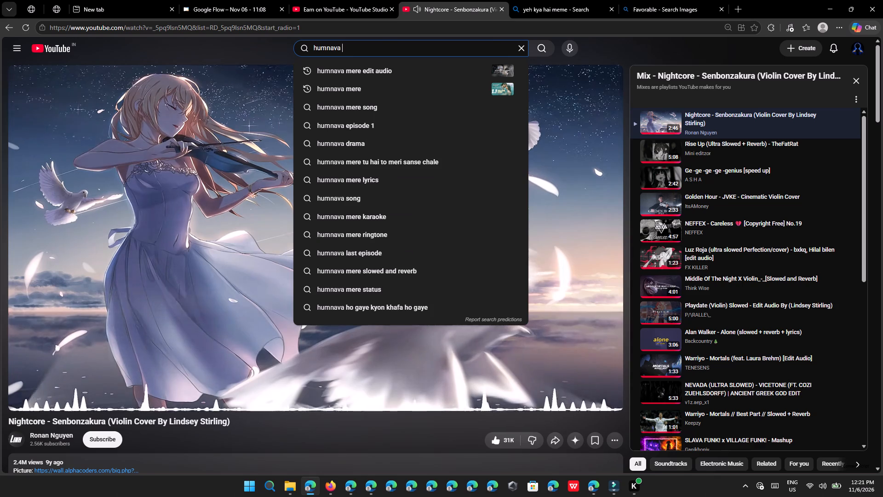
text(gu)
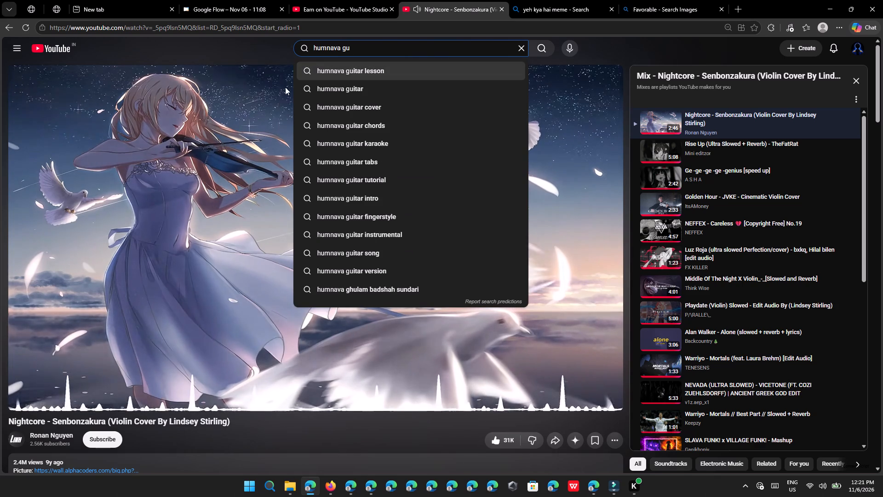
click(318, 91)
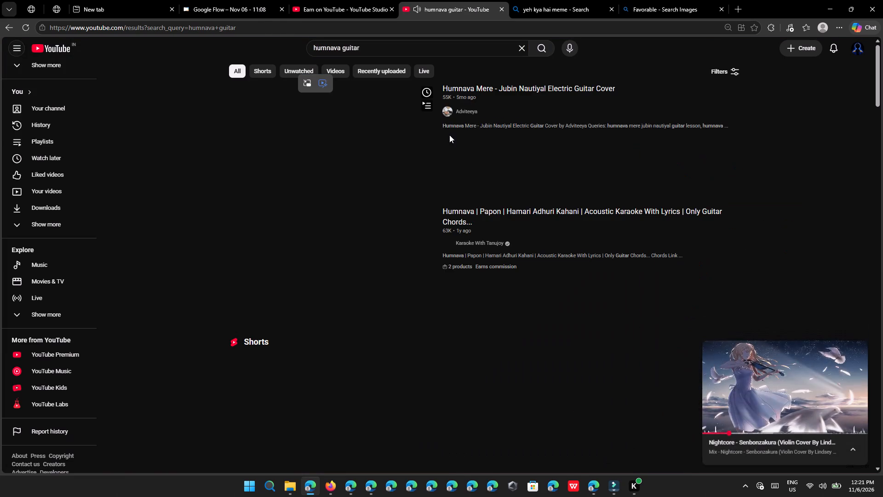
Look through the guitar results and open the "Humnava Mere | Electric guitar cover" Short for playback.
scroll(427, 198, down, 9)
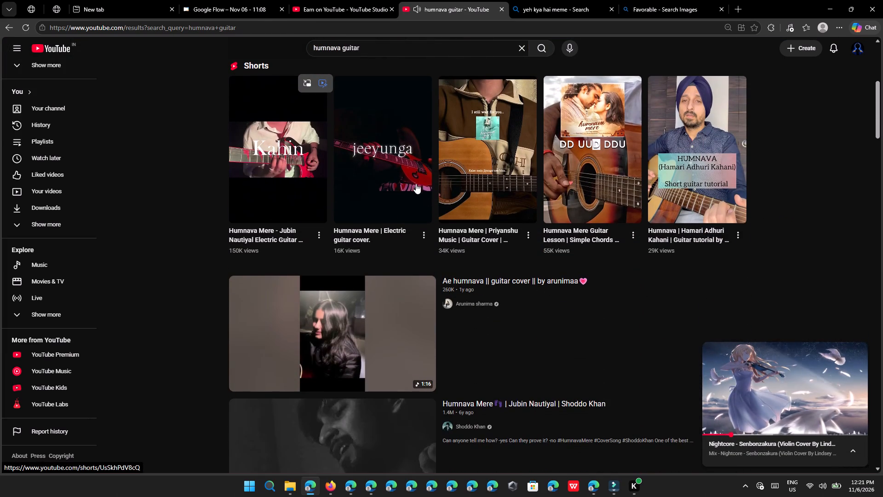
click(309, 171)
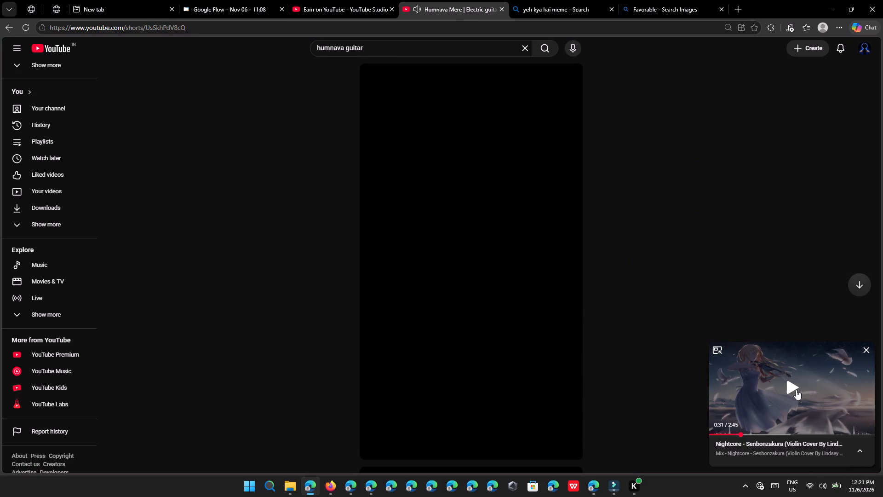
click(466, 233)
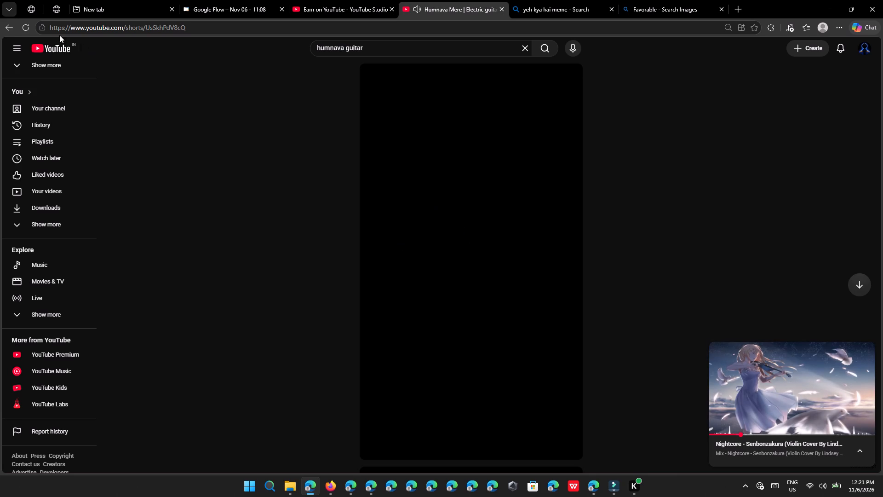
Return to the guitar results, open the "Humnava Mere | Priyanshu Music | Guitar Cover" Short and skip ahead in it.
click(9, 21)
scroll(412, 256, down, 6)
click(483, 266)
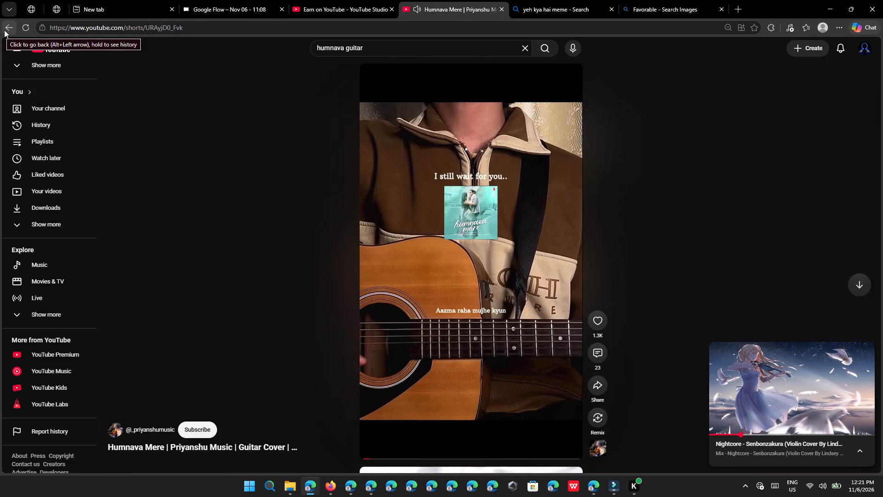
click(435, 458)
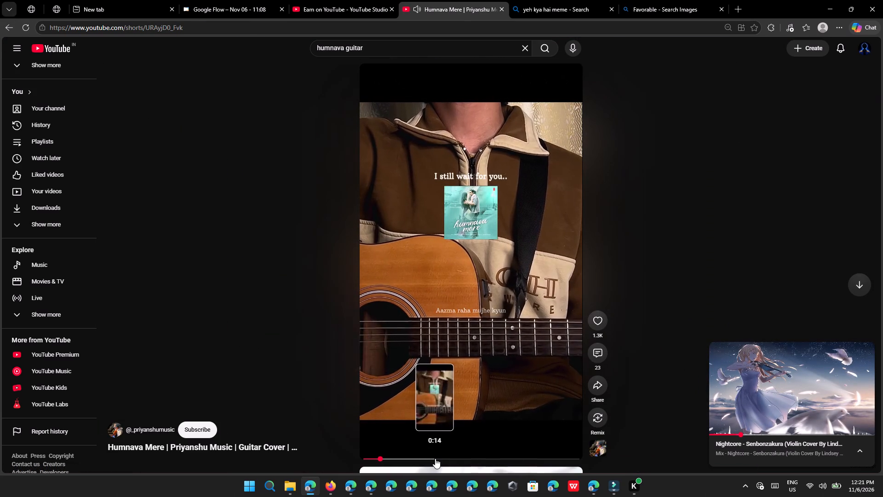
Return to the results, look through the further guitar videos and open the "Humnava Mere Guitar Lesson in Just 30 Sec" Short.
click(6, 30)
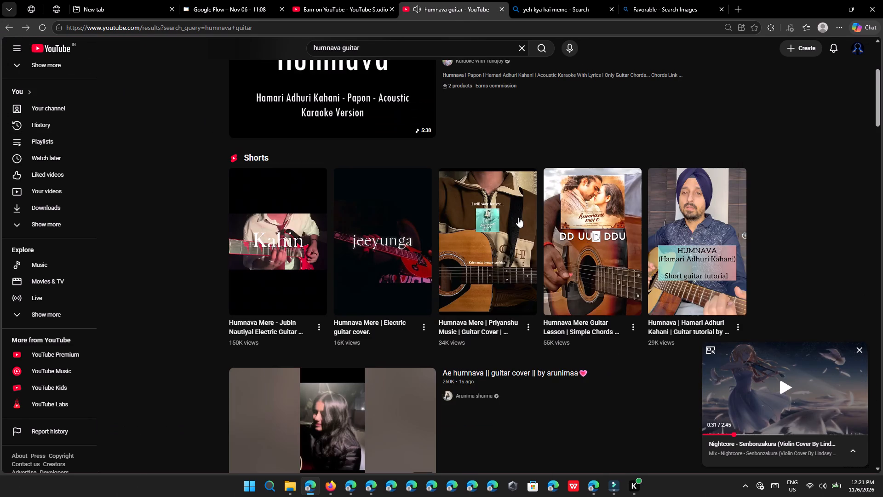
scroll(697, 254, down, 7)
scroll(509, 248, down, 7)
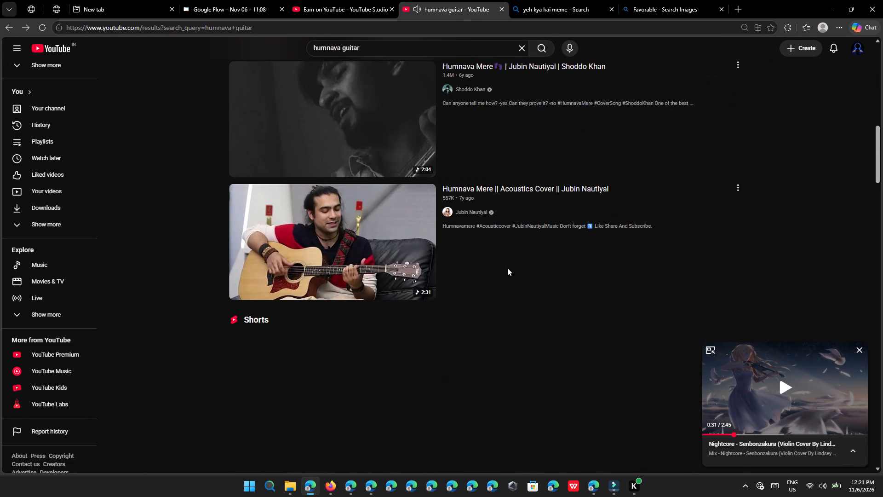
scroll(508, 268, down, 7)
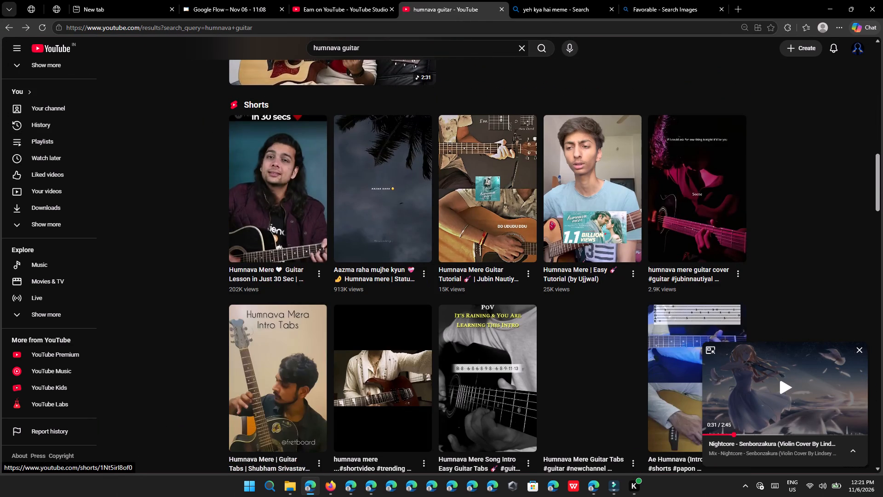
scroll(453, 259, down, 6)
scroll(613, 249, down, 14)
scroll(545, 245, down, 6)
scroll(530, 282, down, 13)
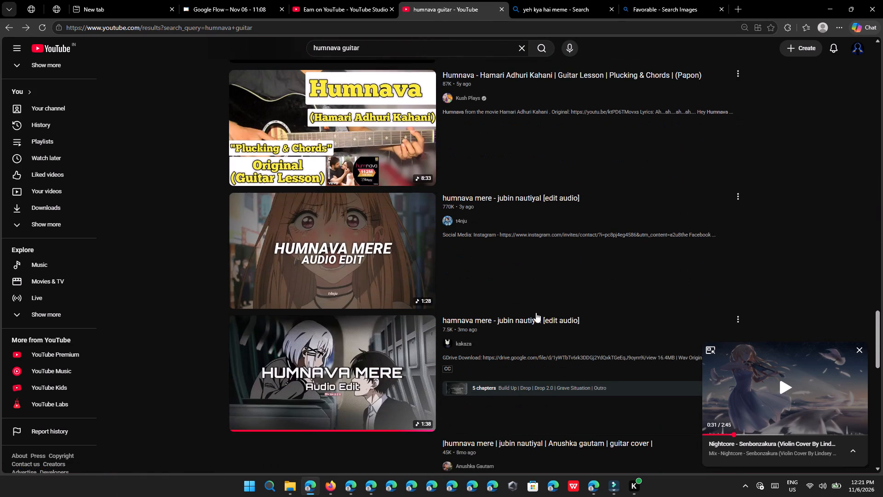
scroll(404, 269, down, 6)
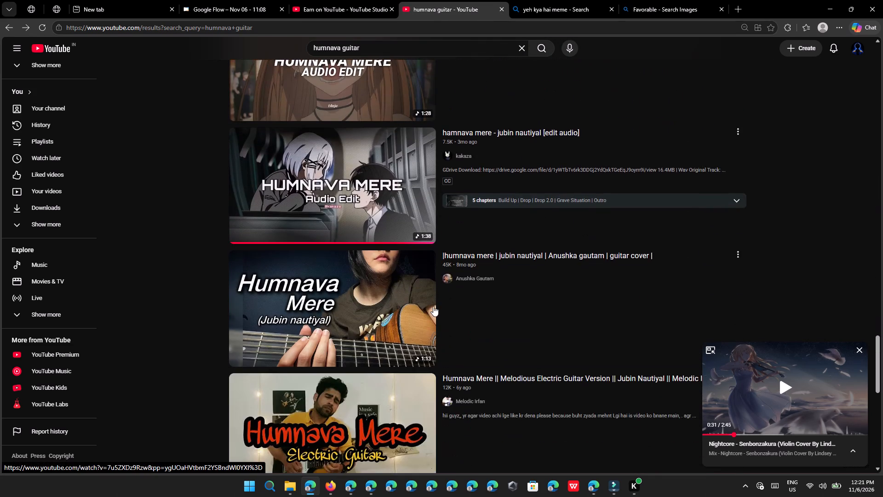
scroll(436, 301, down, 7)
scroll(437, 301, up, 20)
scroll(437, 301, up, 16)
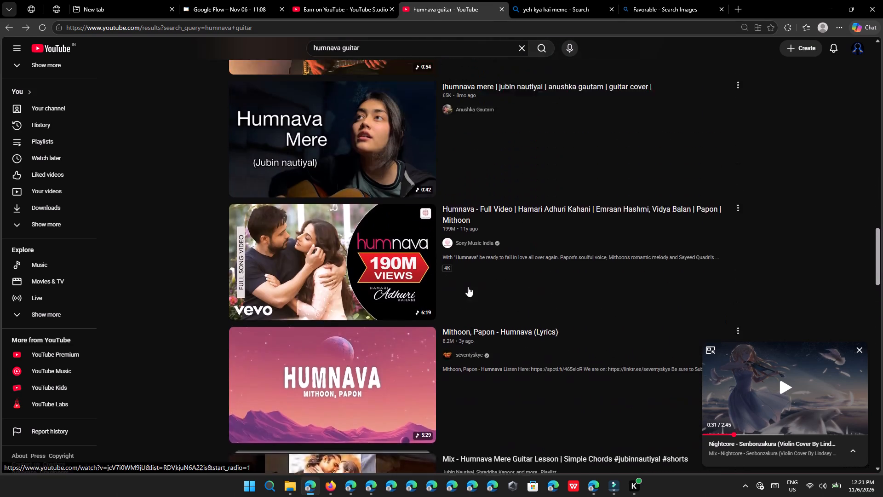
scroll(468, 287, up, 17)
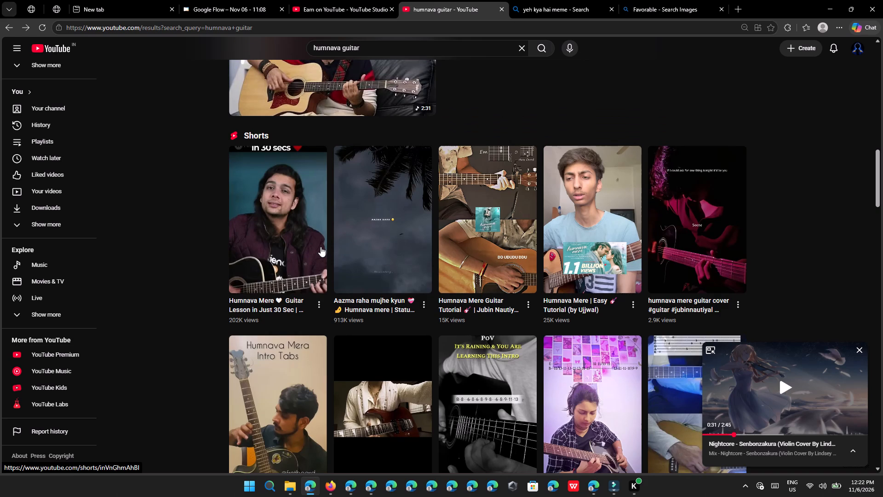
click(321, 247)
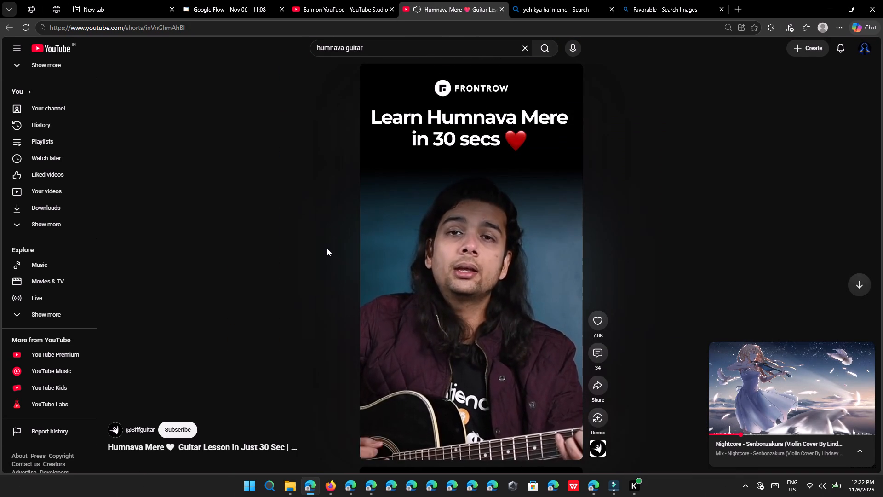
Go back to the first group of Shorts and replay "Humnava Mere | Electric guitar cover".
click(12, 23)
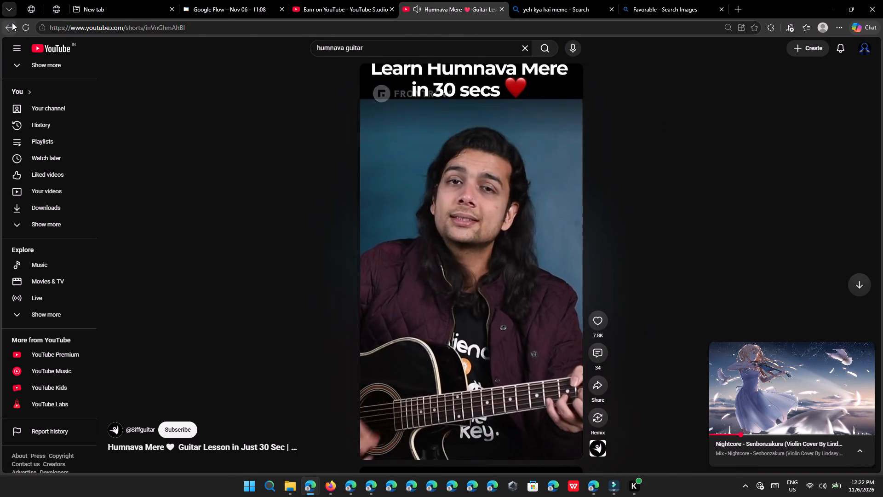
scroll(423, 196, up, 17)
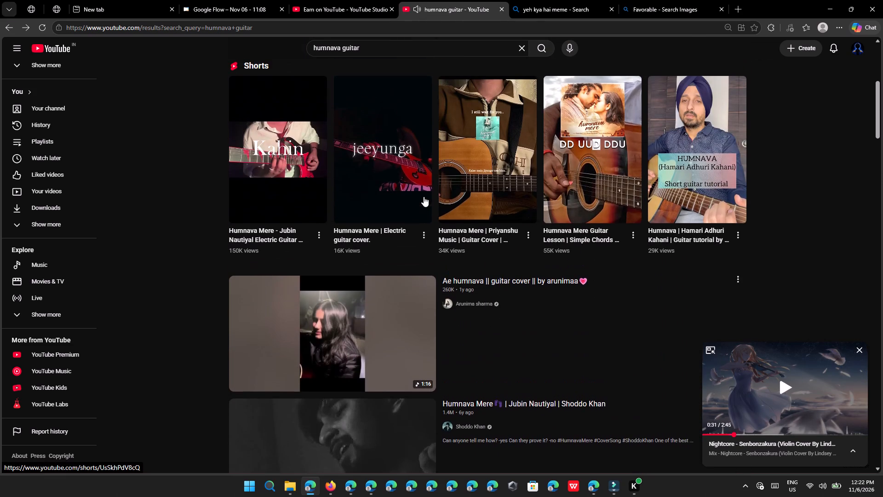
drag(391, 179, 385, 179)
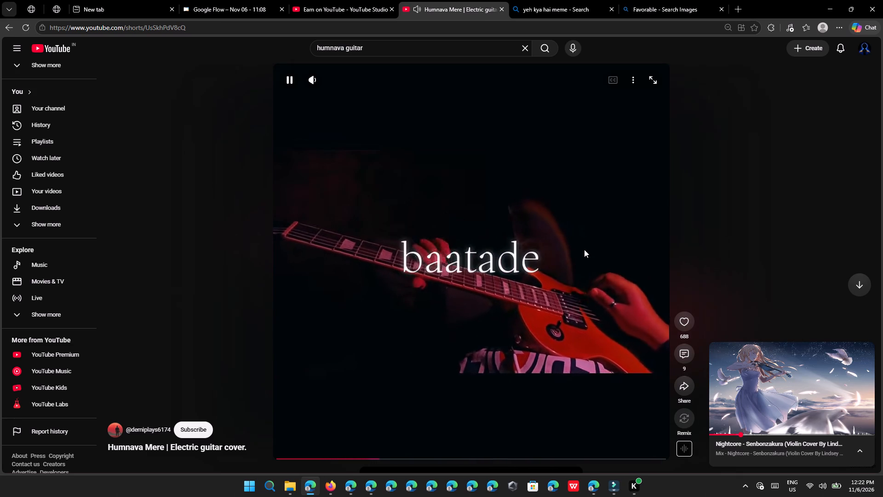
Return to the YouTube home page and open "Take you to hell - Ava max [edit audio]".
click(56, 53)
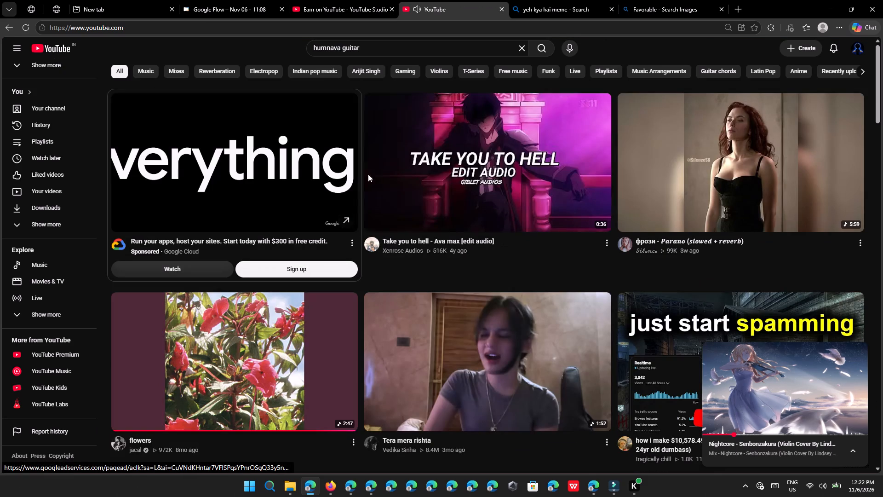
click(407, 179)
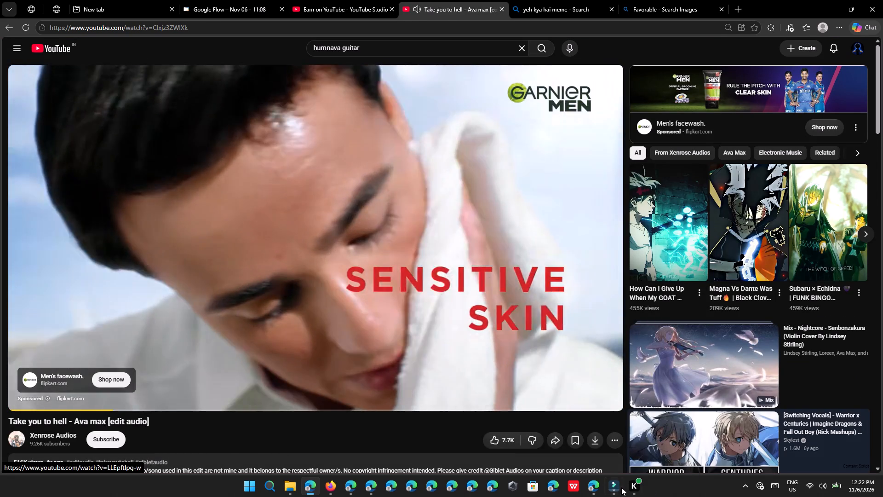
Switch to Filmora and play the main timeline from about 14 seconds.
click(611, 490)
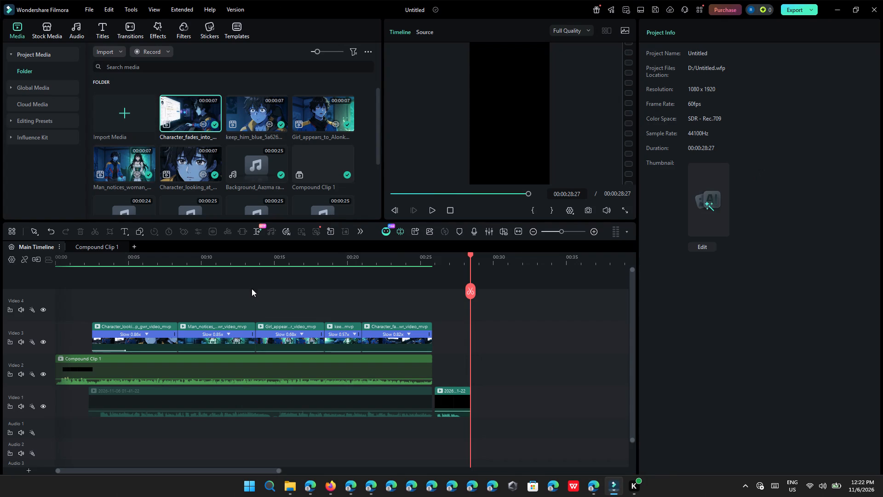
click(260, 260)
click(428, 213)
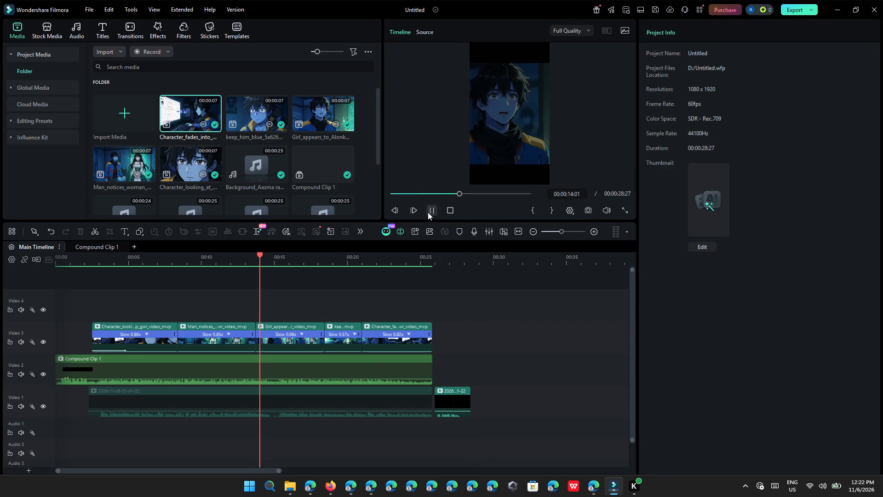
click(498, 320)
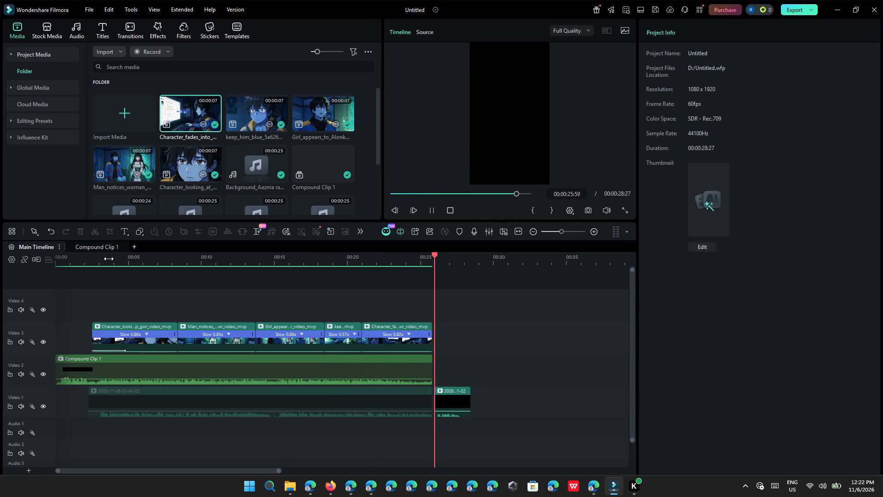
Play the main timeline twice from near its beginning, watching part of the animation full screen each time.
click(89, 260)
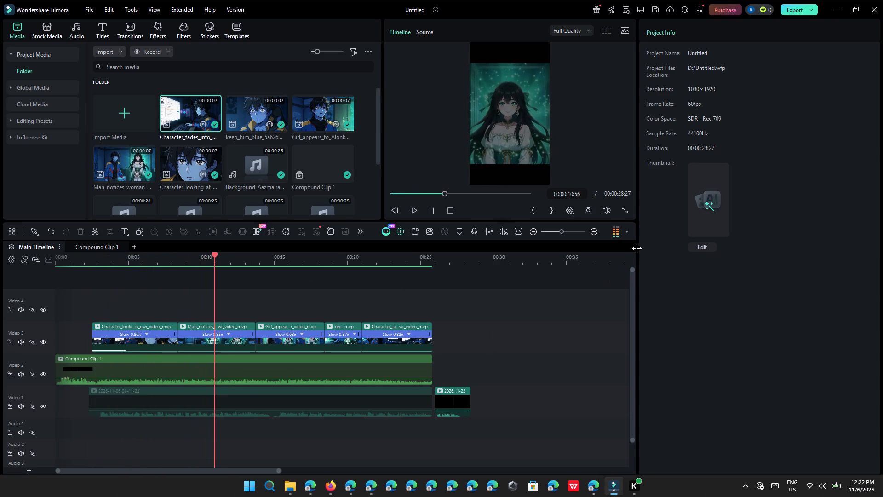
click(627, 218)
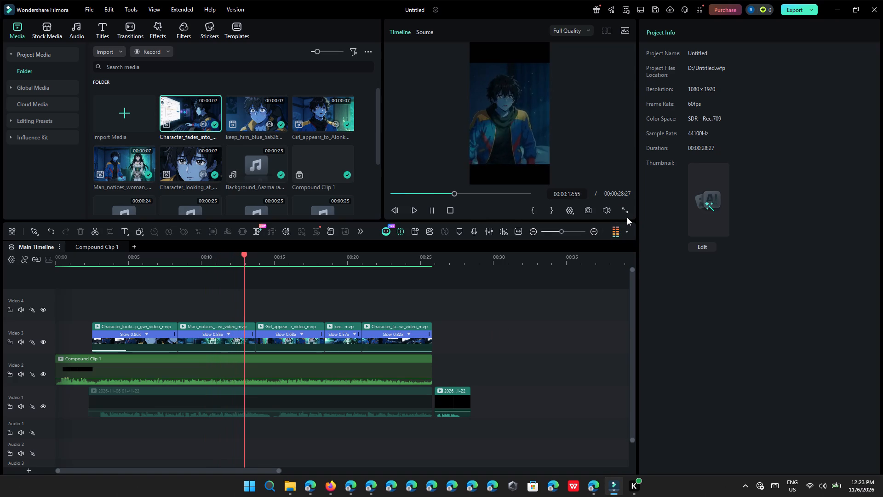
click(626, 213)
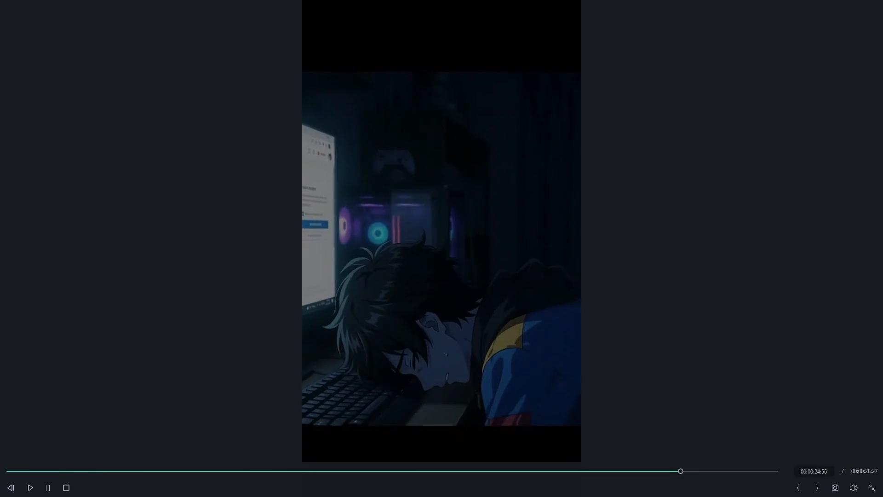
click(869, 490)
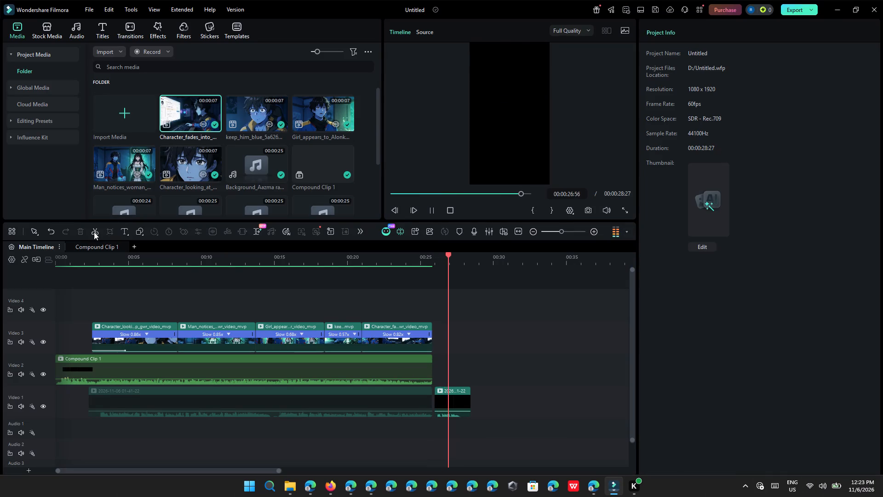
click(76, 262)
click(563, 400)
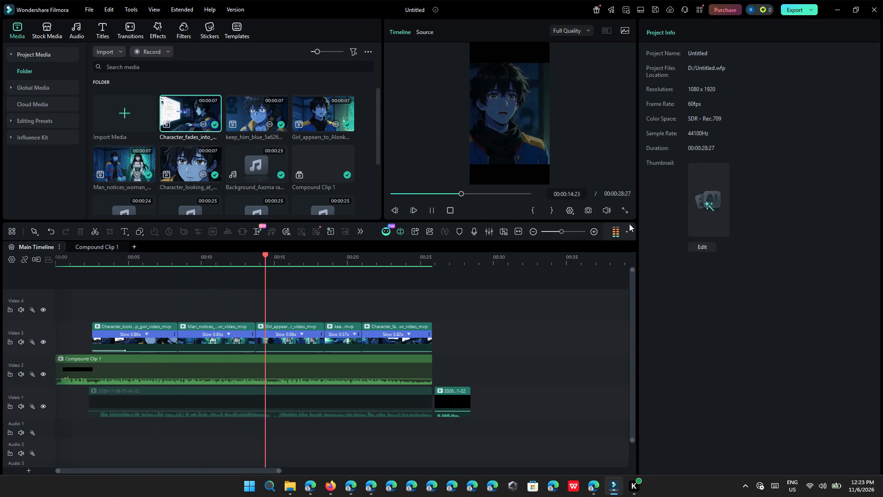
click(624, 207)
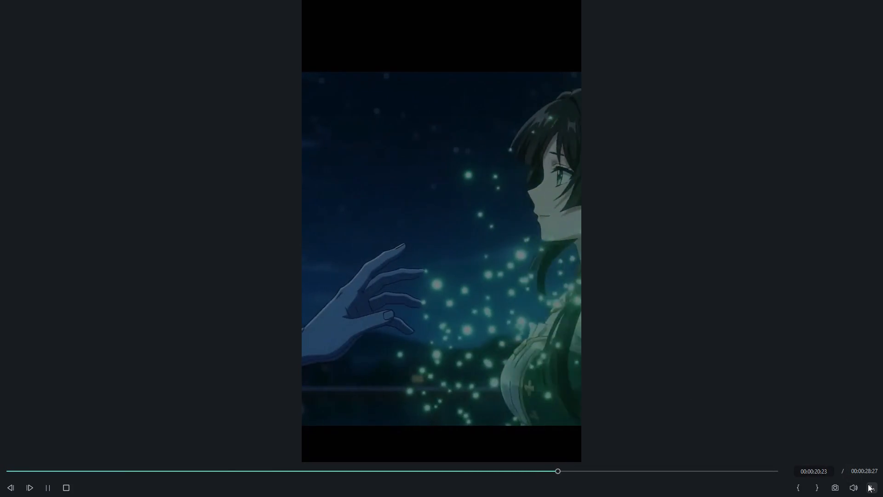
click(868, 484)
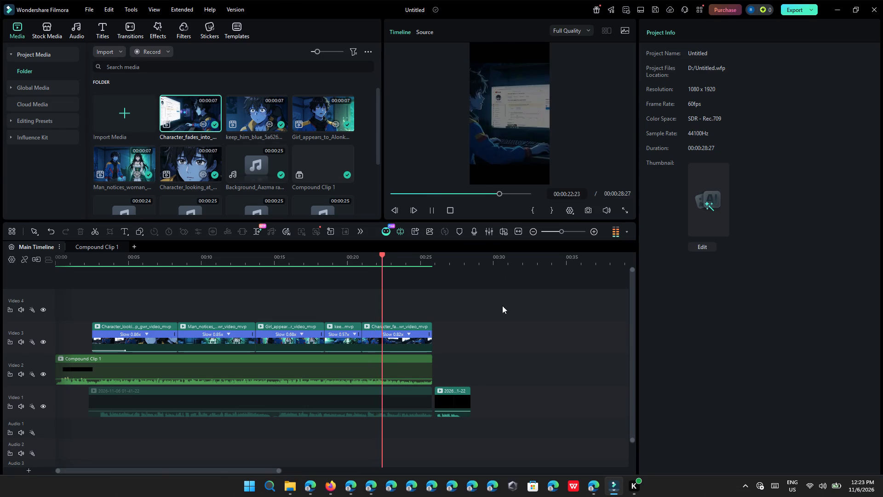
Select all five character clips on Video 3 and turn on Auto Enhance for them.
drag(506, 317, 100, 340)
click(682, 22)
click(659, 37)
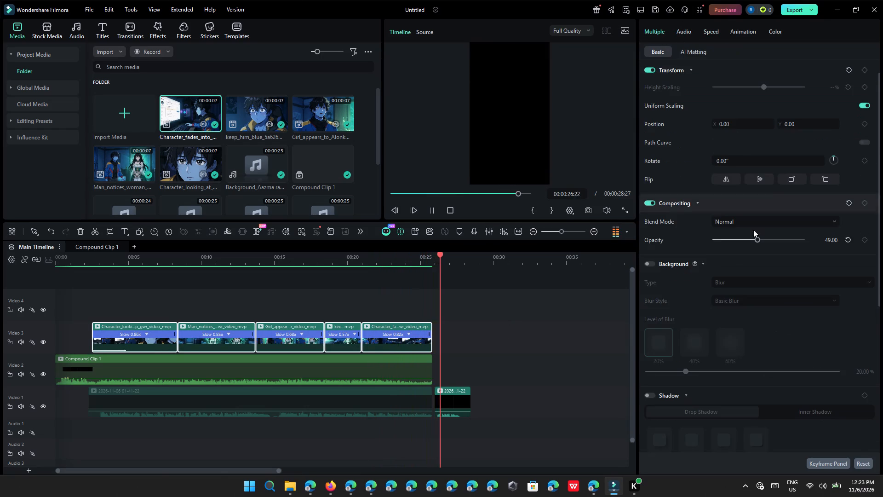
scroll(757, 277, down, 13)
click(652, 329)
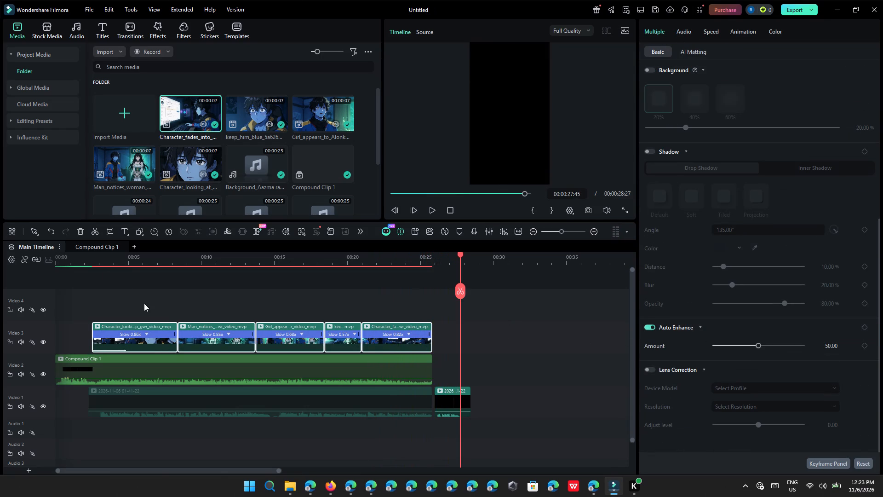
Preview the enhanced clips full screen from about 4 seconds on the main timeline.
click(120, 262)
click(510, 367)
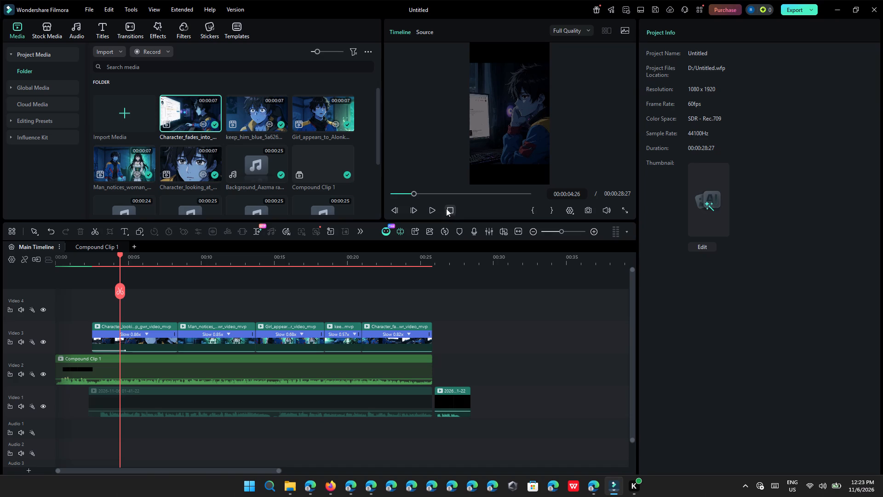
click(434, 208)
click(626, 210)
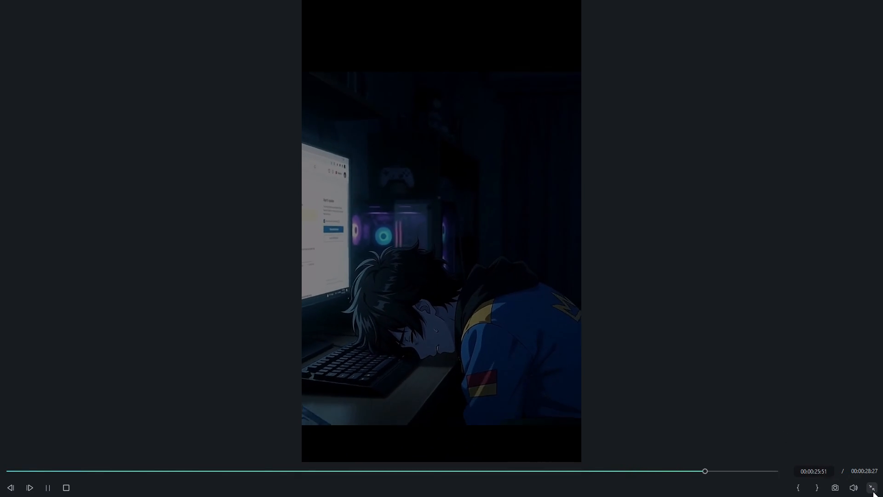
click(873, 491)
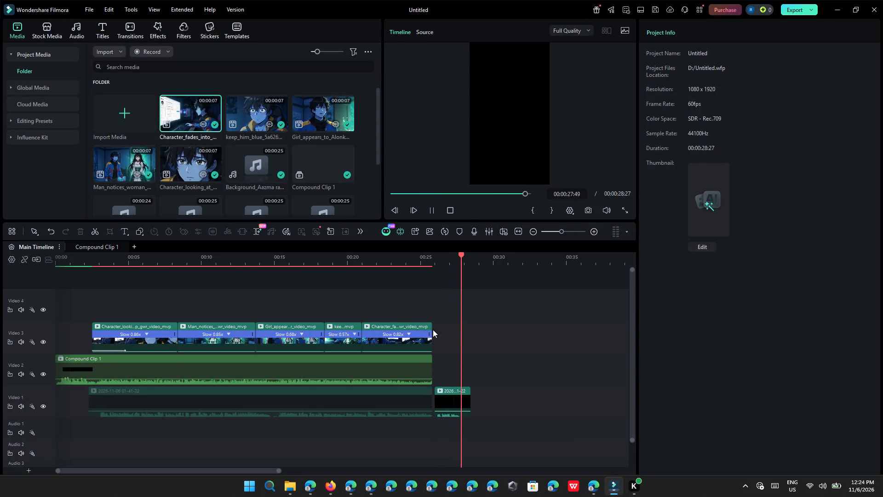
Move the short clip at the end of Video 1 up against the end of the preceding clip.
click(454, 397)
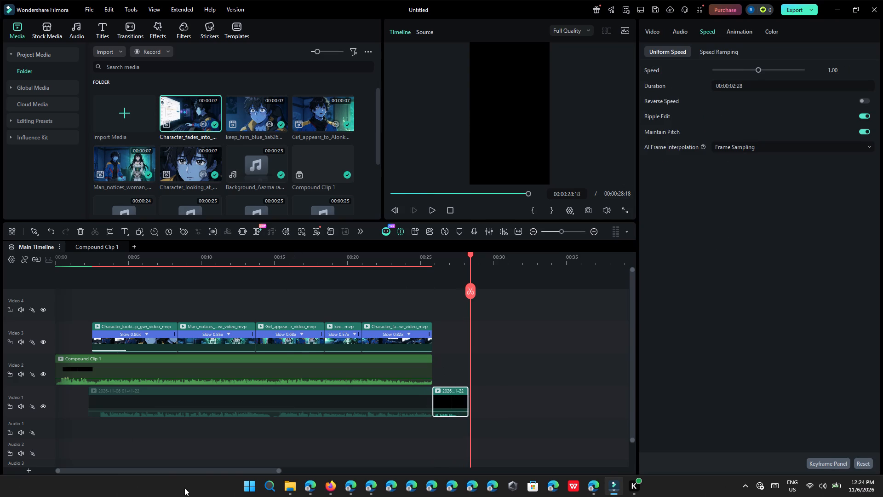
Import the "Yeh Kiya Hai!" meme JPG from Downloads and place it on Video 2 directly after Compound Clip 1.
click(106, 118)
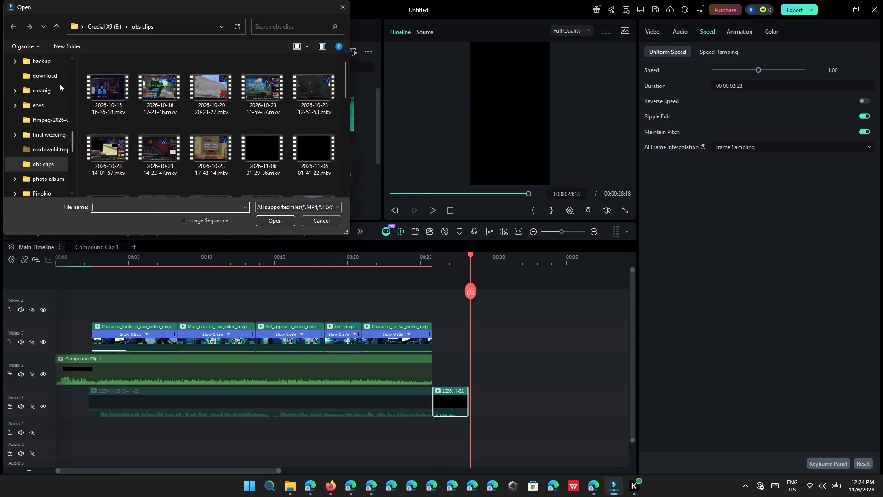
scroll(48, 81, up, 11)
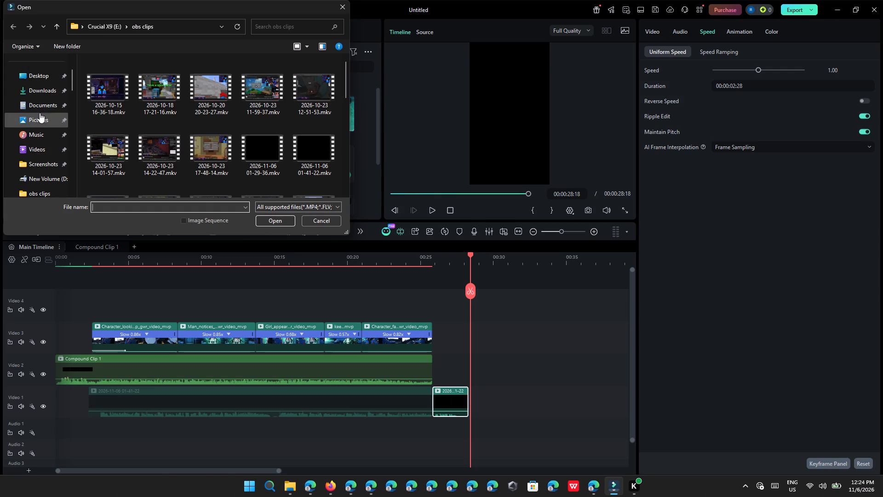
drag(40, 81, 42, 90)
click(42, 91)
drag(113, 88, 110, 99)
drag(150, 108, 433, 365)
Scale the meme image up uniformly to about 131% in the preview frame.
click(515, 112)
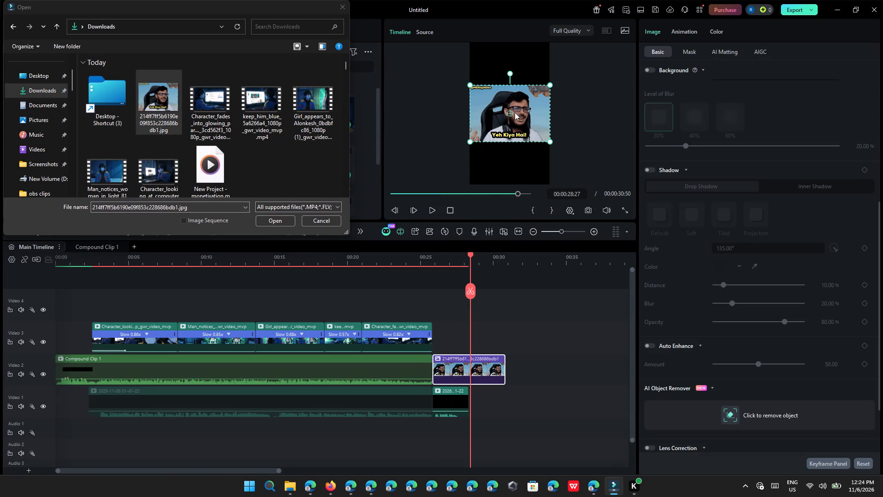
drag(551, 141, 555, 151)
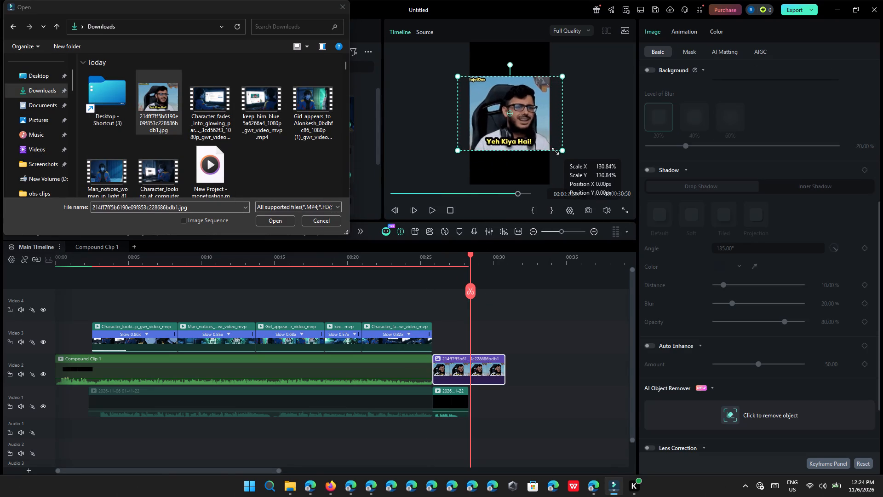
Enlarge the meme image uniformly to about 220%, centred horizontally so that it fills the width of the vertical frame.
drag(555, 151, 566, 171)
drag(528, 133, 523, 133)
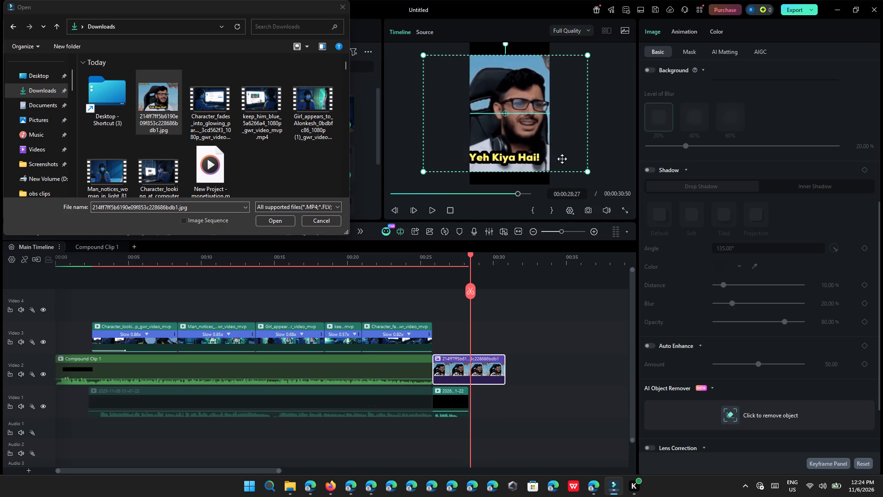
drag(534, 137, 540, 139)
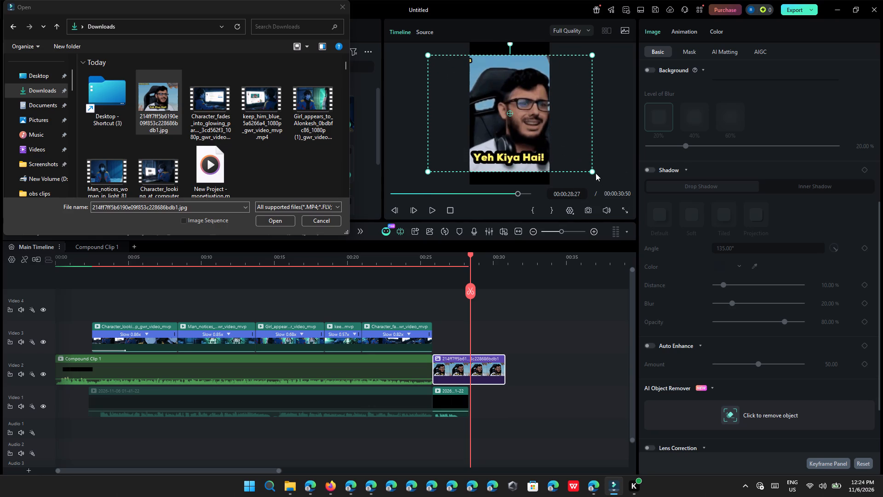
drag(591, 171, 596, 177)
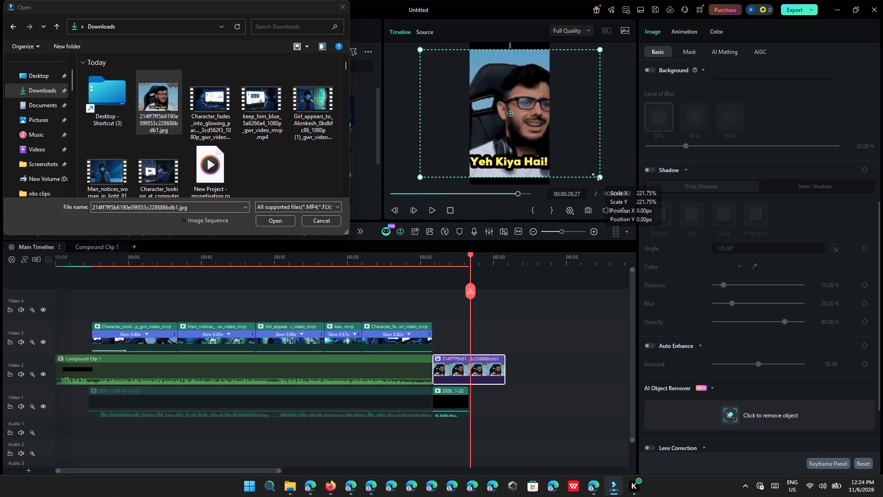
drag(596, 177, 592, 176)
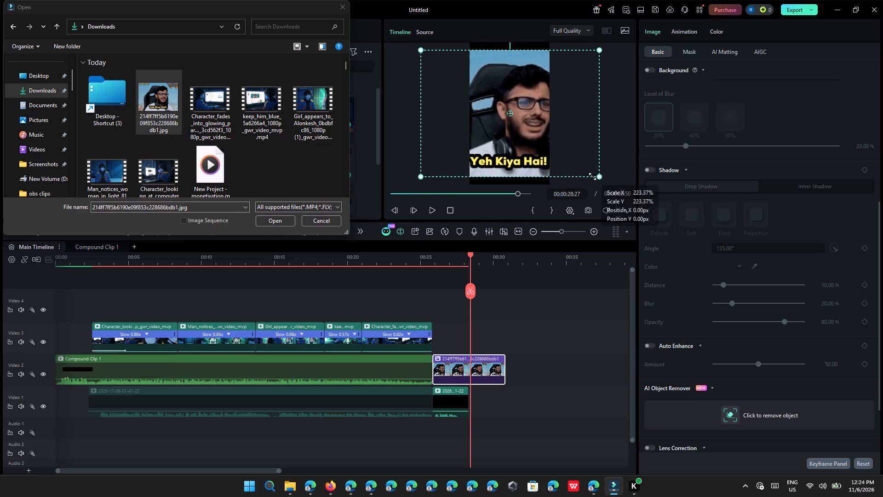
drag(592, 176, 589, 175)
click(614, 147)
click(491, 104)
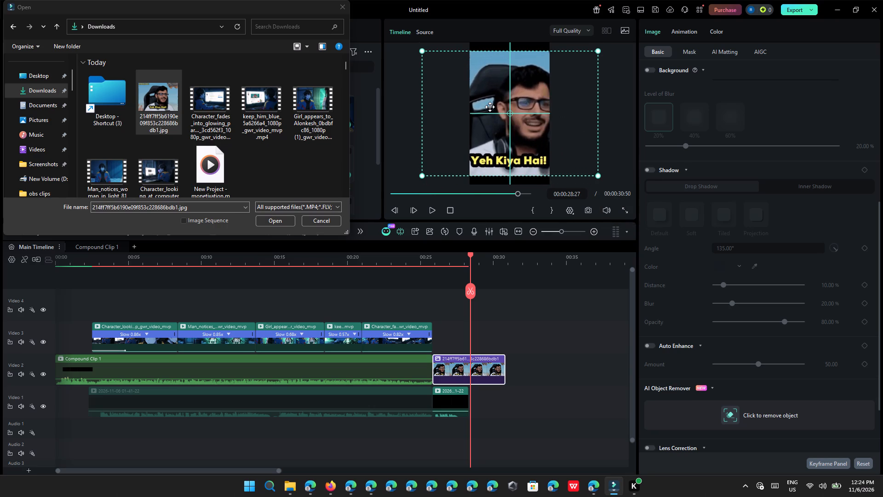
click(631, 126)
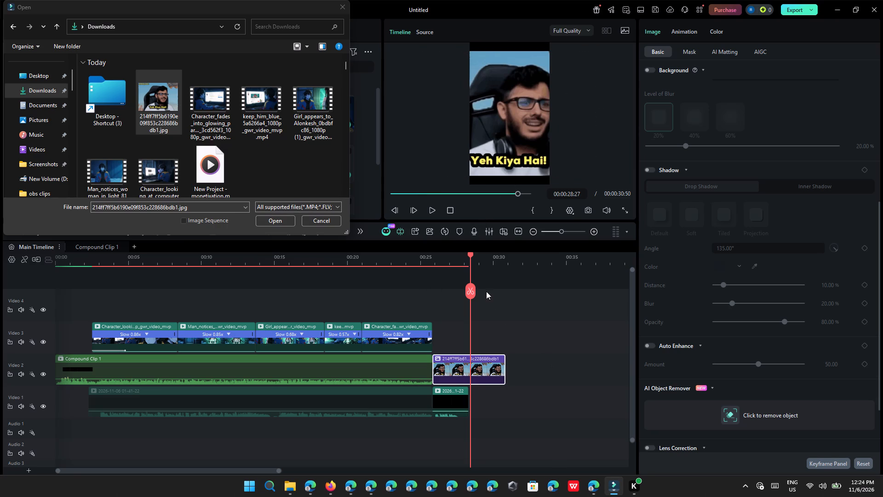
Trim the end of the meme image on Video 2 to about 28:18, matching the end of the Video 1 clip.
drag(504, 366, 471, 369)
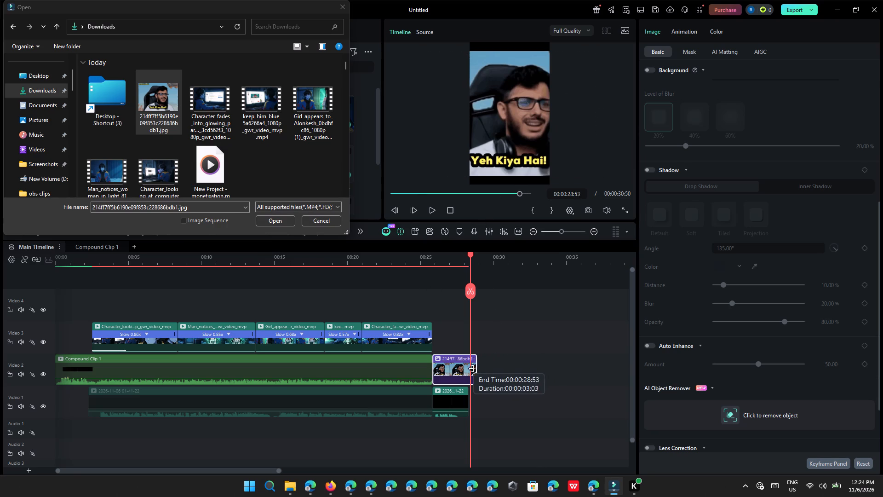
drag(471, 369, 470, 369)
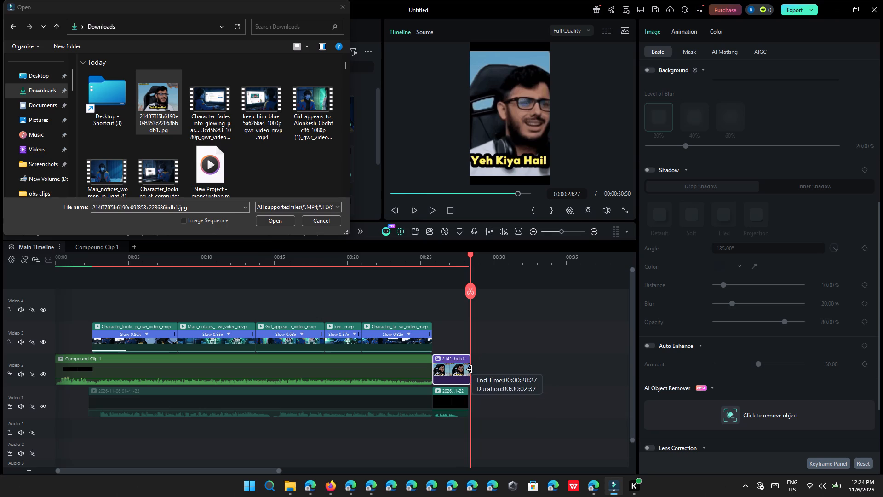
drag(470, 369, 466, 371)
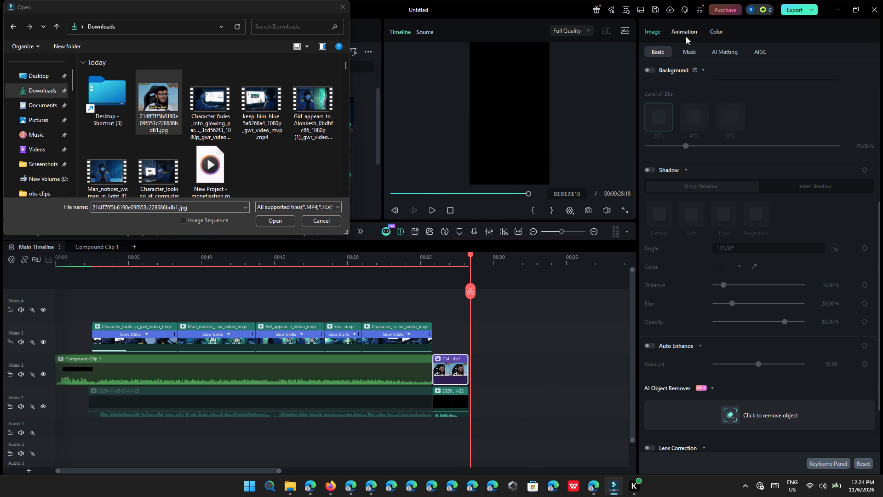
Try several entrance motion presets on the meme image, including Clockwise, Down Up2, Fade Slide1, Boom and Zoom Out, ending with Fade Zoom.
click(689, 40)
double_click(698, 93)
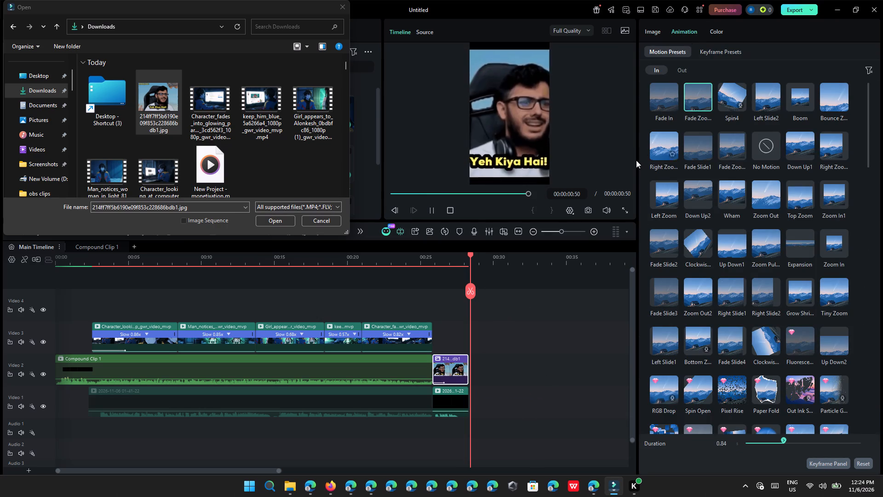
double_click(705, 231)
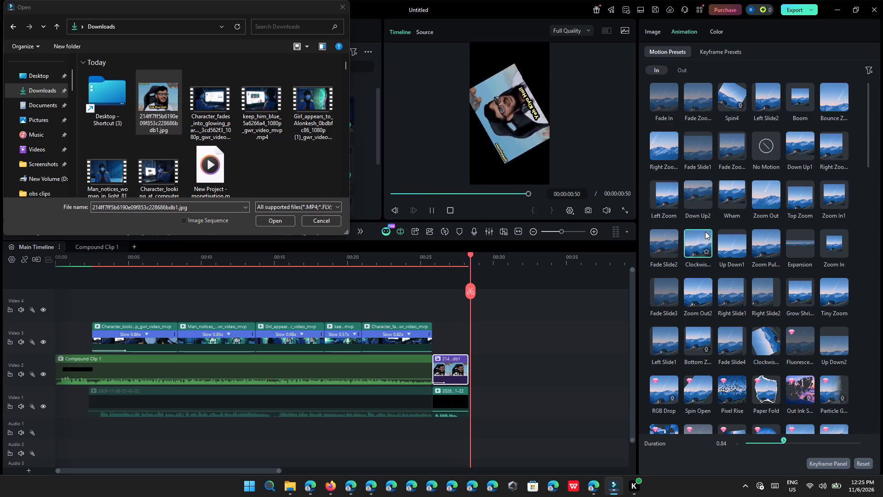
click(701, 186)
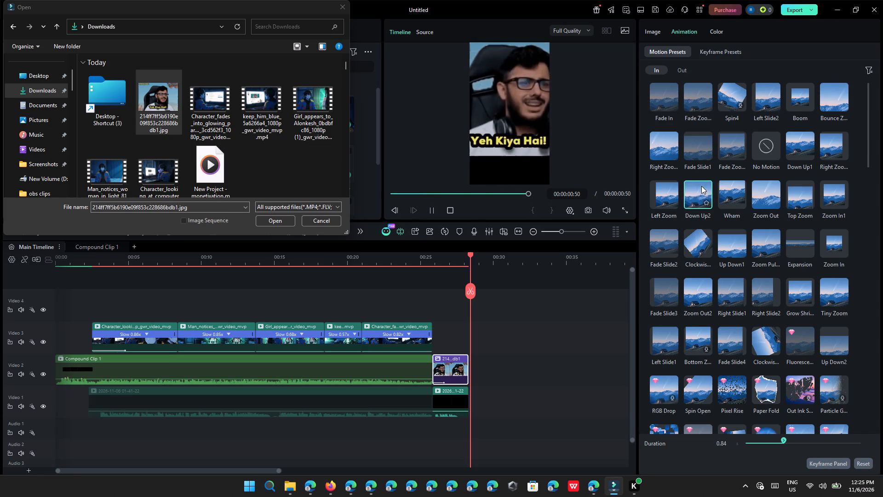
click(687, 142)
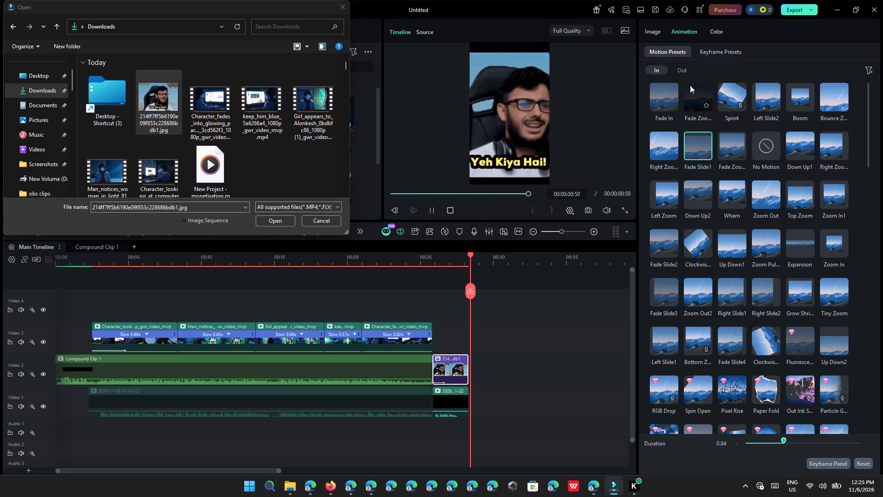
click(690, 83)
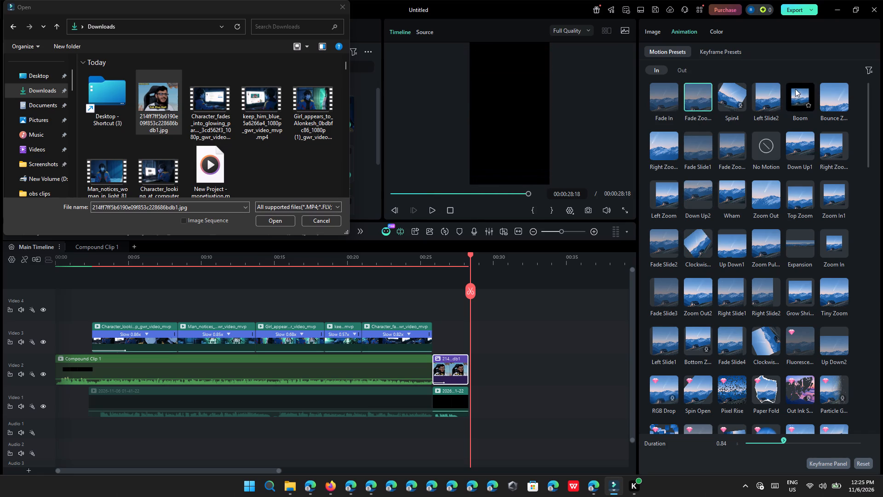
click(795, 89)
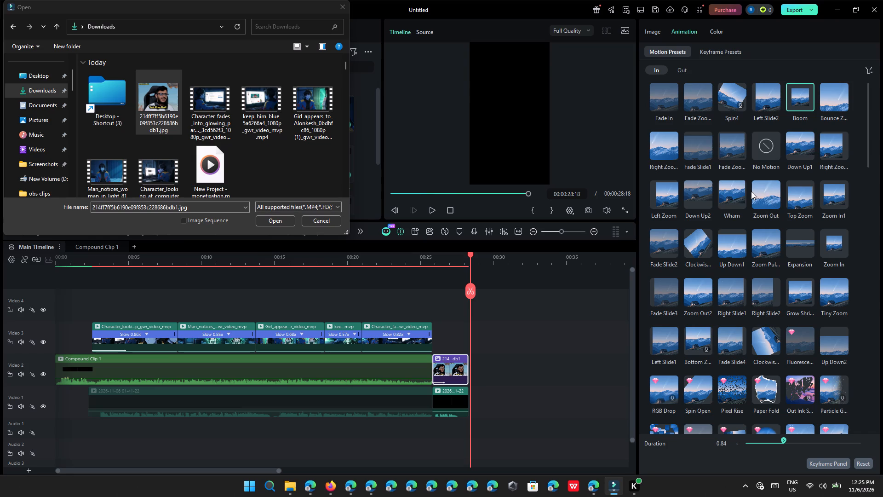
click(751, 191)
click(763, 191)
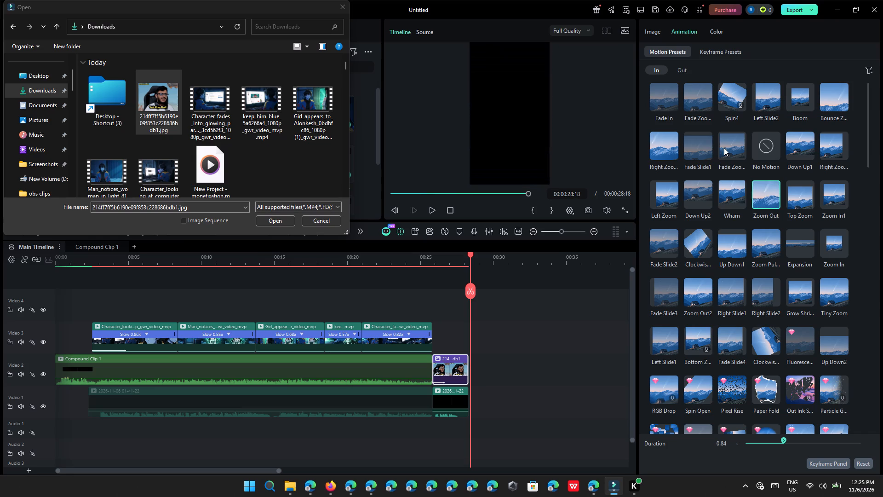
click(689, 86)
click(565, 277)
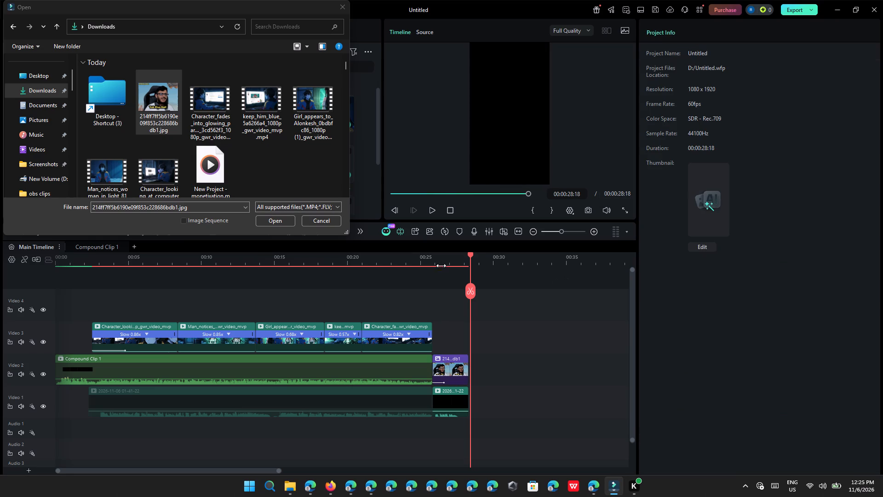
Preview the ending of the main timeline with the animated meme image from about 23 seconds.
click(426, 269)
click(404, 251)
click(399, 264)
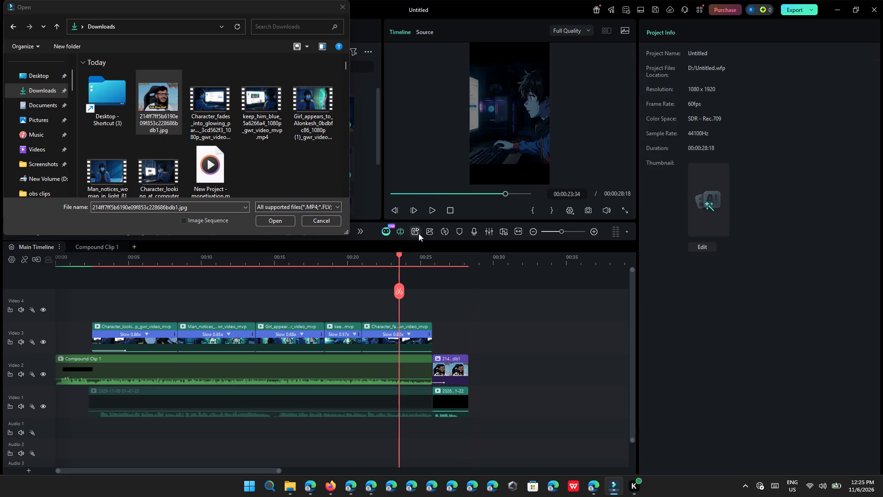
click(431, 213)
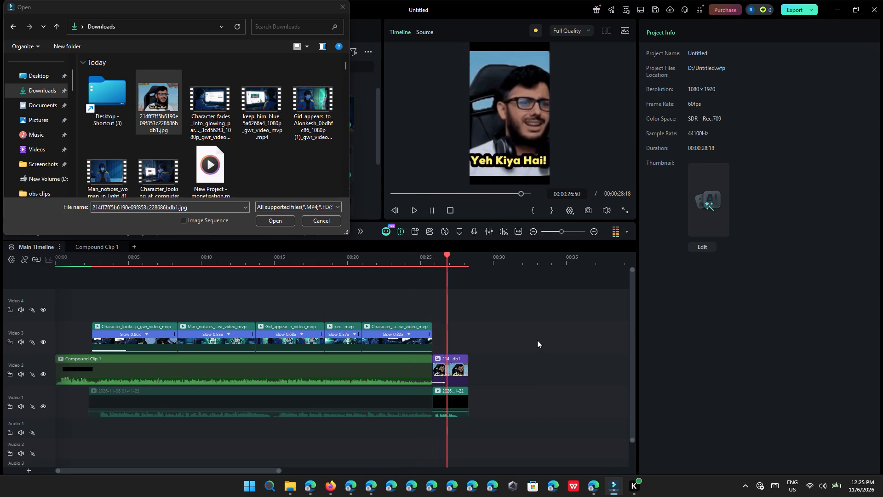
Shift the meme image slightly later on Video 2 so it ends at about 28:30, and replay the ending from about 25 seconds.
ctrl+scroll(484, 348, up, 8)
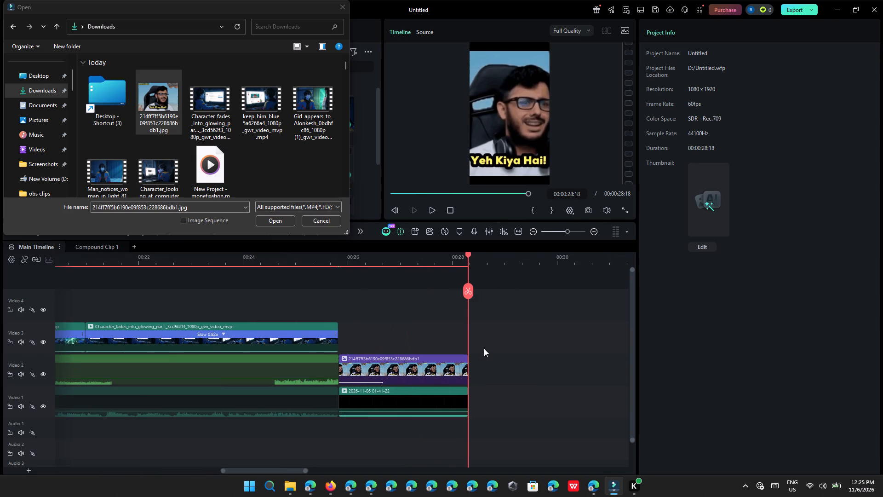
click(298, 254)
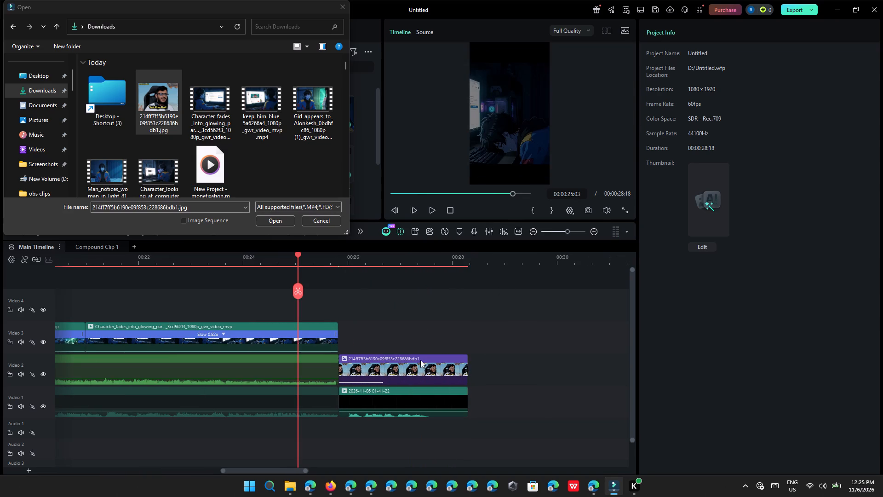
drag(420, 360, 430, 357)
click(431, 214)
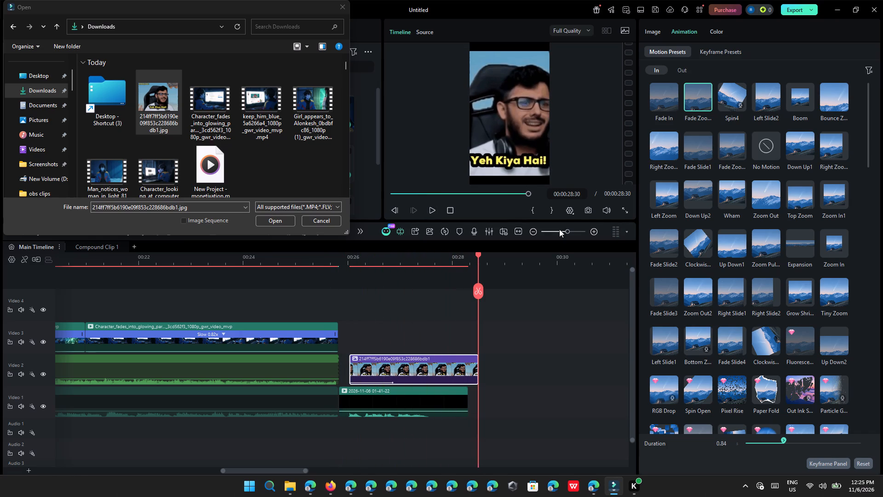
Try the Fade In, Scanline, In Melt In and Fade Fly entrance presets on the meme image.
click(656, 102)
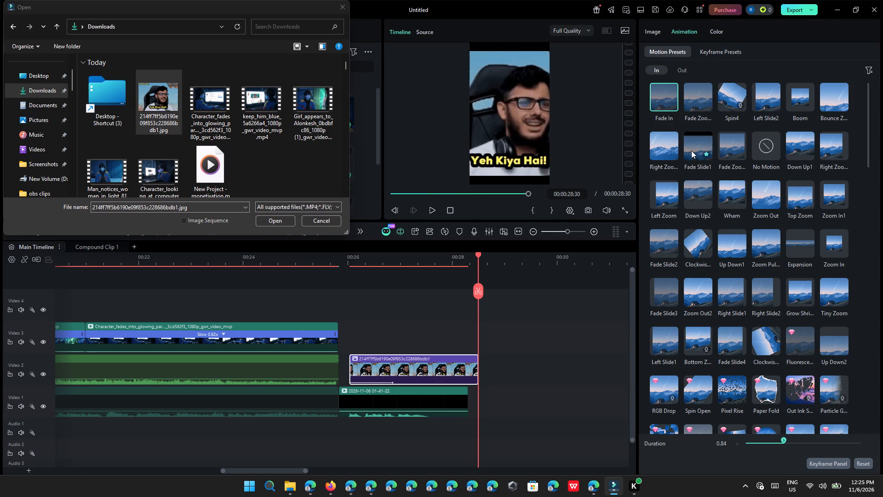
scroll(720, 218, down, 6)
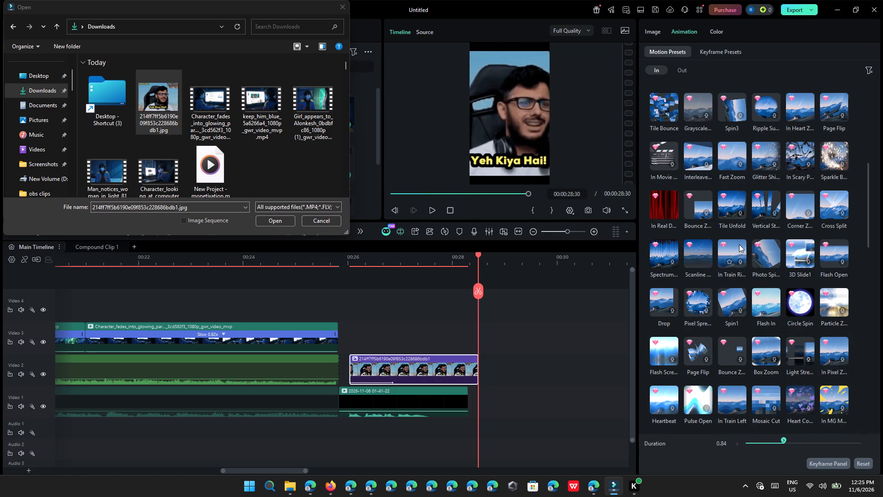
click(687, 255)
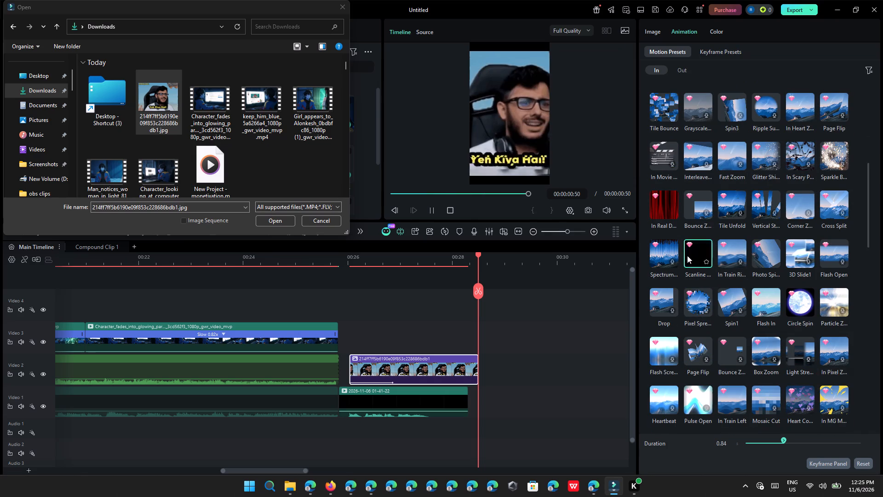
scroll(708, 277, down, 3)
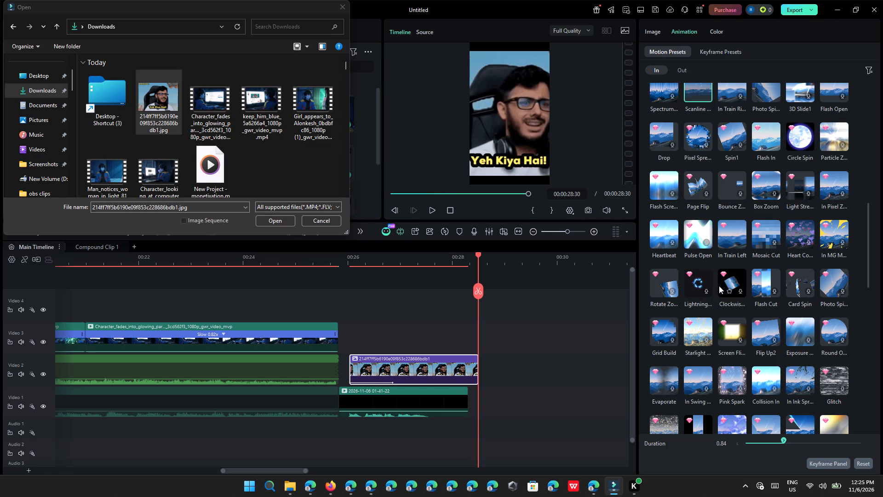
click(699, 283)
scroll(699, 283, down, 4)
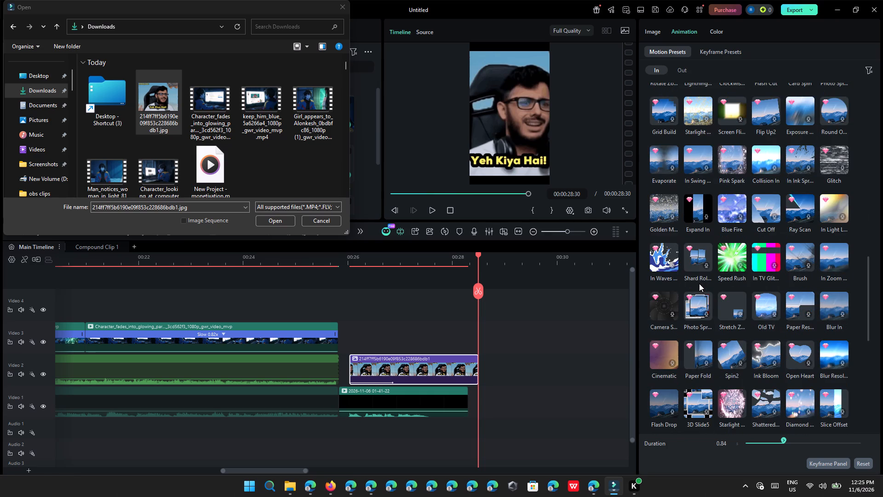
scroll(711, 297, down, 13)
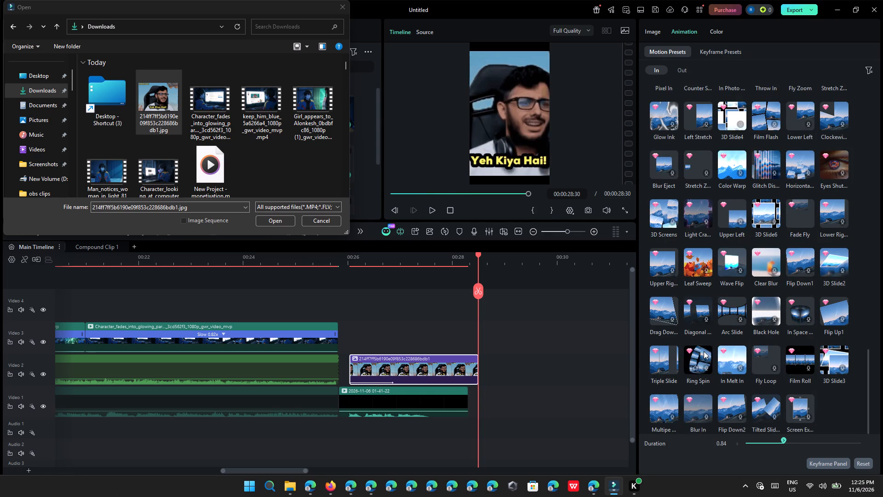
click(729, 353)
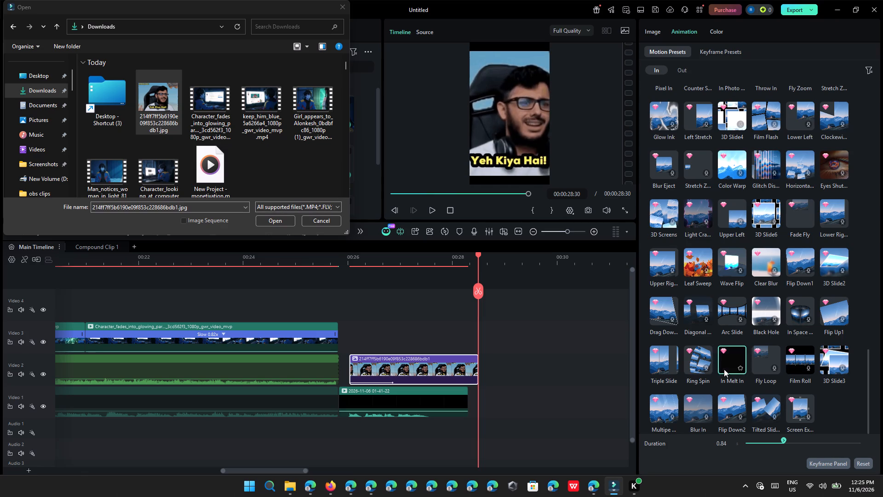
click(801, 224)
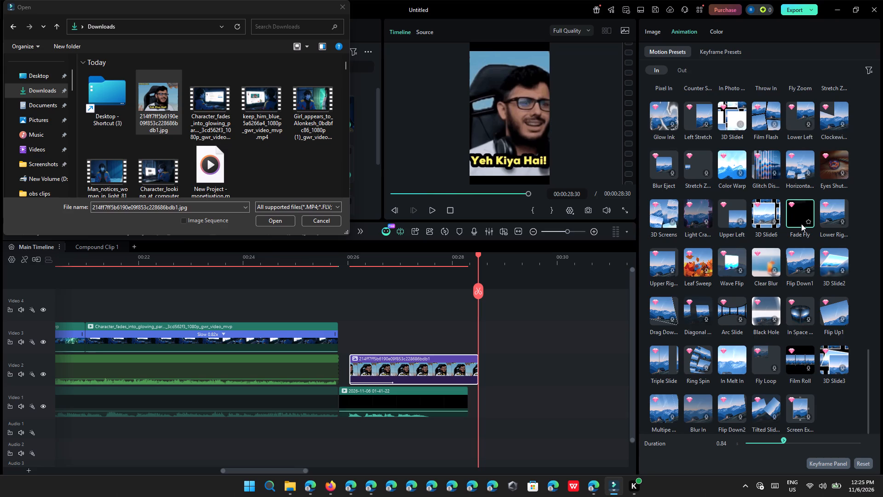
Apply the Fade In entrance preset to the meme image after comparing it with Fade Slide1.
scroll(801, 224, up, 10)
scroll(705, 145, up, 10)
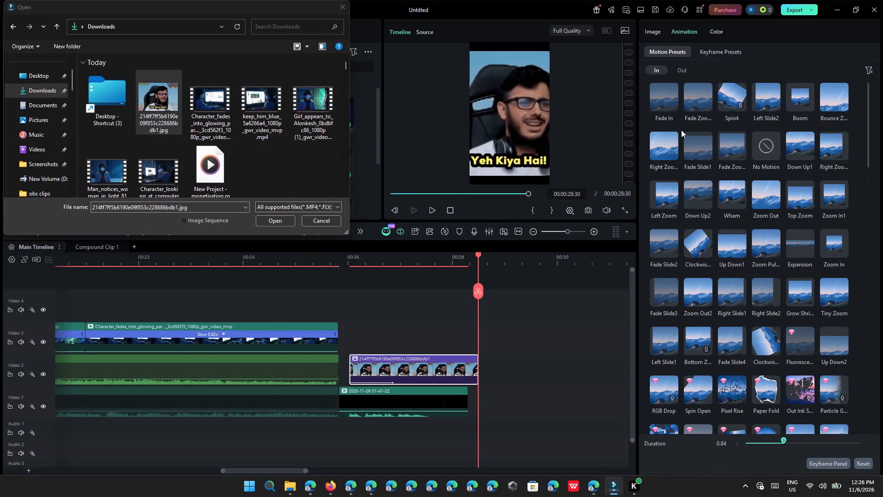
scroll(701, 128, up, 4)
click(696, 147)
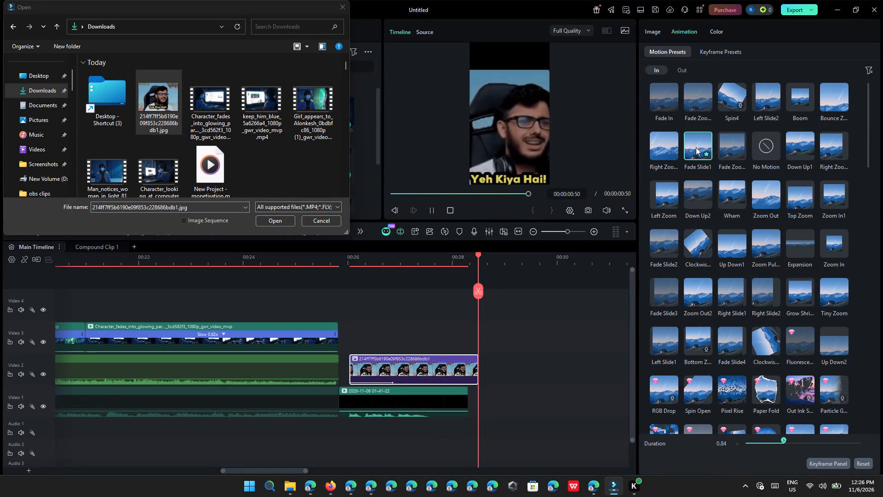
click(663, 106)
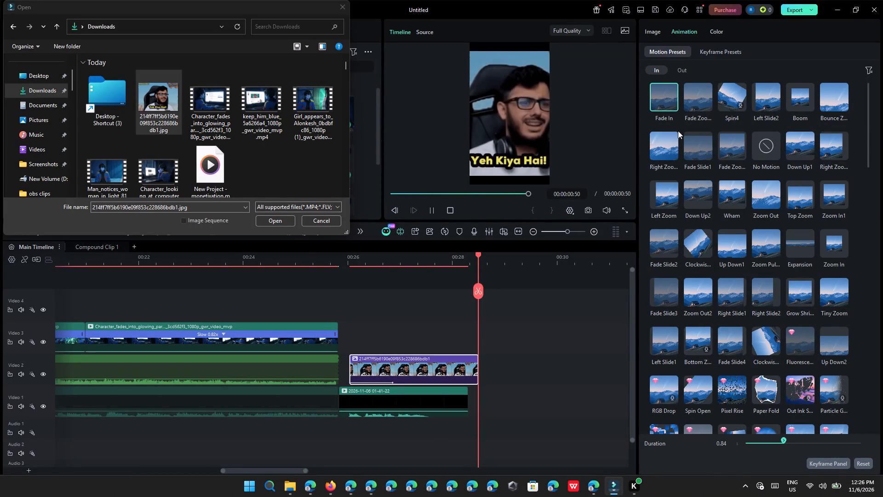
Replay the ending from about 25:15 to check the meme image's entrance animation.
click(309, 259)
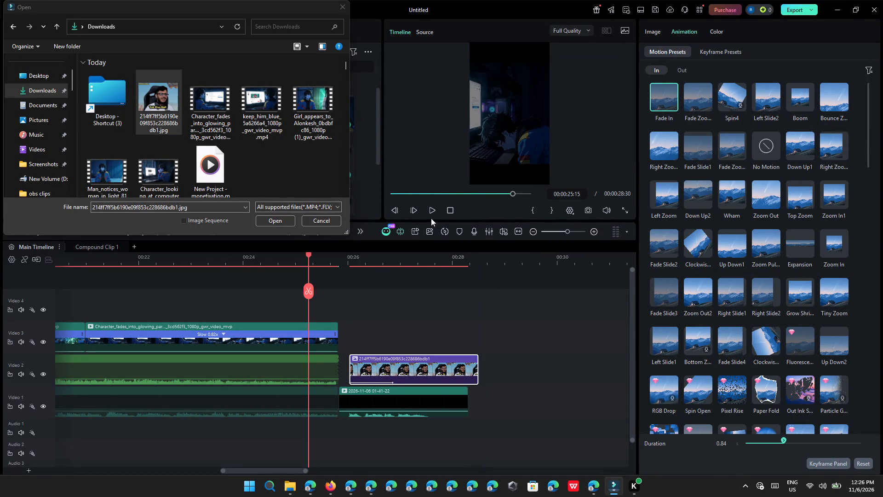
click(430, 211)
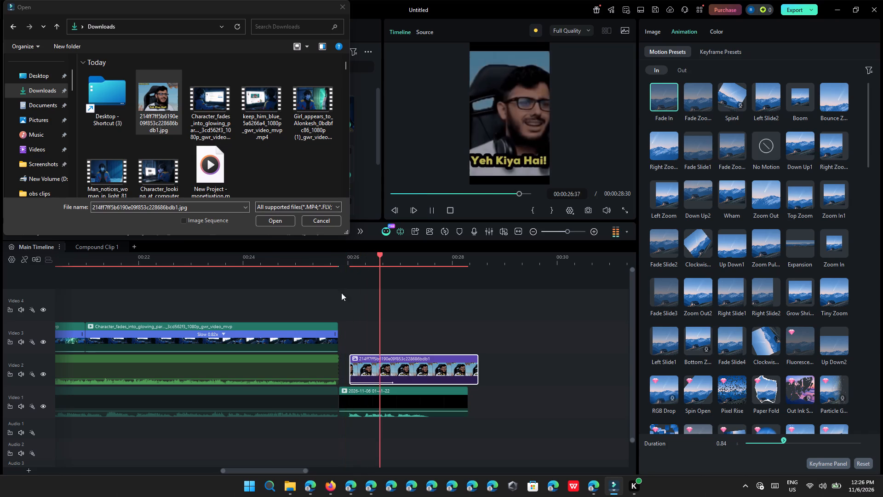
Apply the Fade Slide2 exit preset to the final Character_fades_into_glowing clip on Video 3.
click(314, 329)
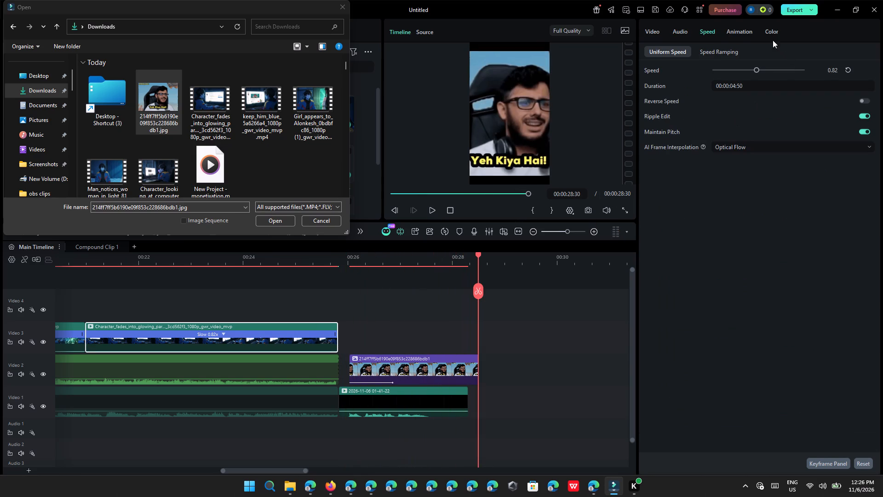
click(677, 36)
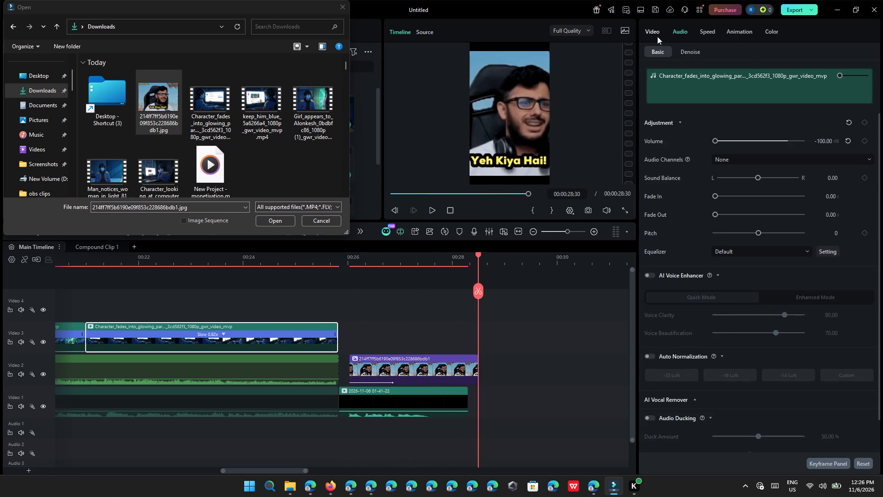
click(657, 36)
click(744, 32)
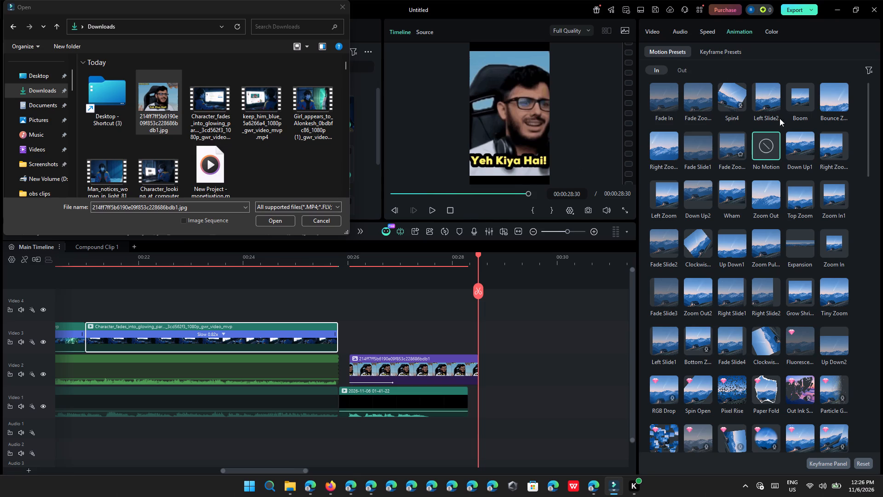
click(681, 63)
click(680, 71)
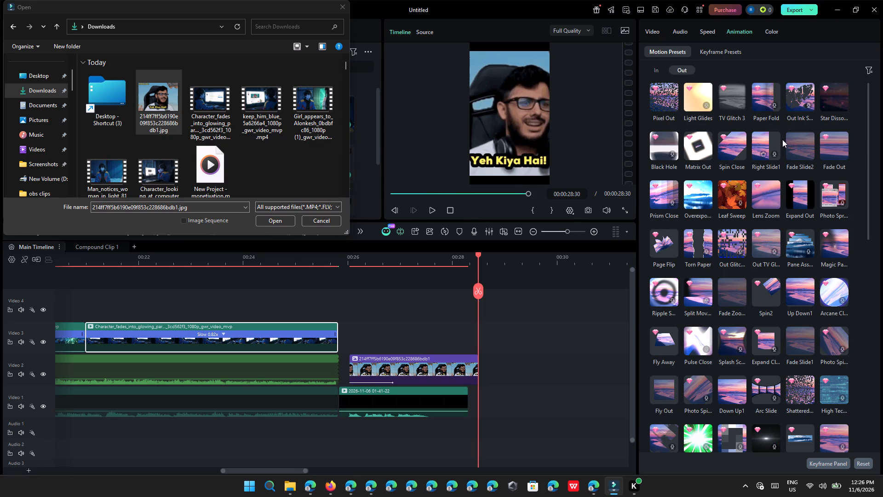
click(790, 144)
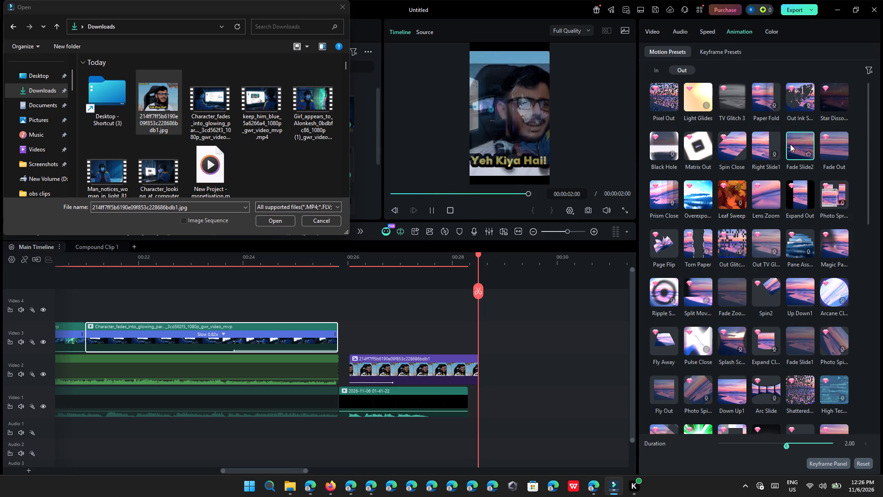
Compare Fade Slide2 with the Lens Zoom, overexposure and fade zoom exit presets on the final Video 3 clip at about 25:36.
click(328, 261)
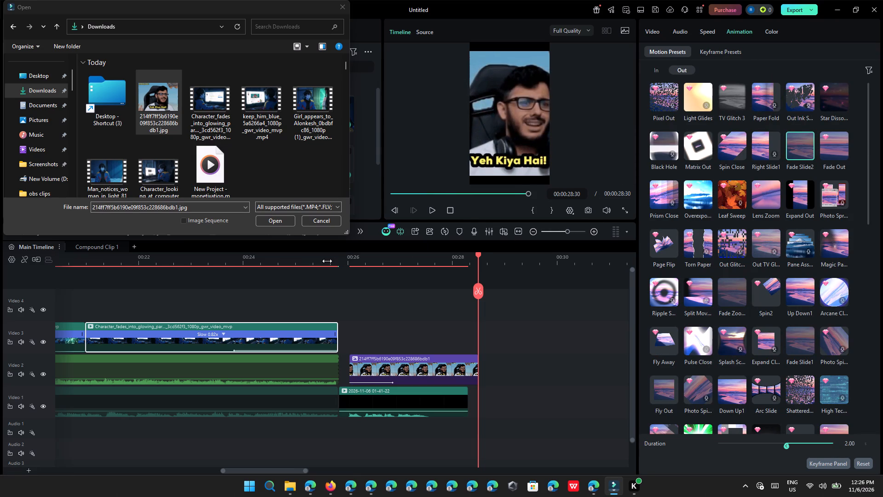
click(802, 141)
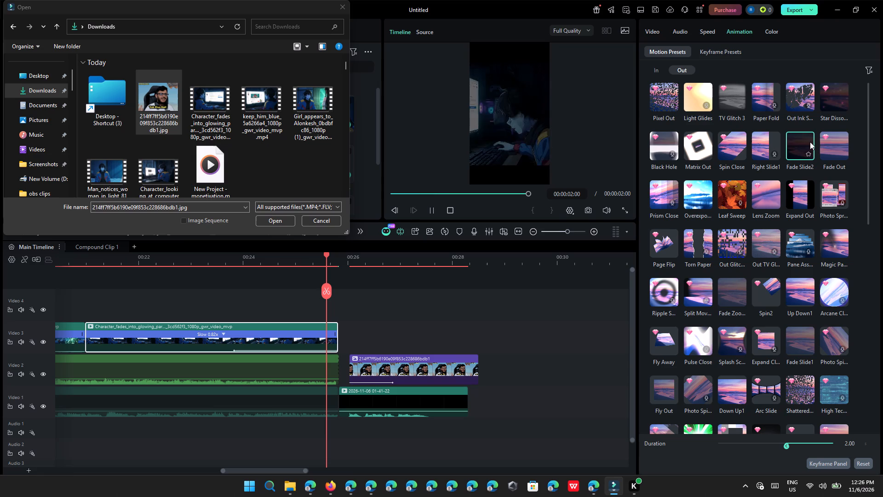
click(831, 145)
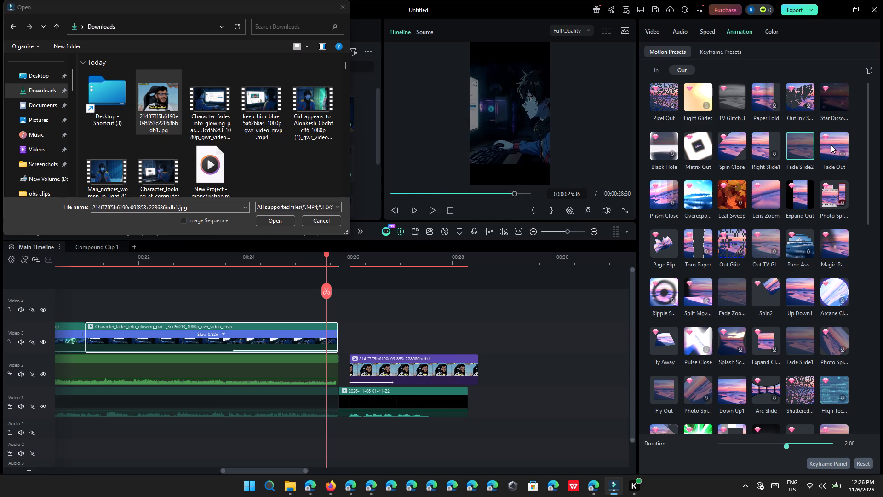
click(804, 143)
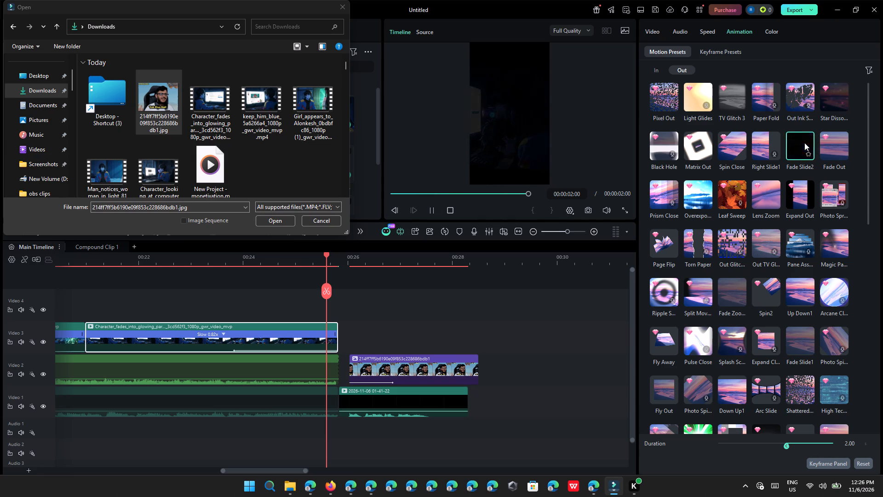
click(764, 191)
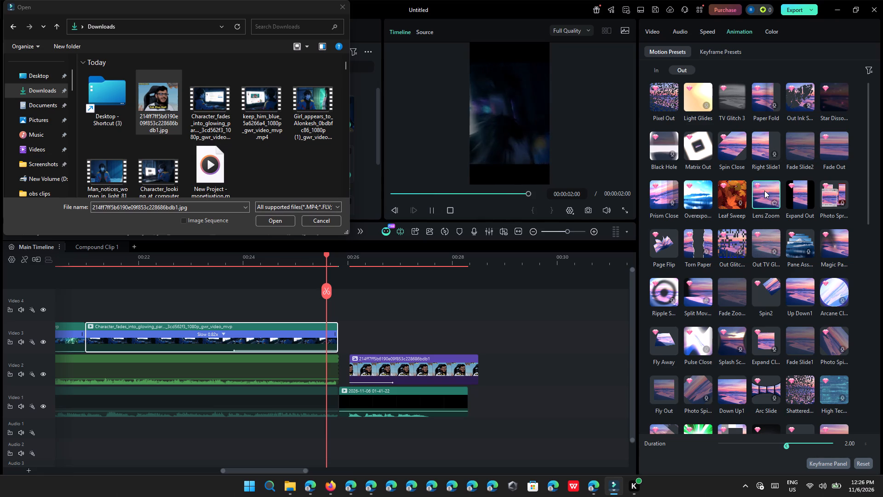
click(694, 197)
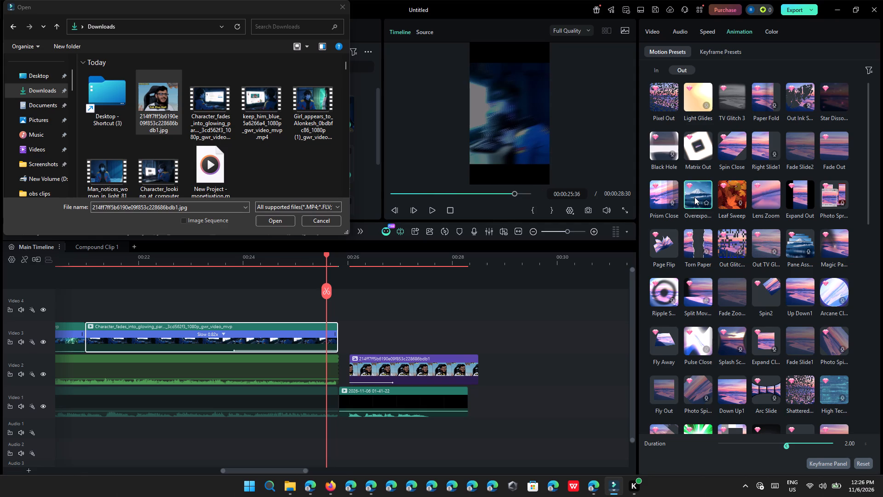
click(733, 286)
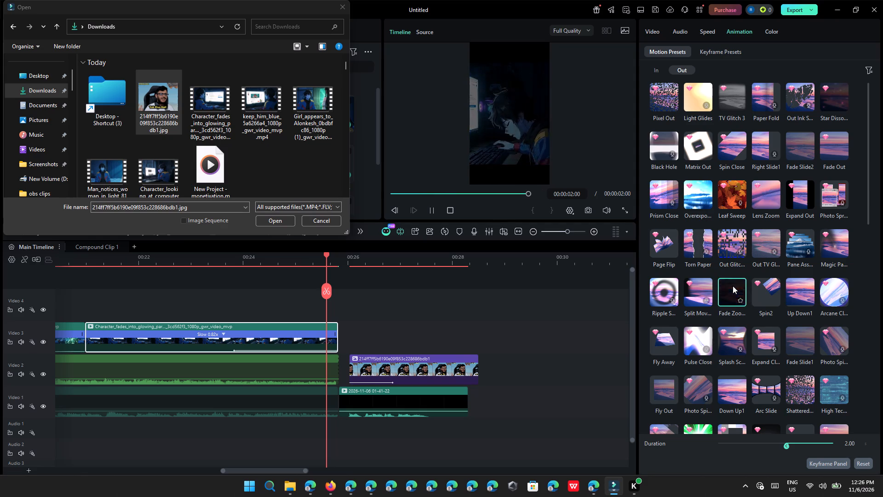
Reapply the Fade Slide2 exit preset to the final Video 3 clip and shorten its duration to 0.53.
click(784, 138)
click(791, 141)
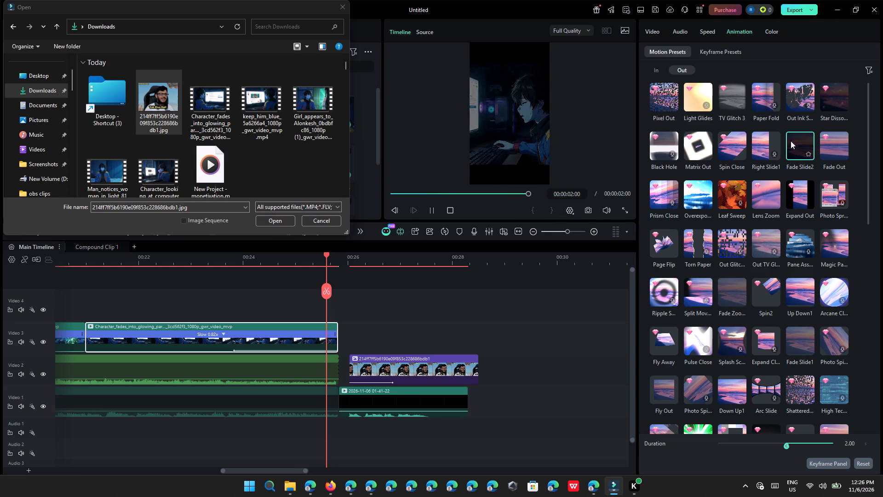
click(802, 442)
drag(804, 442, 823, 442)
click(636, 332)
click(609, 333)
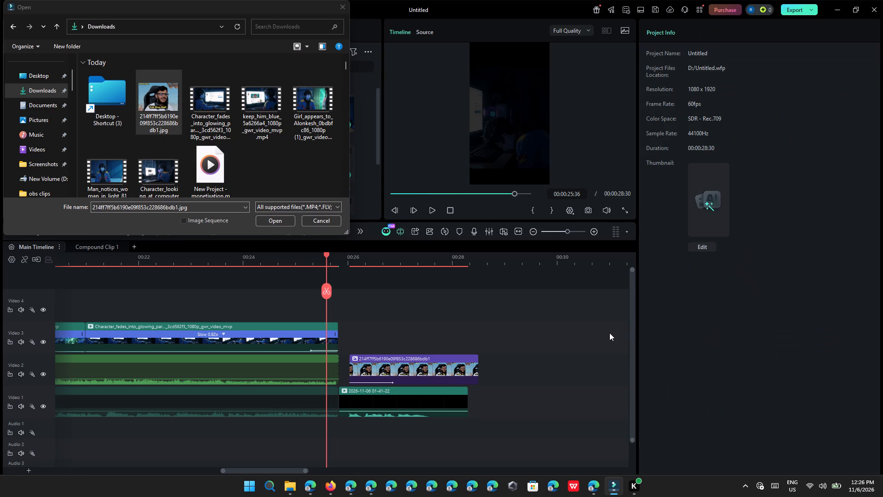
Play the whole main timeline from the beginning through the meme image ending.
ctrl+scroll(602, 334, down, 10)
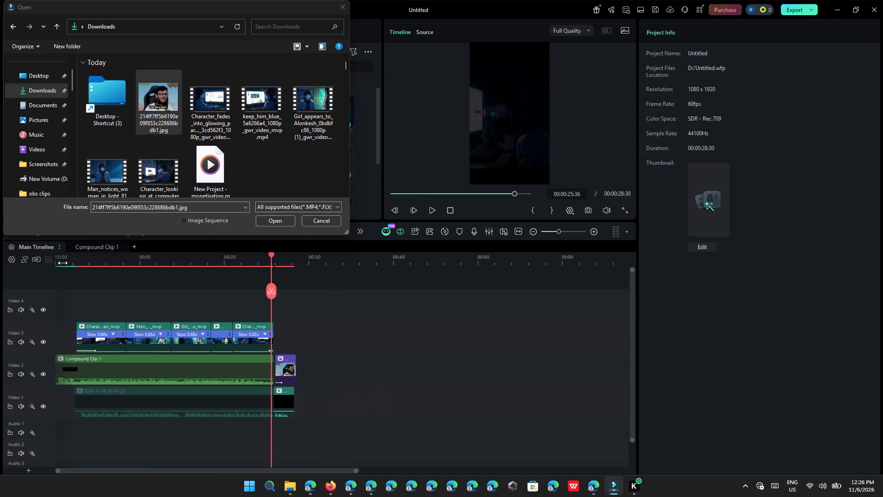
click(61, 263)
click(422, 205)
click(430, 207)
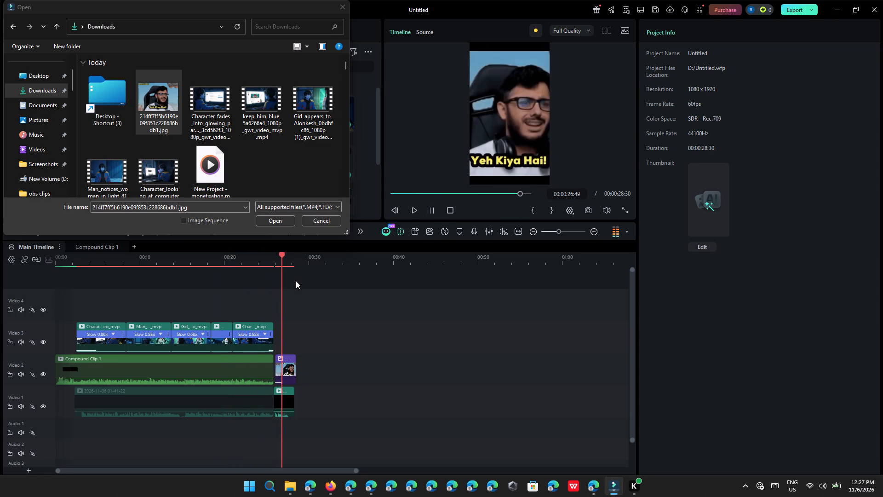
Review from about 20 seconds, trim the final Video 3 clip's start to about 22.5 seconds, and close the gap before it.
click(221, 263)
ctrl+scroll(263, 306, up, 3)
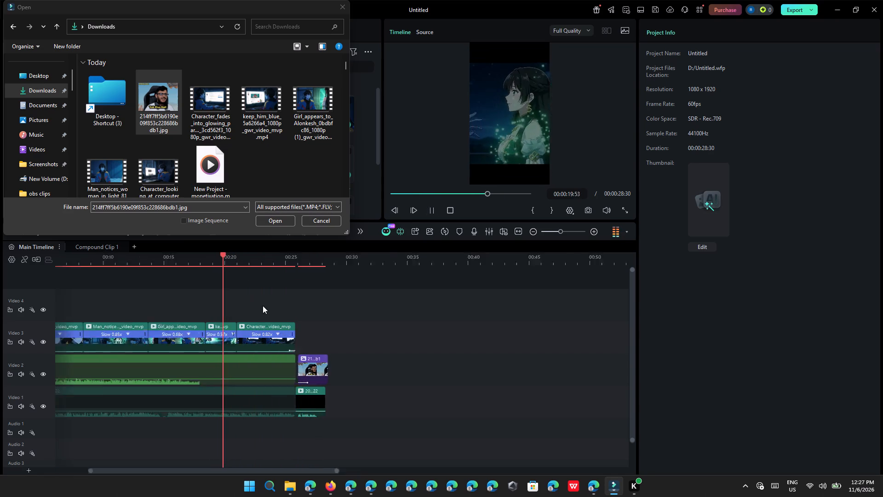
ctrl+scroll(263, 306, up, 10)
ctrl+scroll(478, 295, down, 5)
click(429, 212)
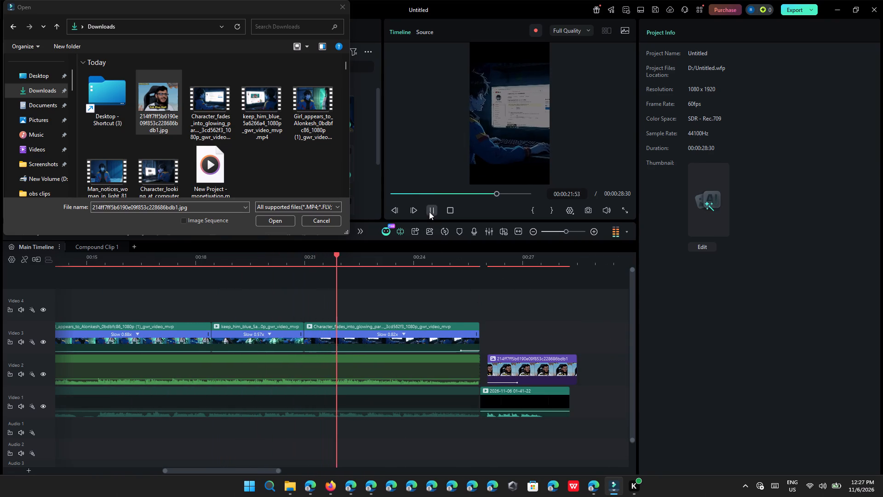
ctrl+scroll(430, 248, up, 5)
ctrl+scroll(311, 343, up, 3)
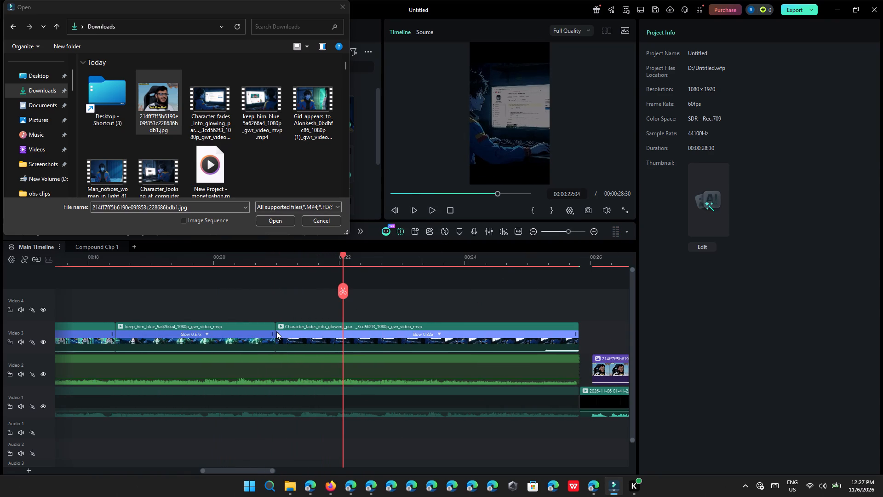
drag(277, 326, 299, 327)
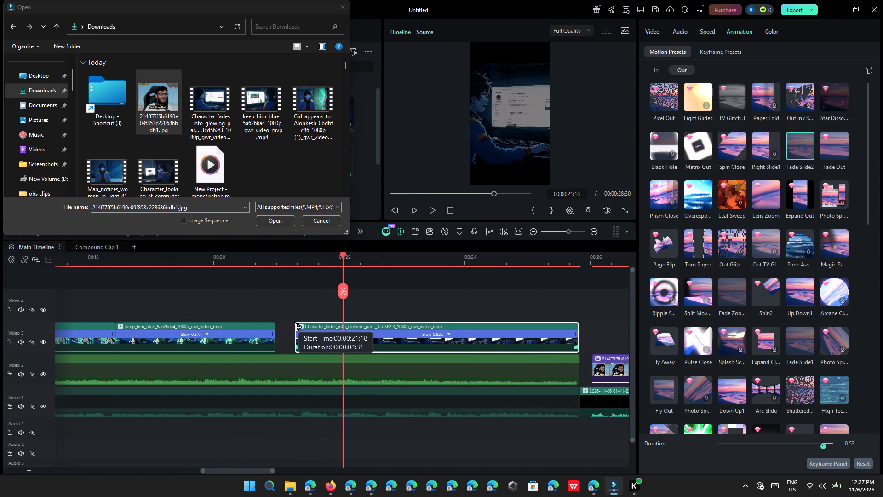
drag(299, 327, 344, 336)
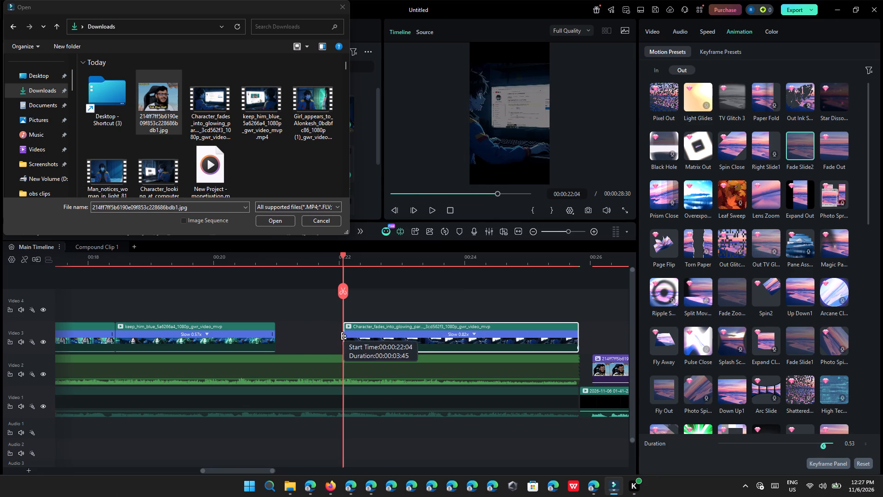
drag(344, 336, 378, 341)
click(370, 331)
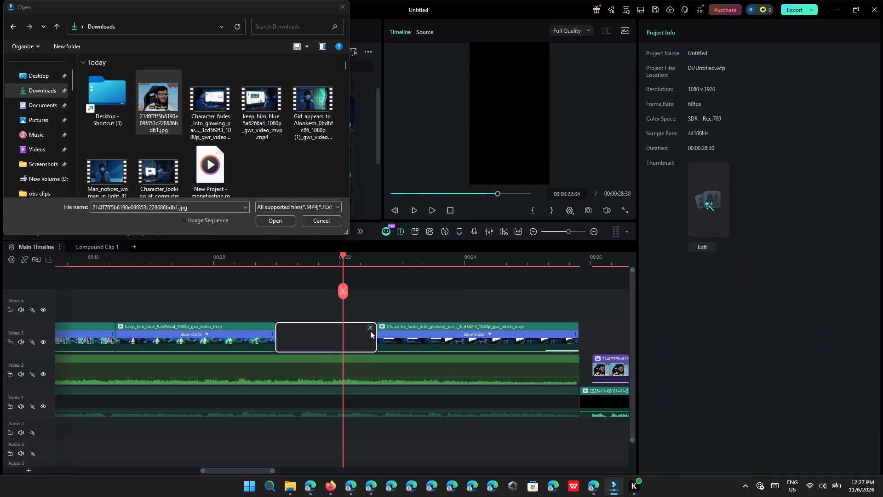
click(370, 331)
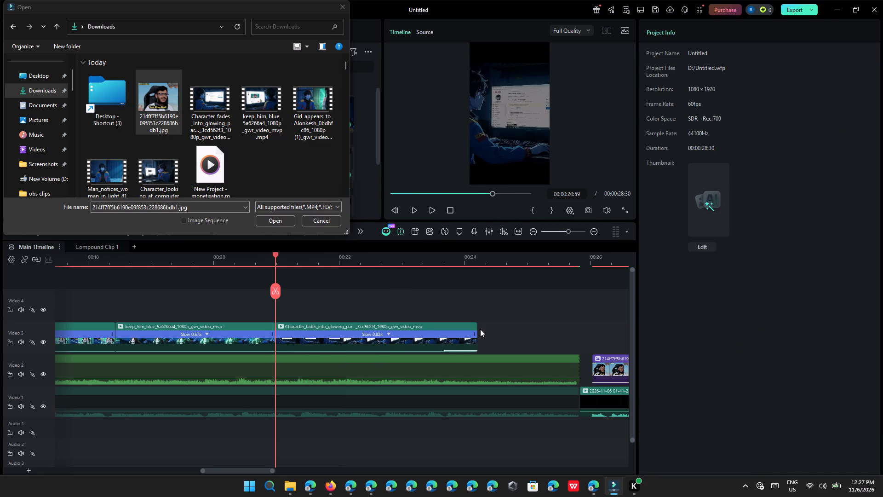
Slow the final Video 3 clip to 0.64x and move it later so it ends level with Compound Clip 1.
drag(476, 333, 533, 341)
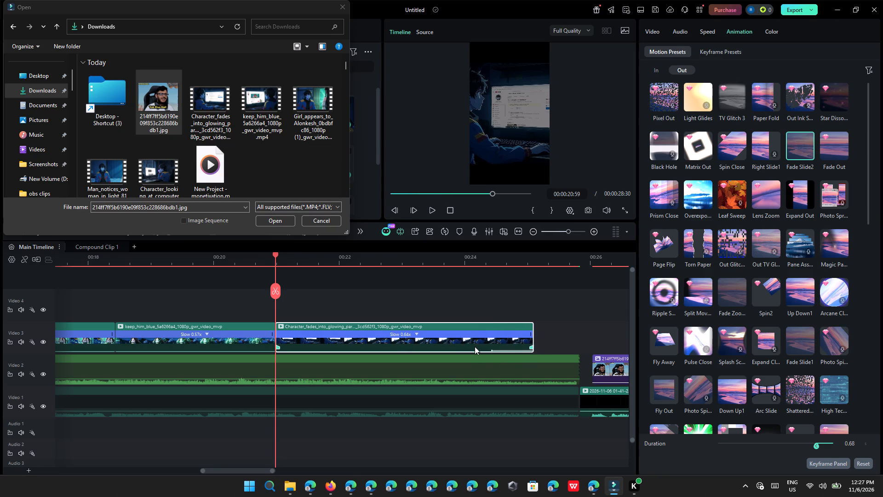
drag(468, 335, 487, 337)
drag(481, 342, 521, 342)
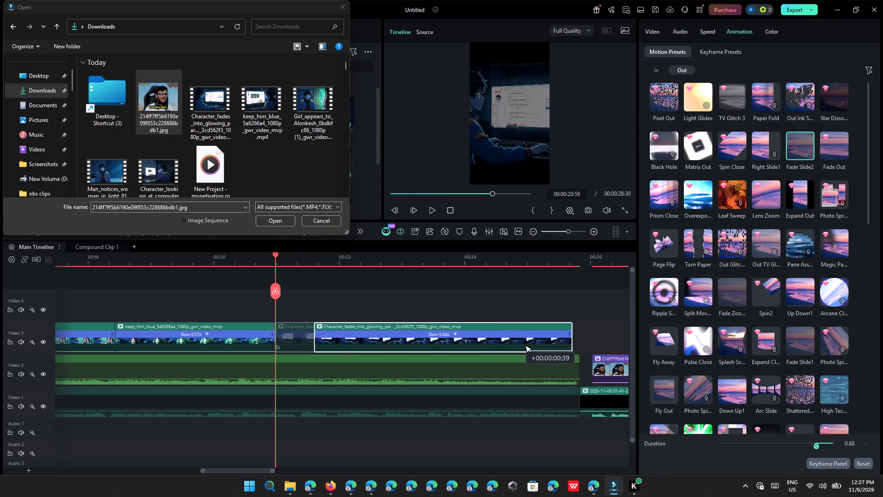
drag(521, 342, 525, 342)
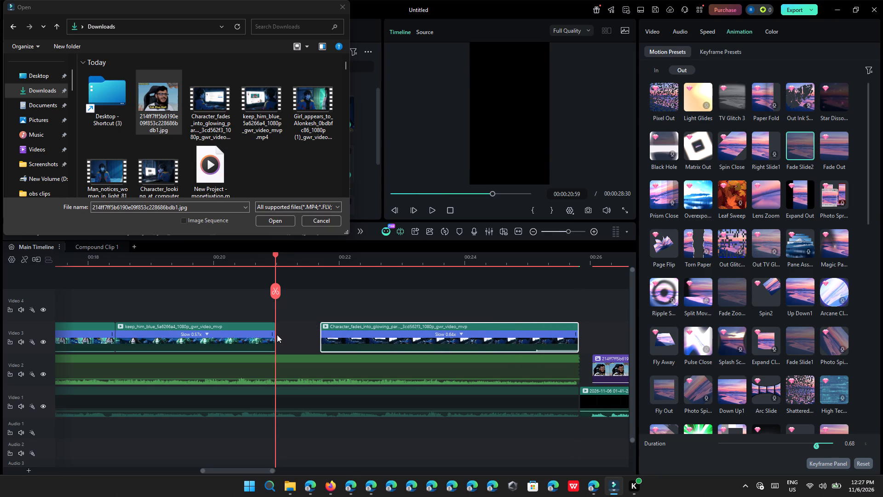
Stretch the keep_him_blue clip on Video 3 to 0.52x speed and move the final clip back against its end.
drag(274, 335, 290, 335)
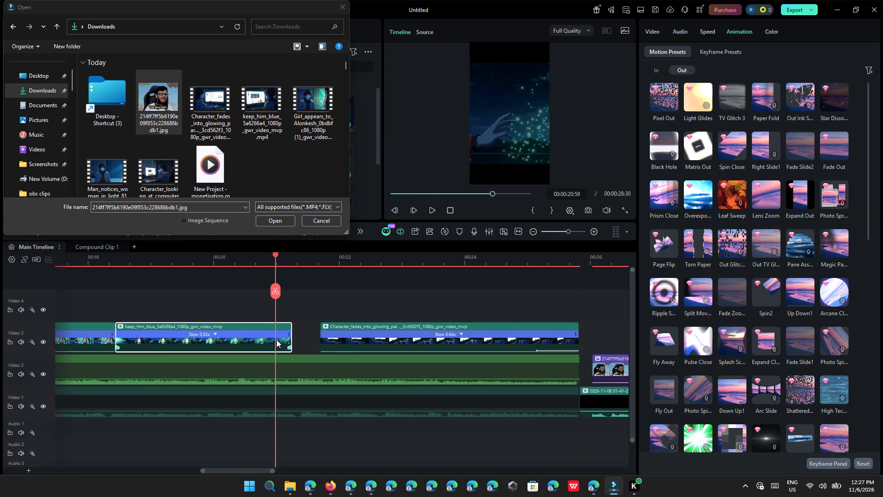
click(276, 340)
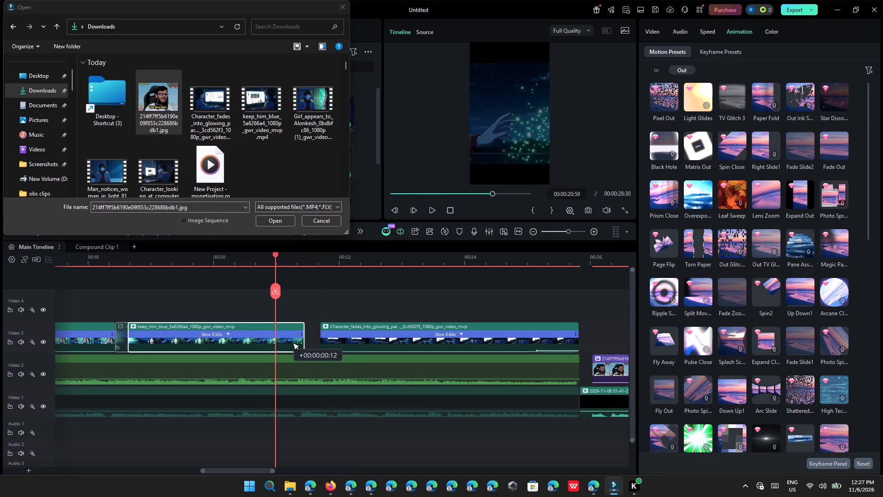
drag(395, 348, 372, 348)
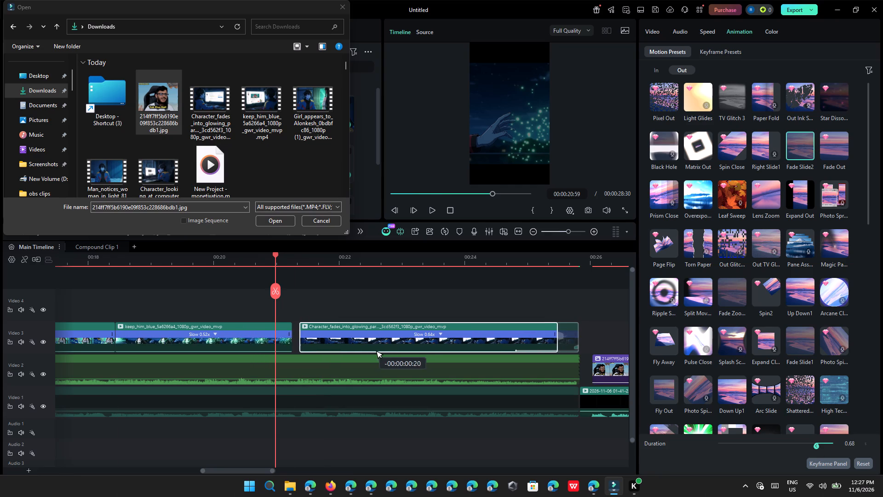
drag(372, 348, 367, 349)
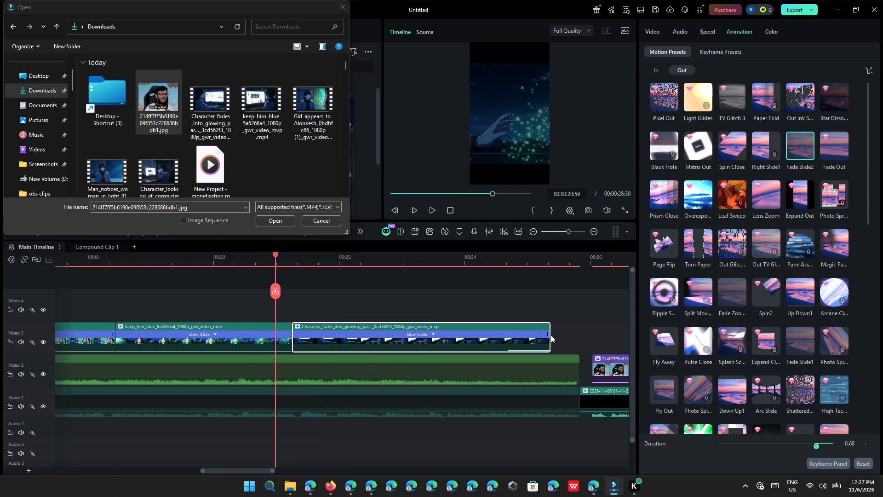
Slow the final Video 3 clip to 0.62x and move it later to end level with Compound Clip 1.
drag(547, 331, 556, 331)
drag(526, 343, 536, 343)
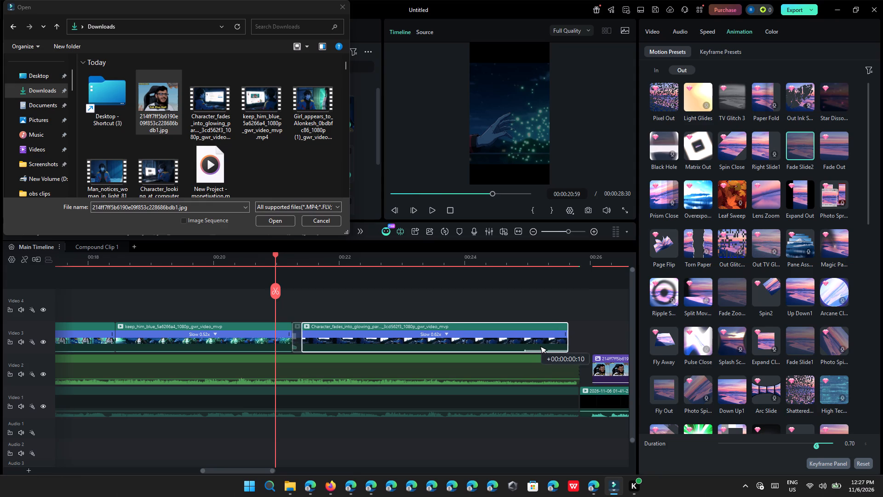
drag(536, 343, 546, 343)
Move the keep_him_blue clip later on Video 3 to meet the final clip, and check the frame at about 19:42.
drag(261, 339, 277, 338)
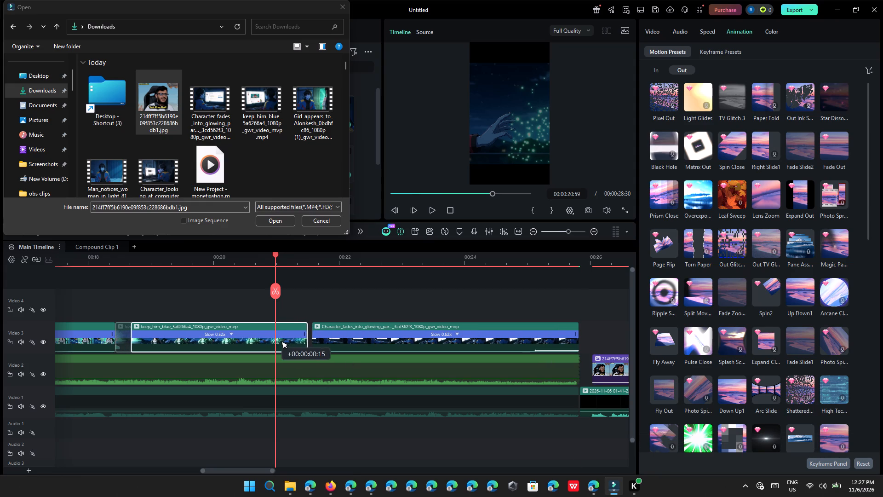
drag(277, 338, 282, 337)
click(200, 264)
drag(201, 257, 123, 279)
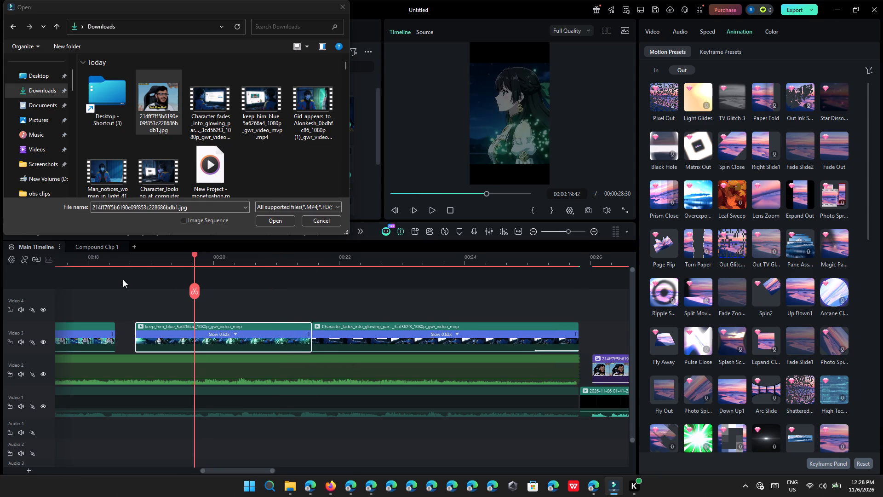
Stretch the Girl_appears clip on Video 3 to 0.66x speed and move it later to meet the keep_him_blue clip.
drag(123, 279, 40, 291)
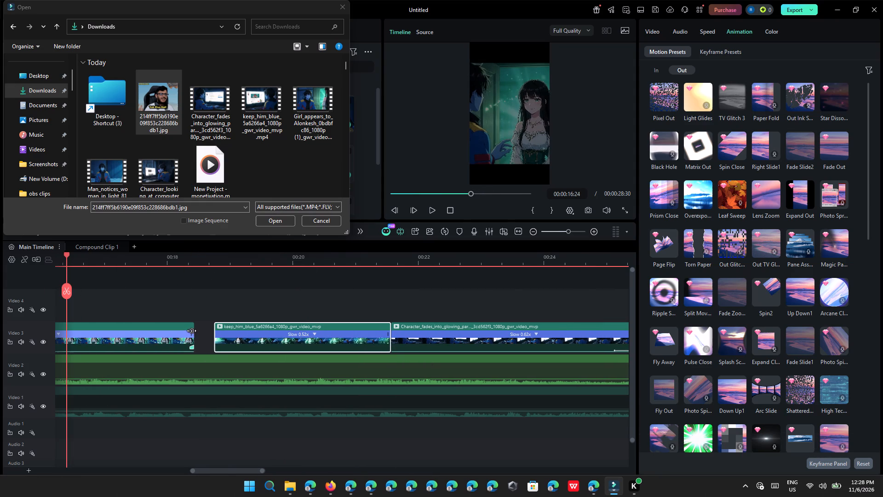
drag(192, 331, 201, 331)
drag(192, 325, 201, 325)
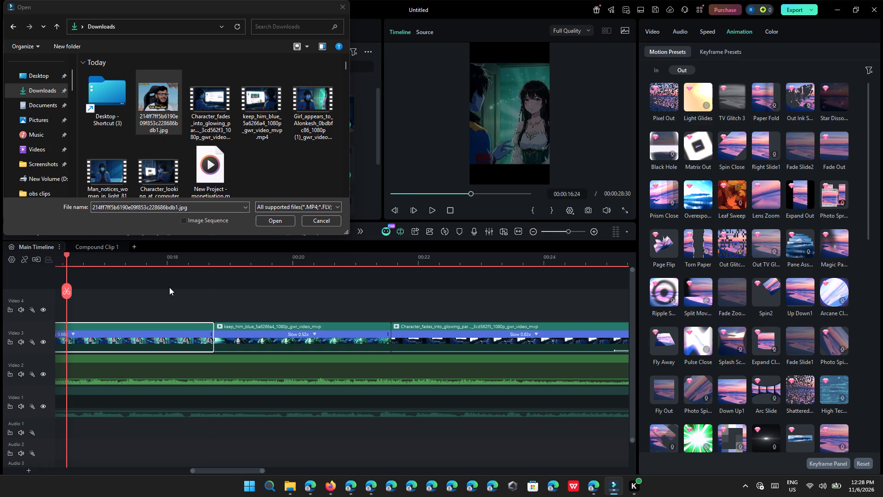
Slow the Man_notices_woman clip on Video 3 to 0.83x so it ends at the start of the Girl_appears clip.
drag(68, 255, 15, 281)
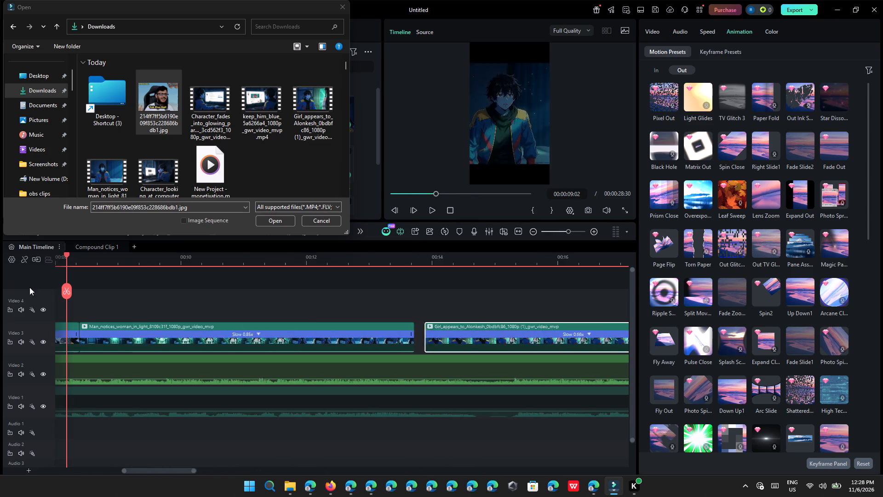
drag(466, 333, 478, 333)
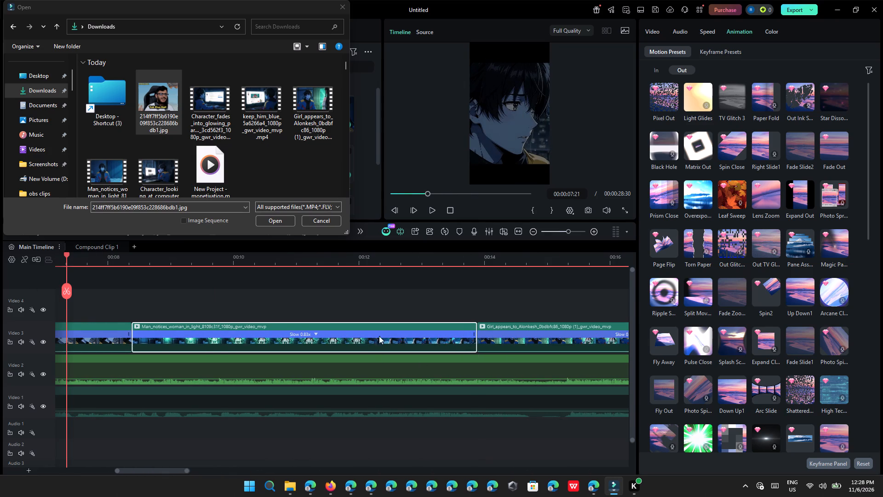
Dismiss the file selection dialog without importing anything and start a preview render of the timeline.
ctrl+scroll(212, 349, down, 6)
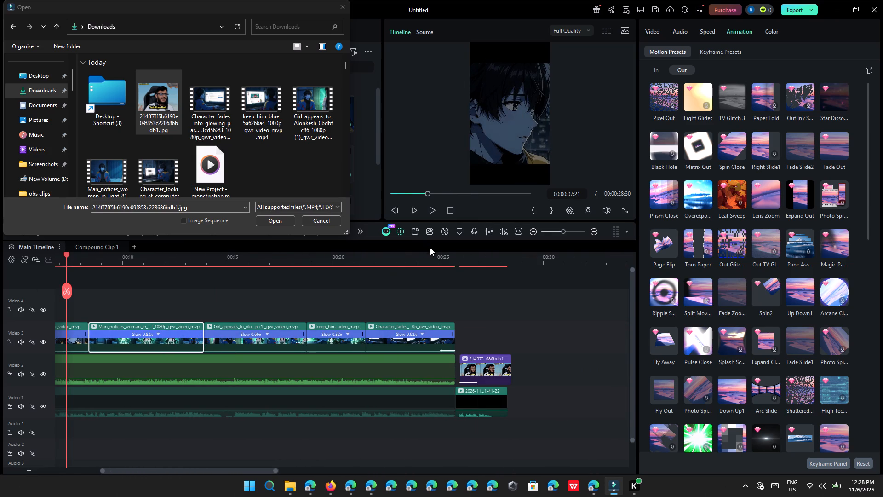
click(452, 335)
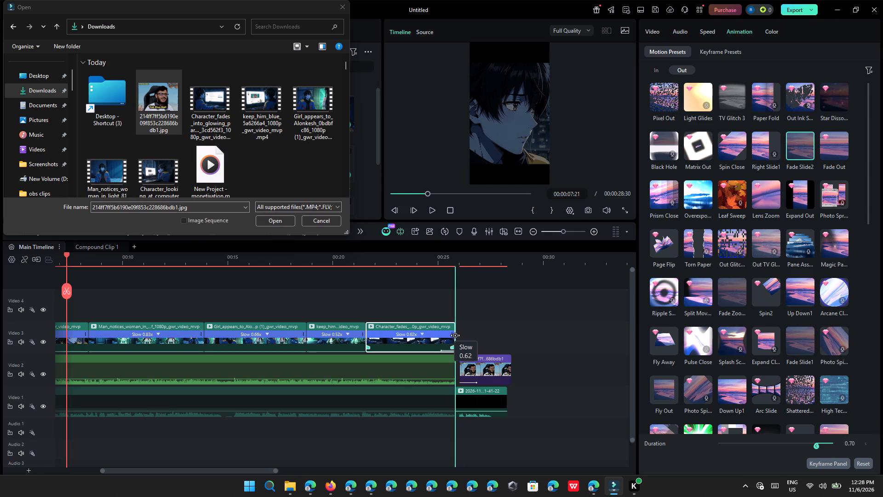
click(447, 237)
click(336, 221)
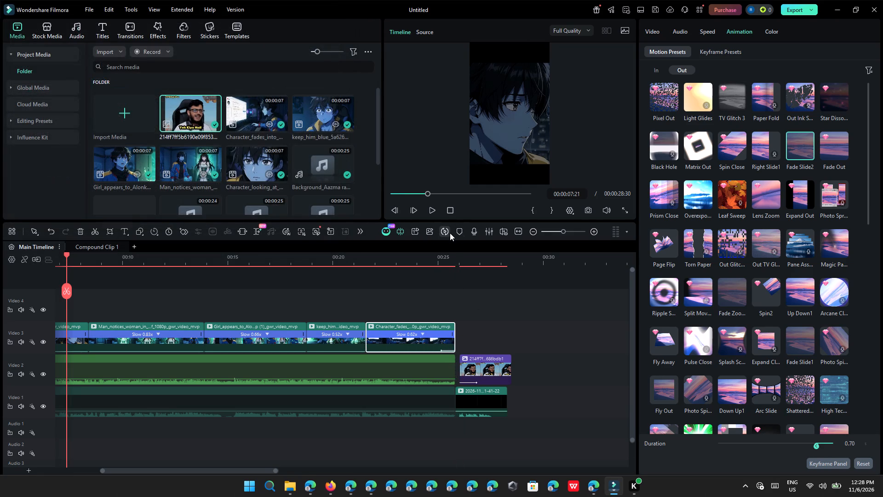
click(448, 233)
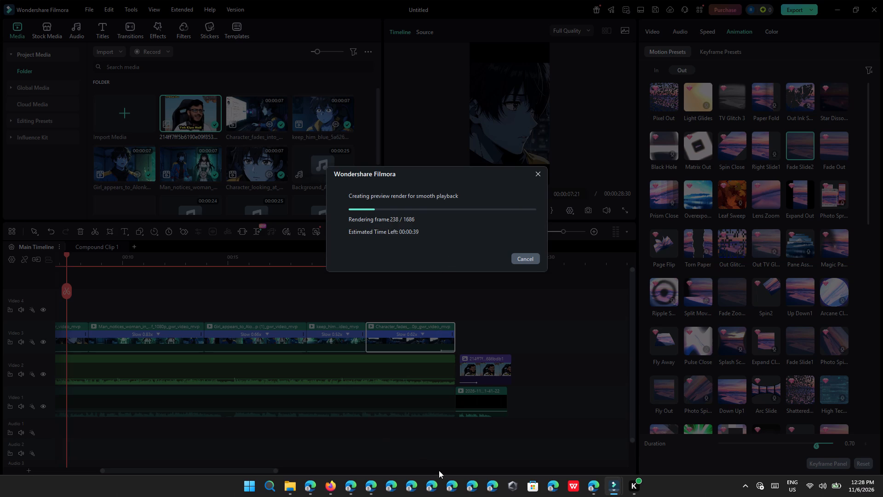
Switch to the YouTube page in Microsoft Edge and open the suggested Warrior x Centuries Nightcore video.
click(316, 491)
click(299, 224)
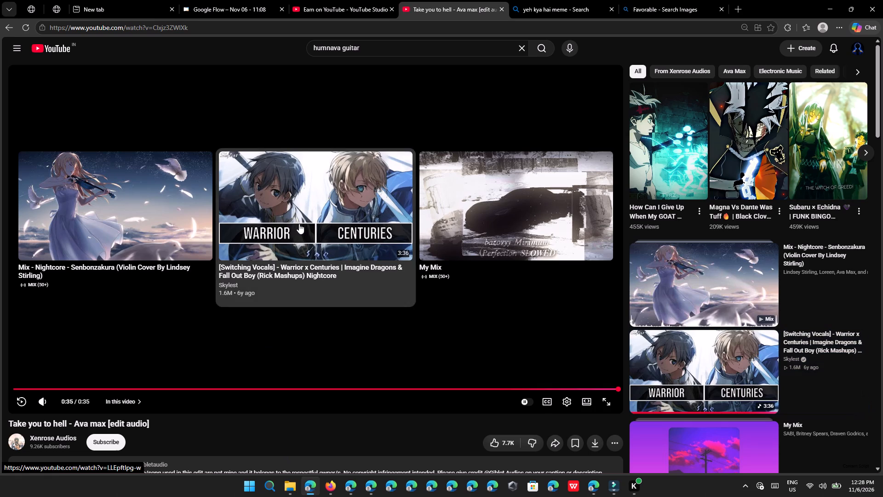
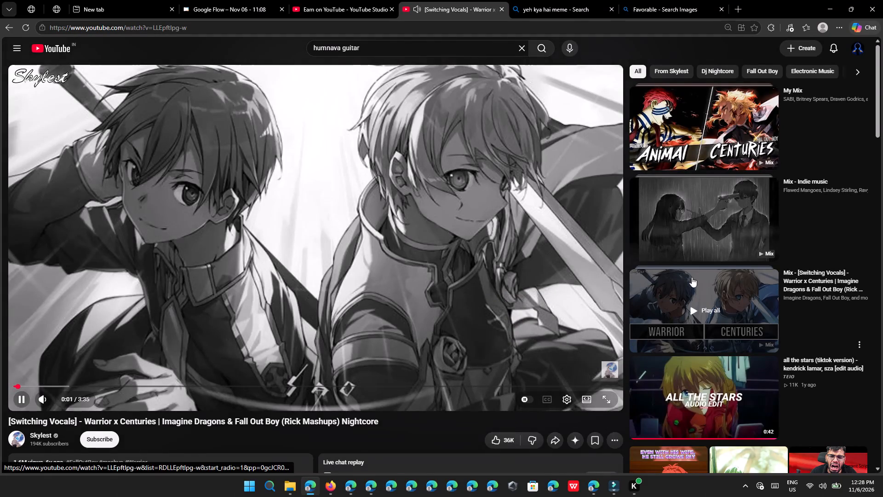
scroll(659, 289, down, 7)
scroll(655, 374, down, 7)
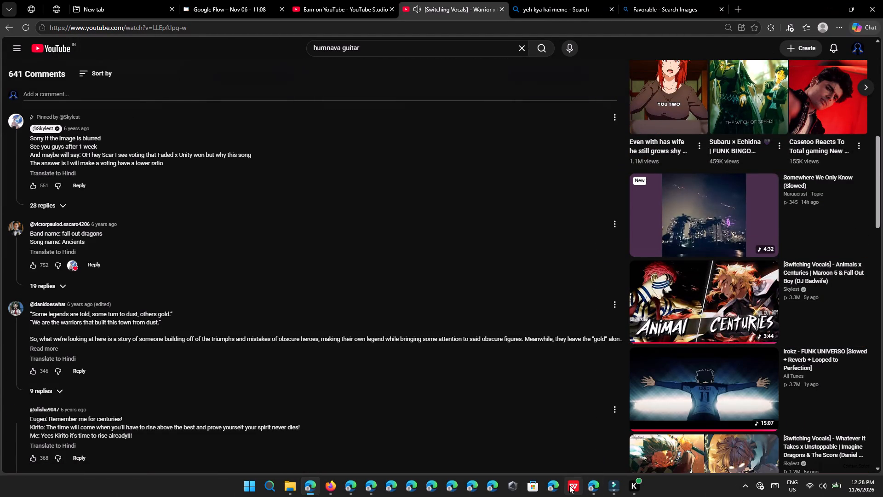
Switch to the Filmora project window and check the progress of the preview render.
click(614, 487)
click(564, 425)
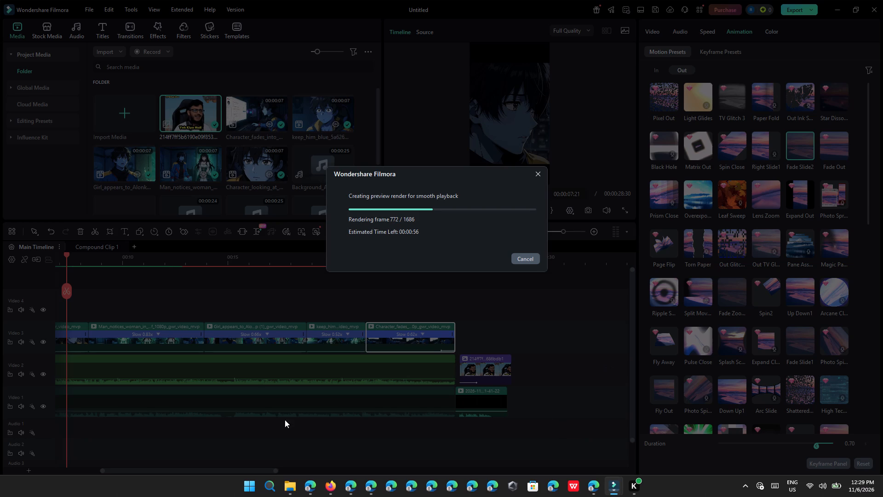
Switch back to Microsoft Edge and return to the Warrior x Centuries video player above the comments.
click(319, 496)
scroll(286, 361, up, 7)
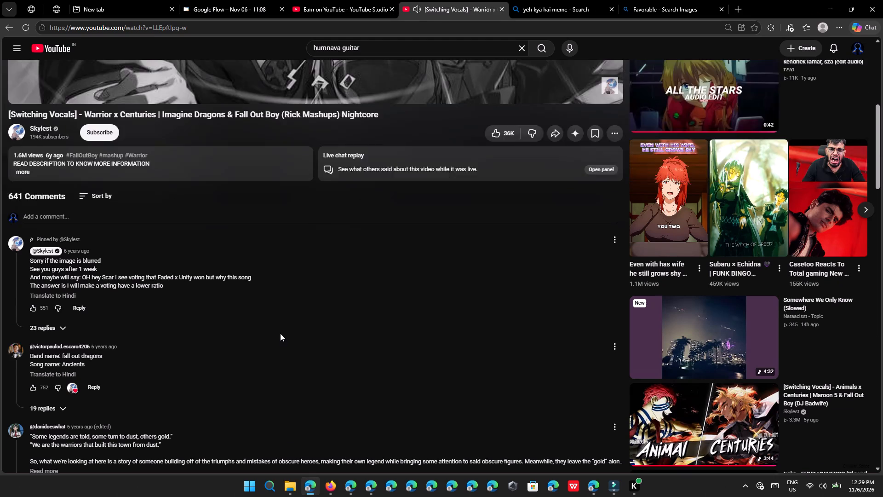
scroll(280, 333, up, 9)
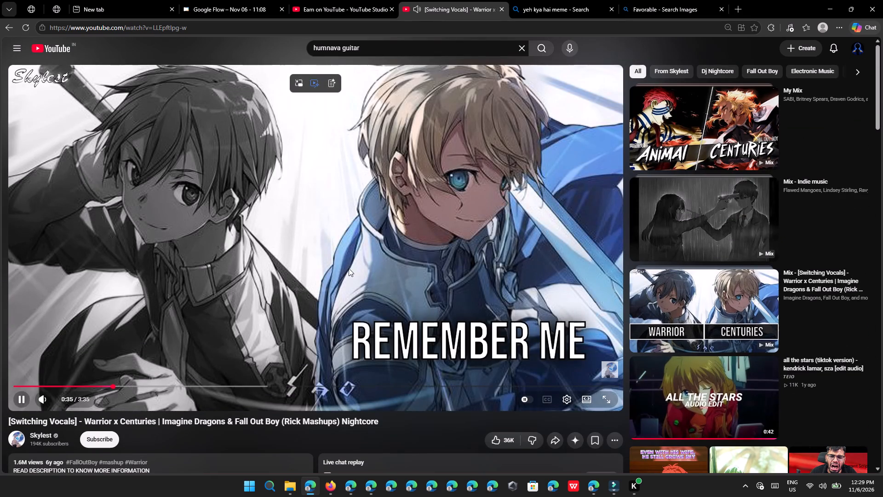
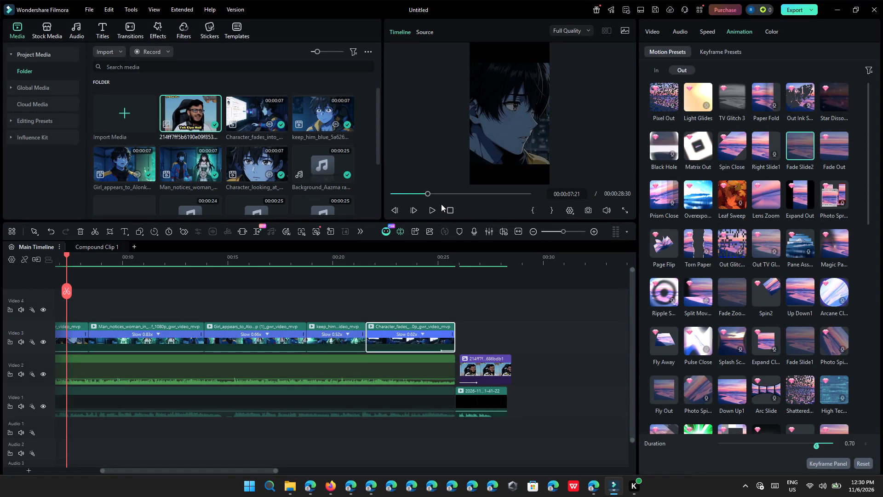
Play the Main Timeline from about 7 seconds through to the end to review the edited clips.
click(433, 214)
click(547, 339)
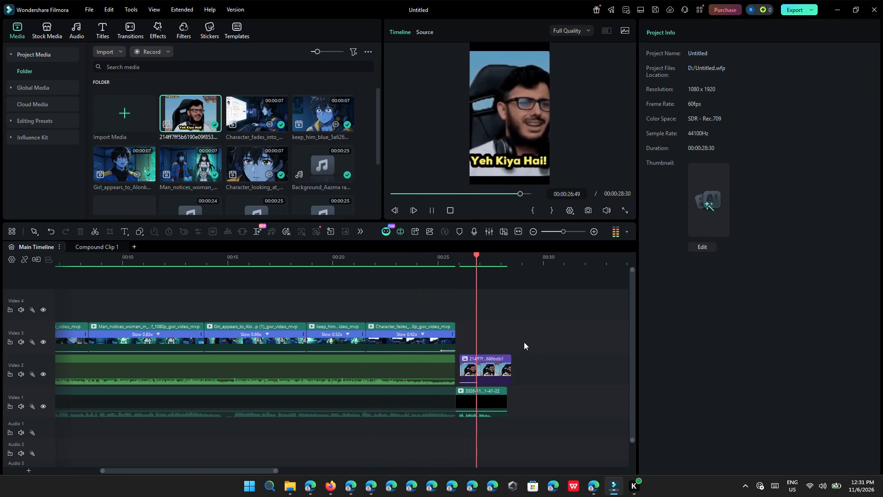
Replay the animation from about 1 second, near the start of the timeline, and view it full screen.
ctrl+scroll(458, 346, down, 4)
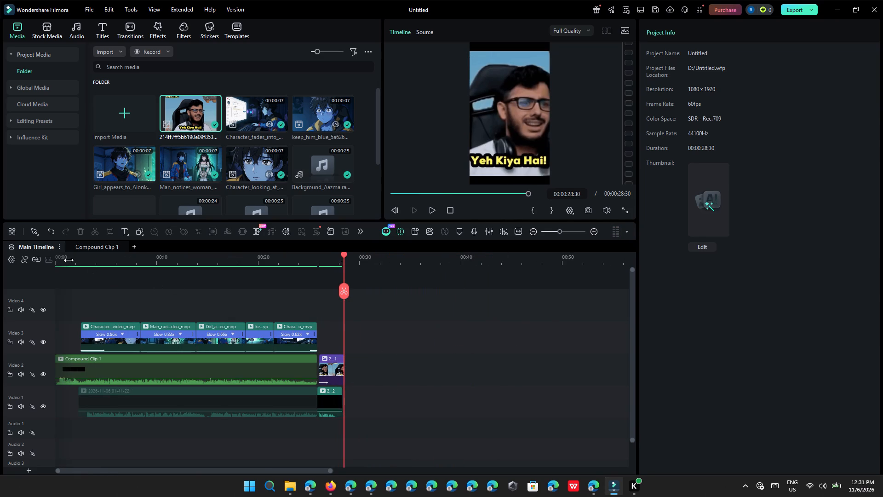
click(69, 260)
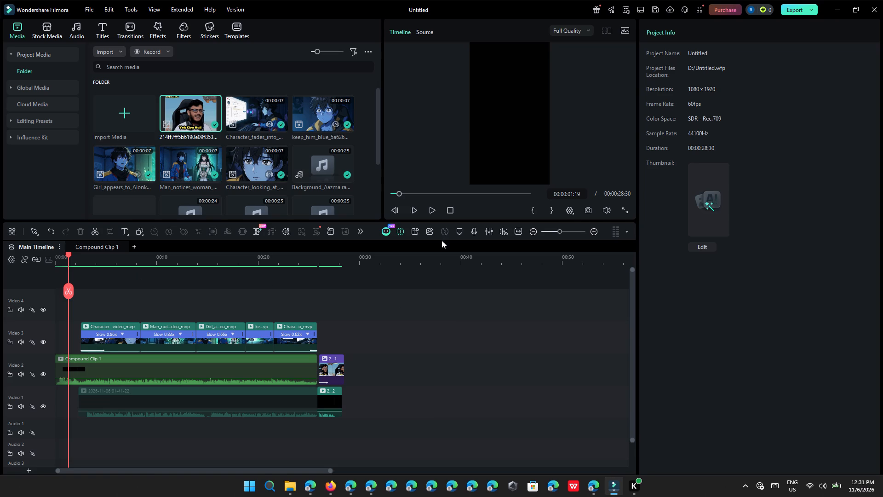
click(434, 218)
click(430, 212)
ctrl+scroll(447, 295, up, 2)
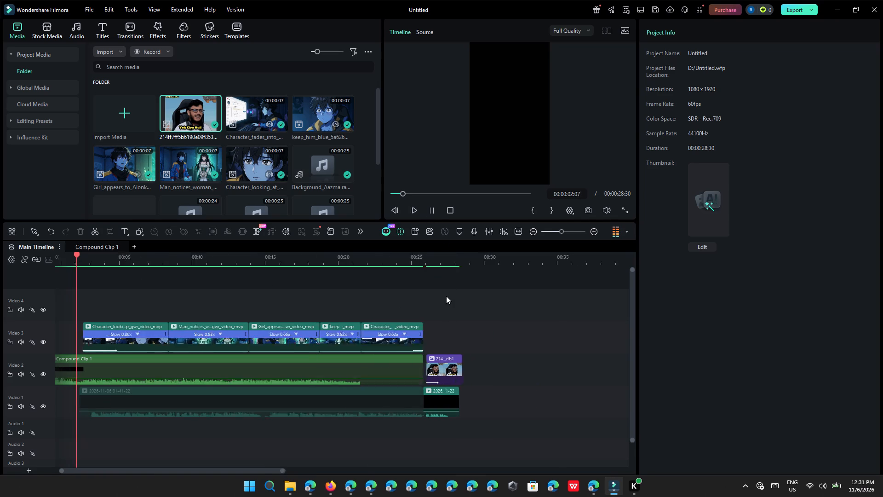
ctrl+scroll(446, 296, up, 3)
click(620, 211)
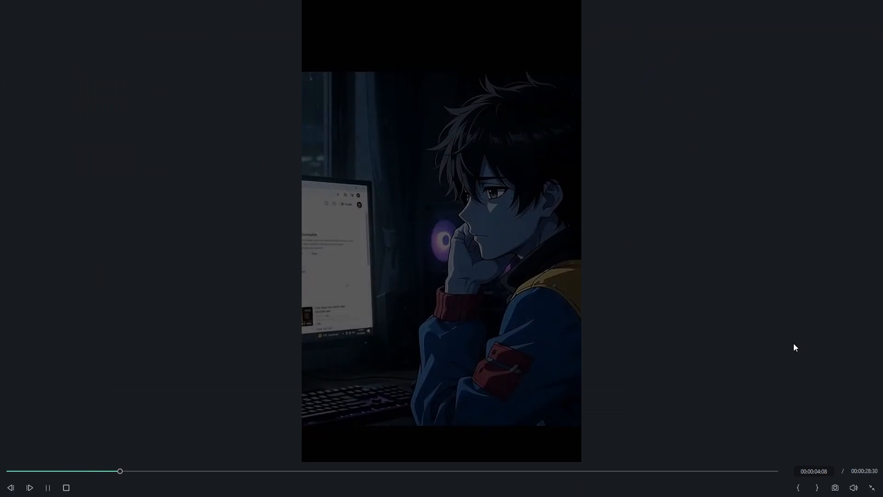
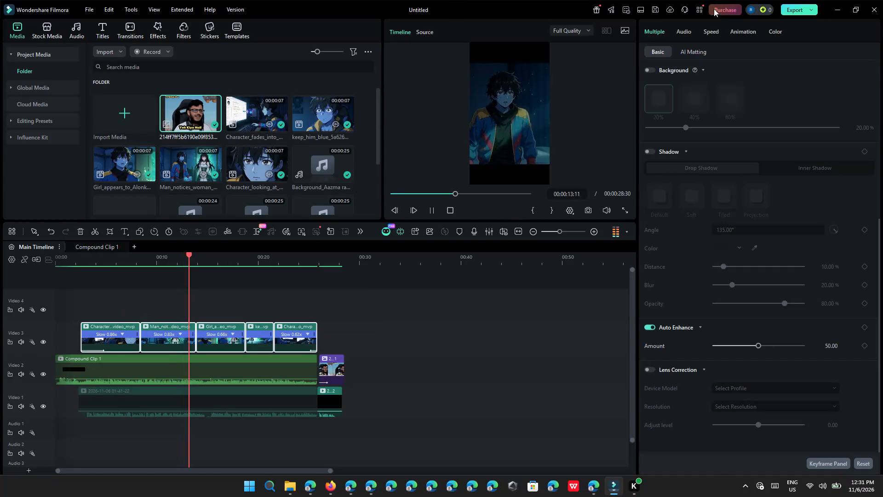
Review the audio, animation and uniform speed settings of the selected clips on the Video 3 track.
drag(687, 31, 680, 31)
click(742, 29)
click(699, 37)
click(733, 176)
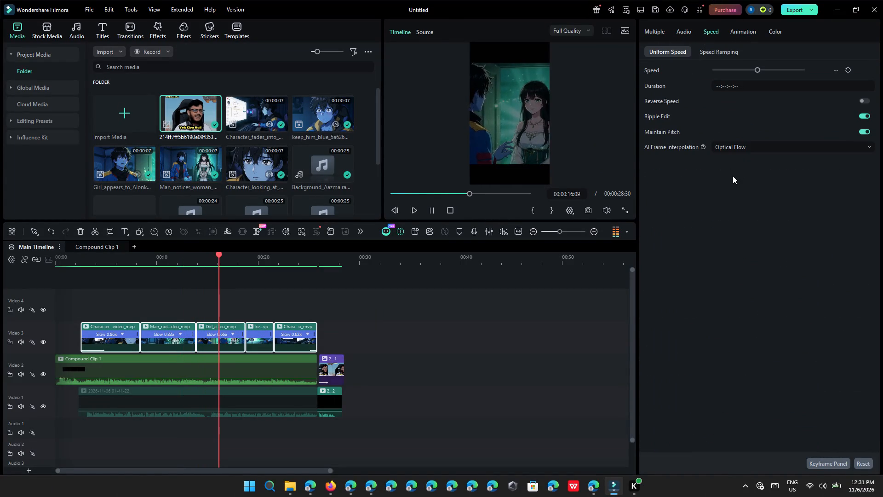
View the playing Main Timeline full screen from about 16 seconds onward.
click(629, 206)
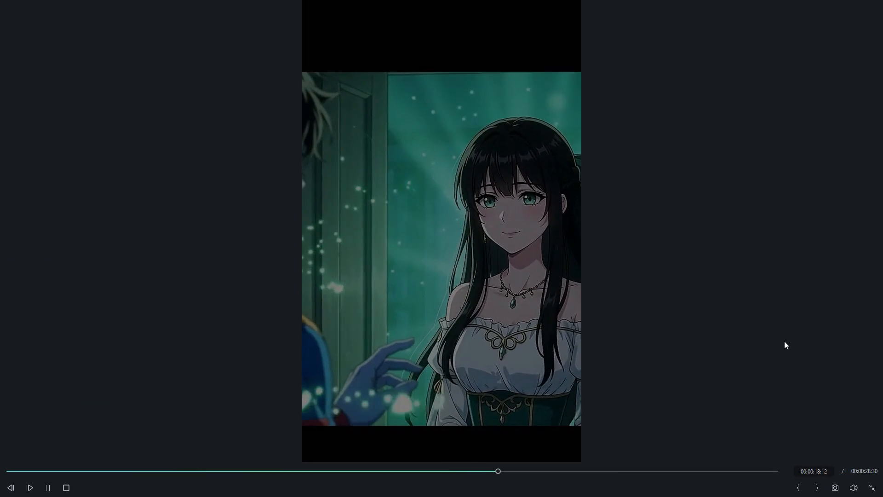
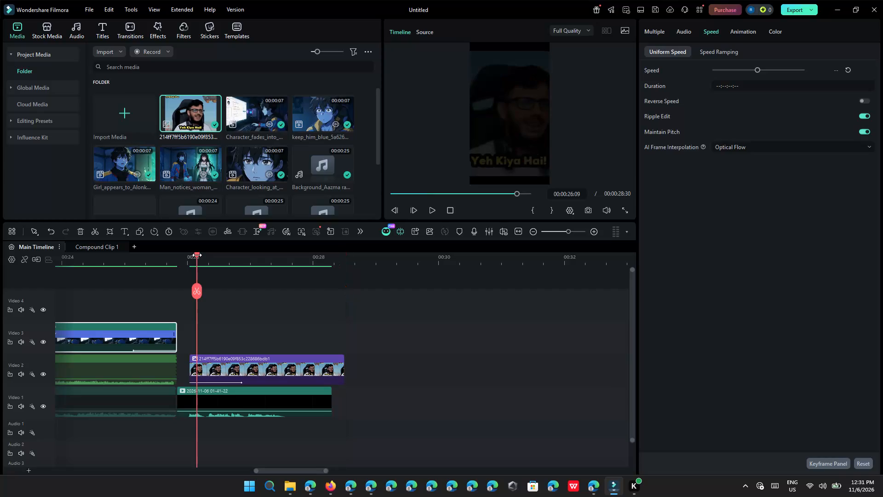
Add the Tech Products Art 01 title to the Video 3 track above the meme image, starting at about 26 seconds.
drag(197, 255, 203, 262)
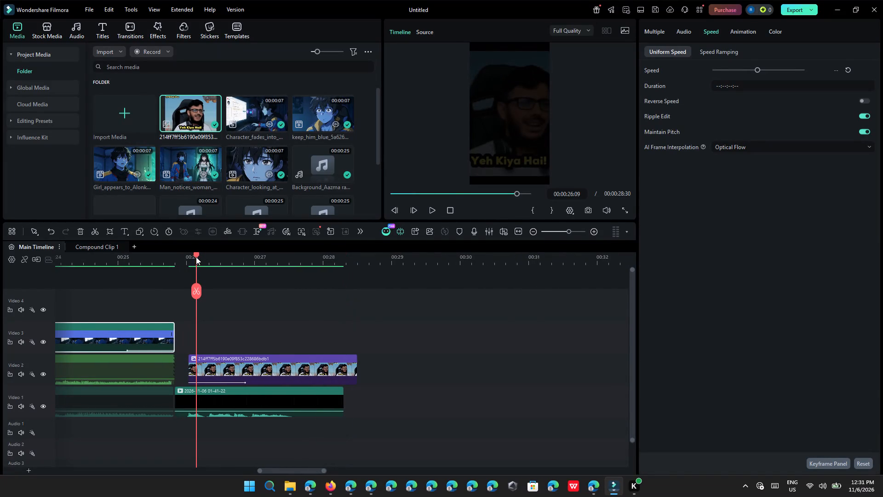
click(93, 21)
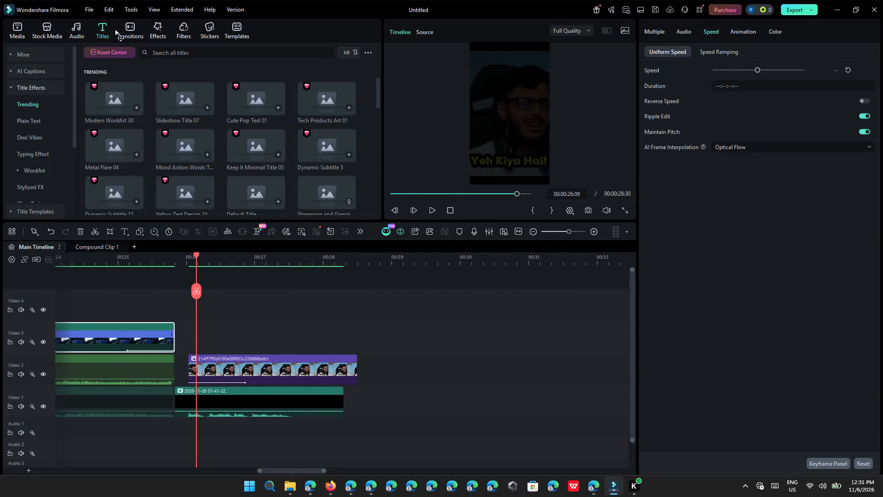
click(115, 29)
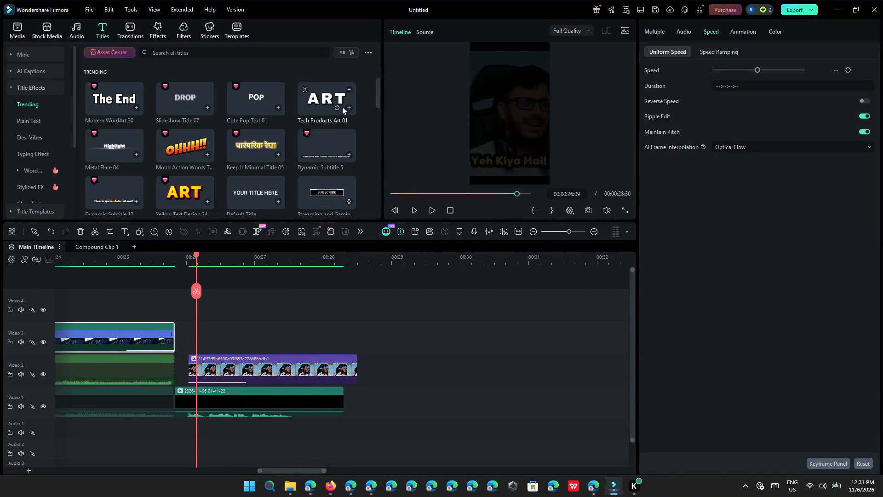
scroll(269, 136, down, 1)
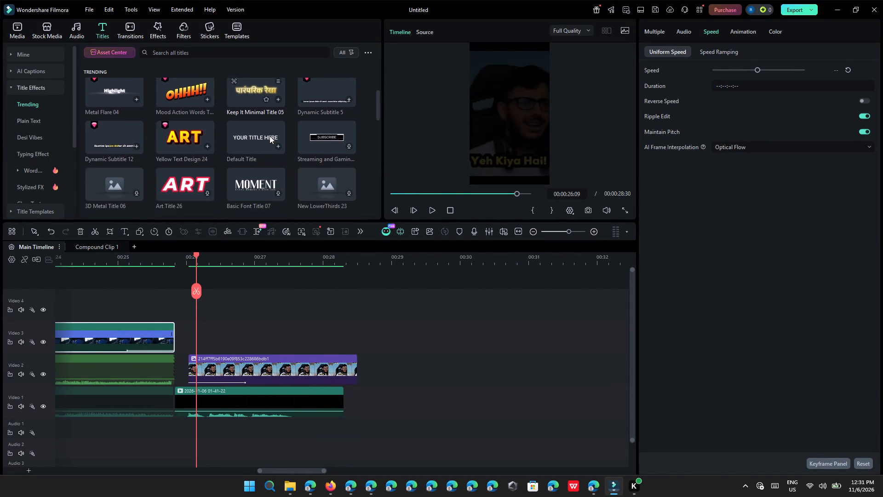
scroll(269, 136, down, 4)
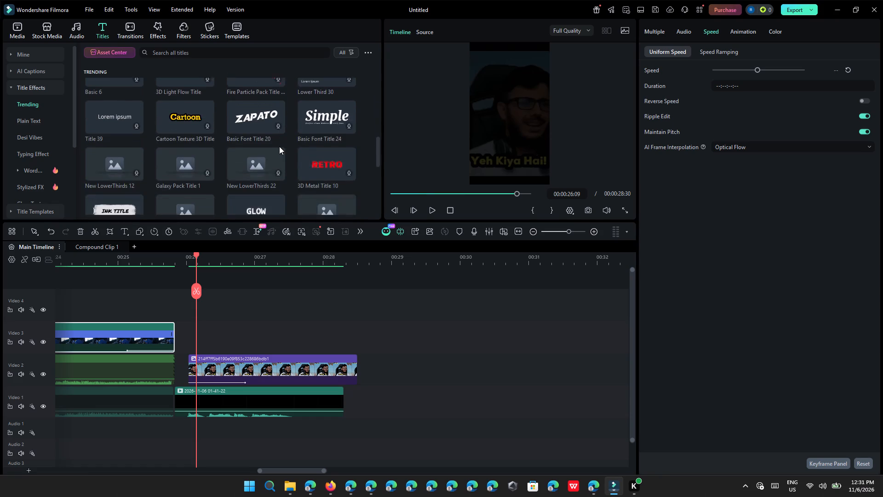
scroll(279, 146, up, 4)
scroll(307, 97, up, 4)
drag(307, 98, 278, 215)
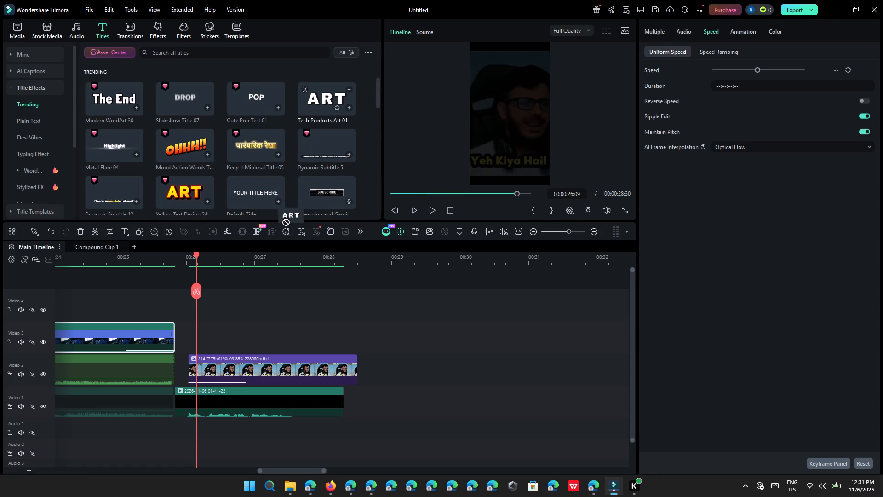
drag(278, 215, 189, 340)
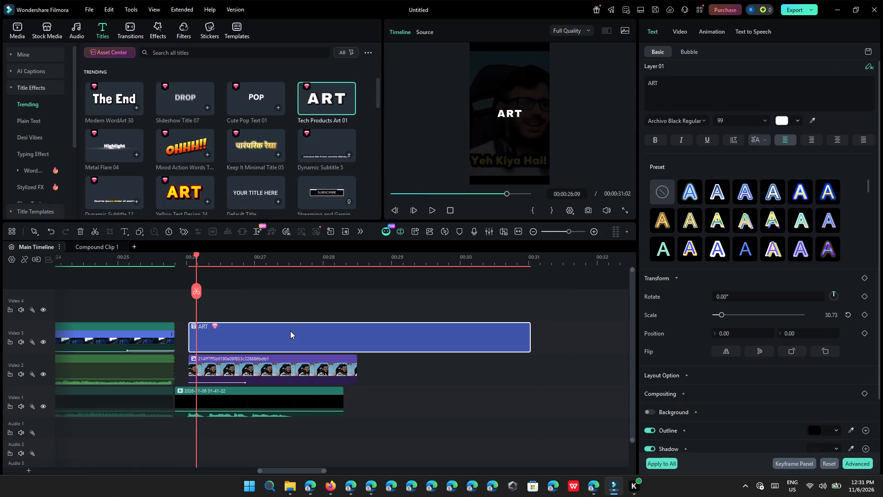
Replace the title's text with "Audience be like".
ctrl+click(741, 81)
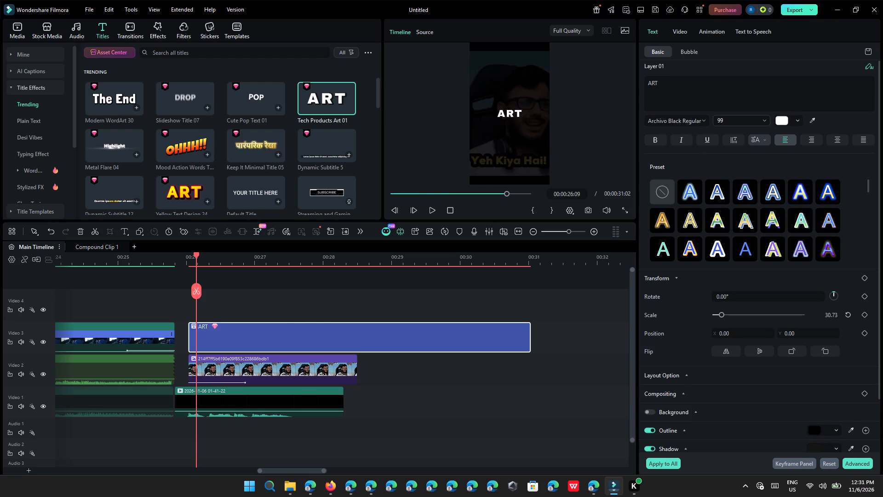
key(ctrl+a)
key(BackSpace)
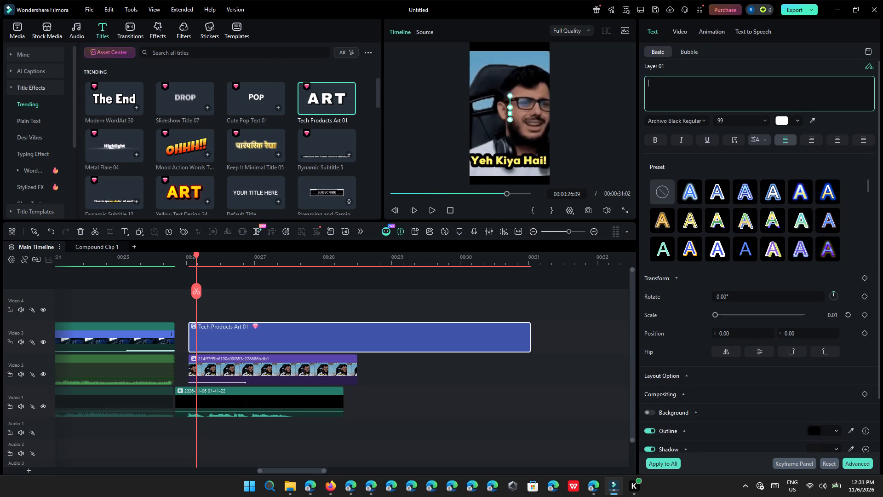
text(due)
key(BackSpace)
key(BackSpace)
key(BackSpace)
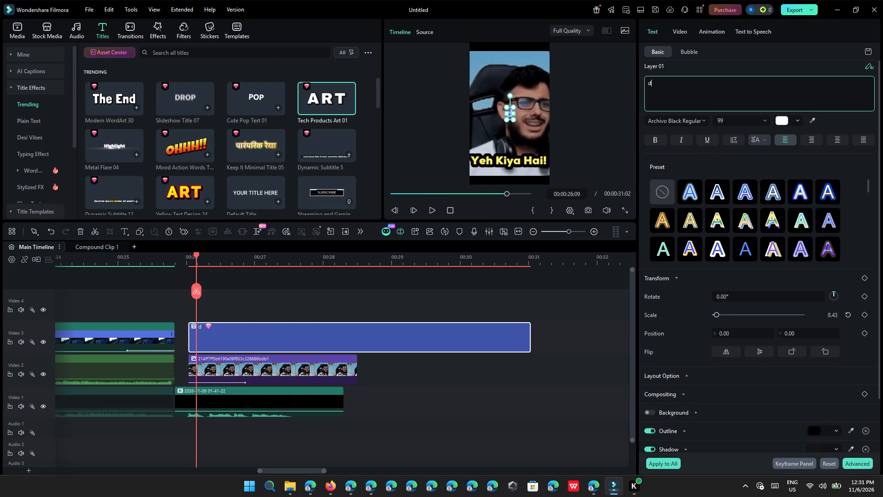
text(Audience be like)
Try several text presets on the title and settle on the plain bright yellow one with a dark edge.
click(669, 217)
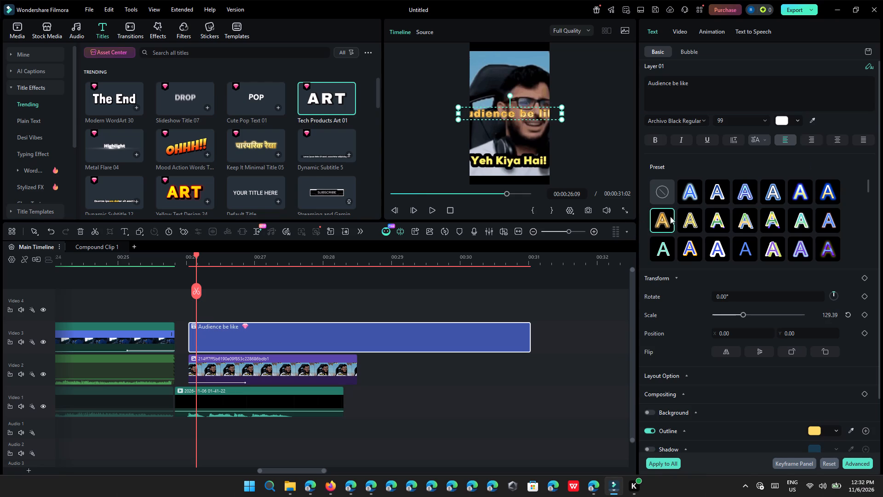
scroll(757, 241, down, 4)
scroll(759, 241, up, 2)
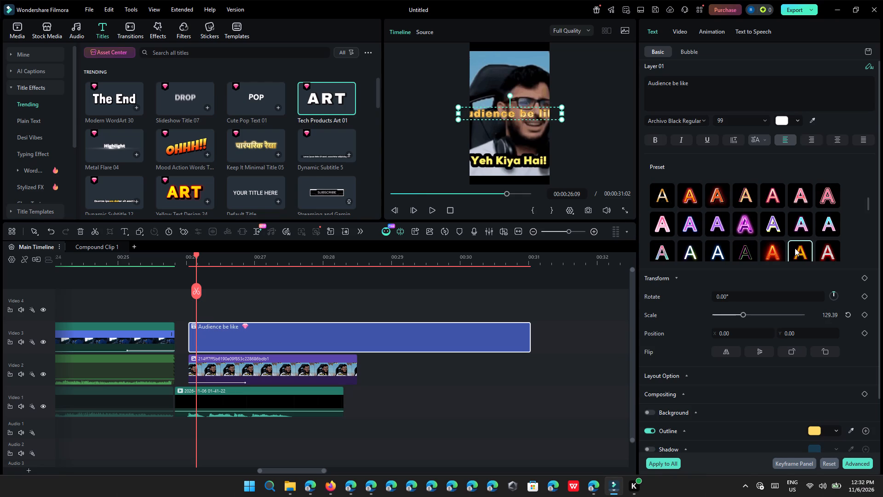
click(796, 248)
scroll(796, 248, down, 1)
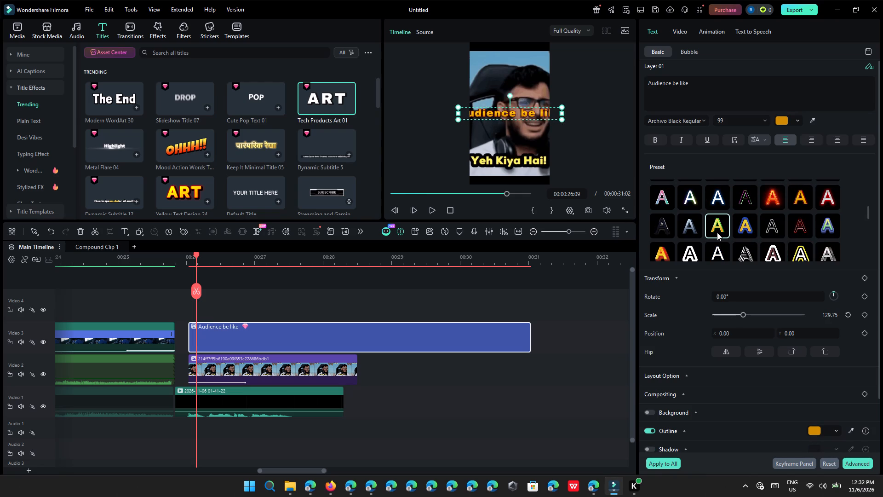
click(717, 232)
scroll(717, 232, down, 1)
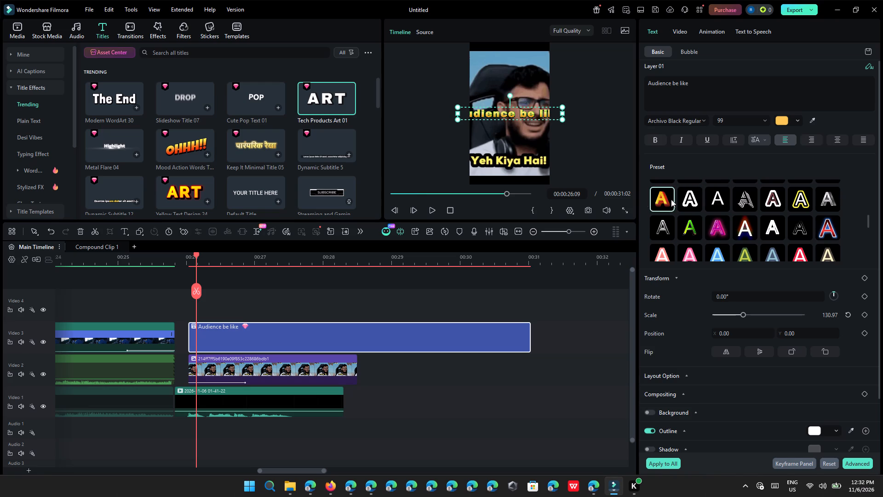
scroll(793, 200, down, 2)
click(824, 204)
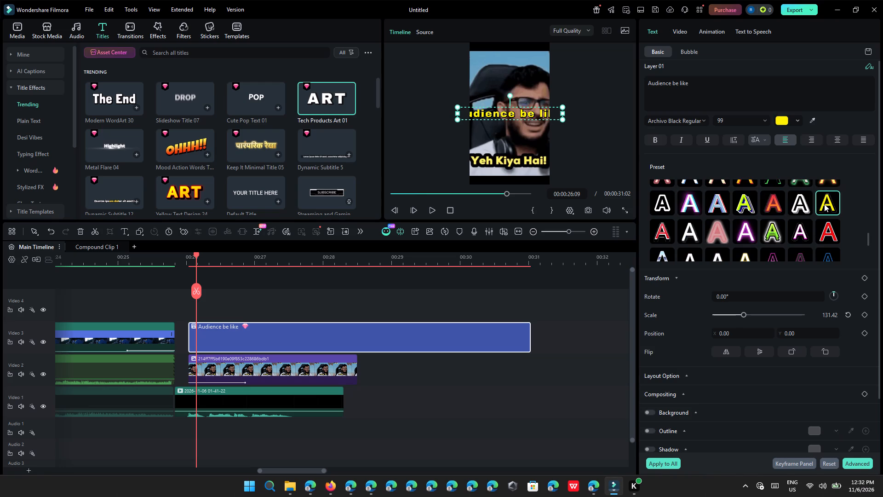
Shrink the title to a scale of about 90, wrap it onto two lines and move it to the top of the meme image.
drag(563, 120, 550, 119)
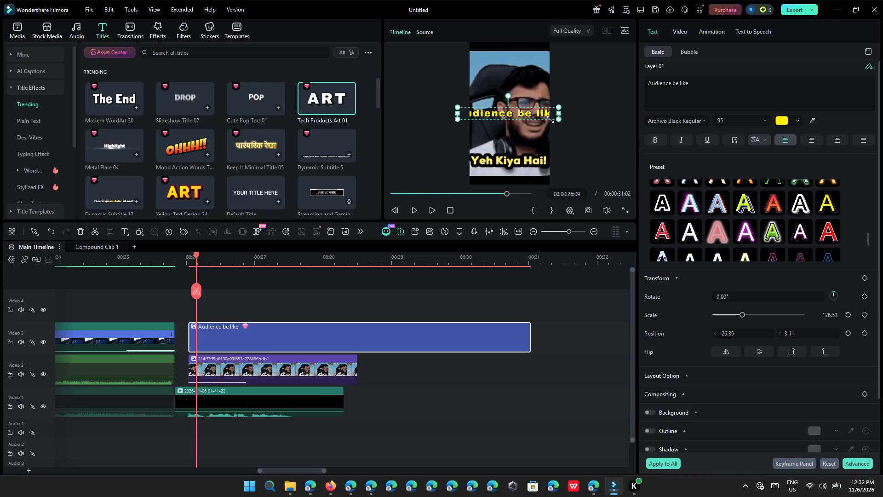
drag(550, 119, 544, 115)
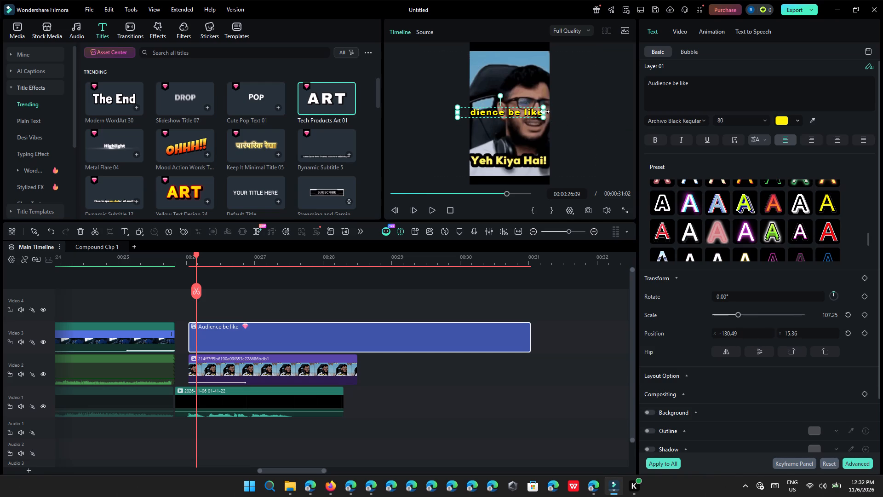
drag(544, 111, 529, 112)
drag(505, 121, 531, 67)
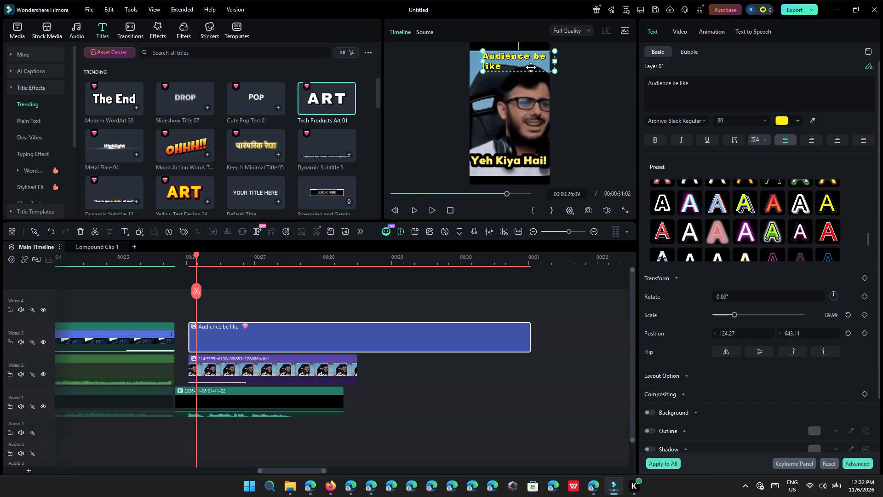
drag(531, 67, 516, 65)
Turn on the title's outline, colour it black and set its thickness to 38.
scroll(726, 301, down, 3)
scroll(745, 343, down, 5)
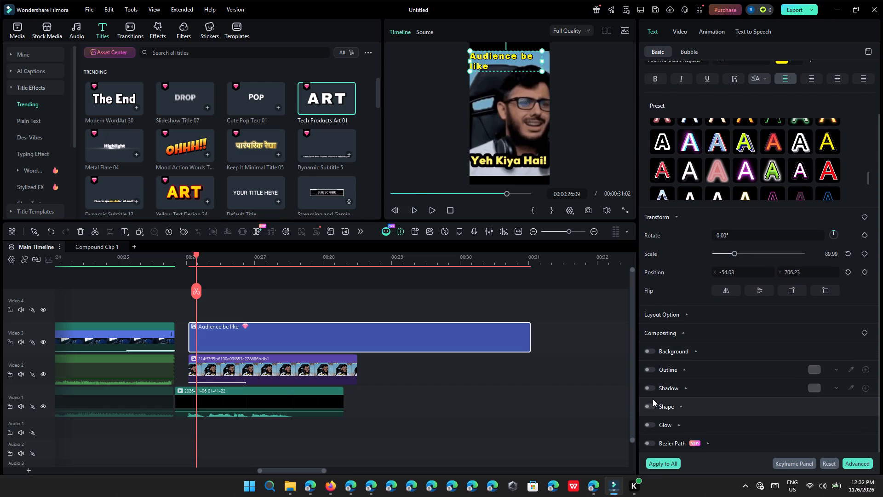
click(652, 370)
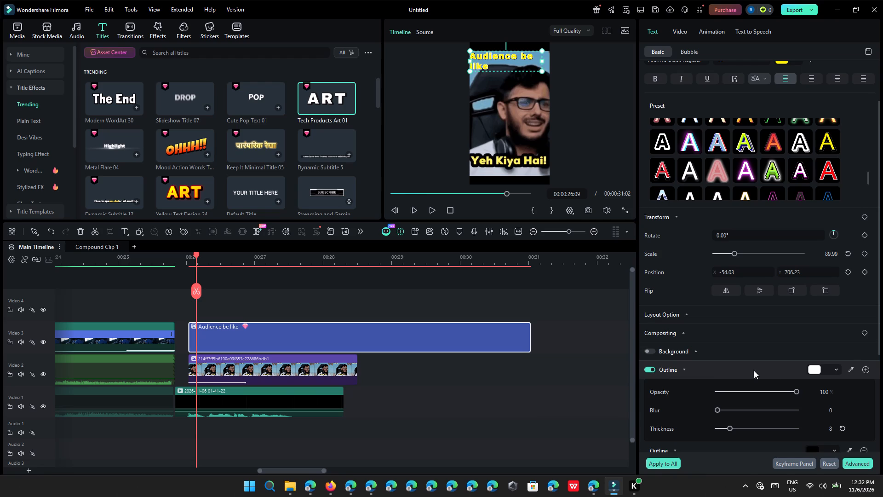
click(832, 370)
click(771, 428)
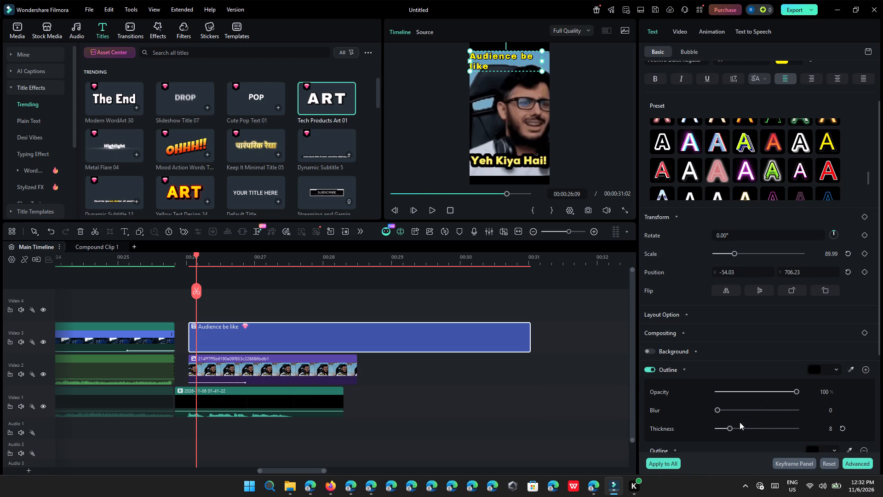
drag(740, 429, 755, 429)
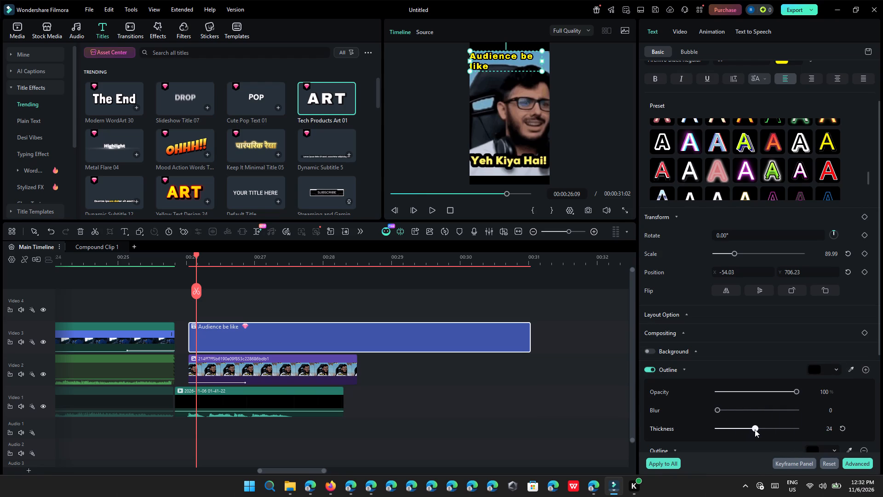
drag(755, 429, 768, 432)
drag(768, 432, 777, 437)
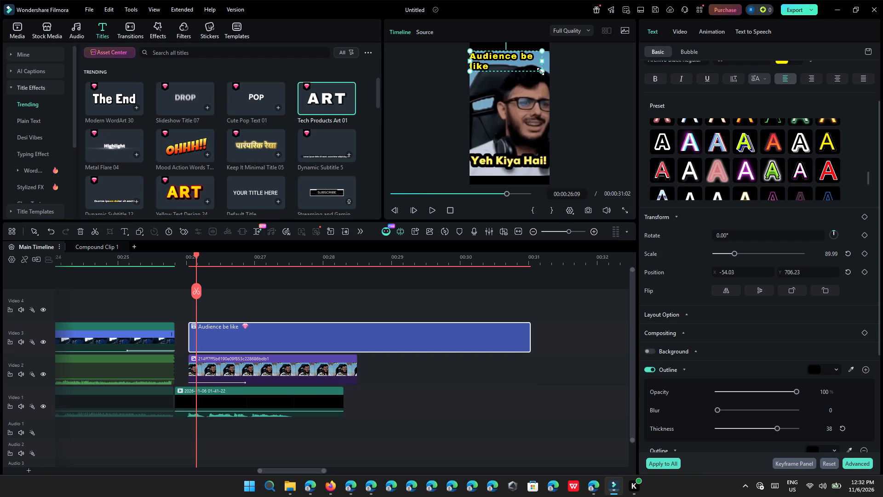
Enlarge the title to a scale of about 94 and centre it horizontally at X 0, Y about 700.
click(541, 71)
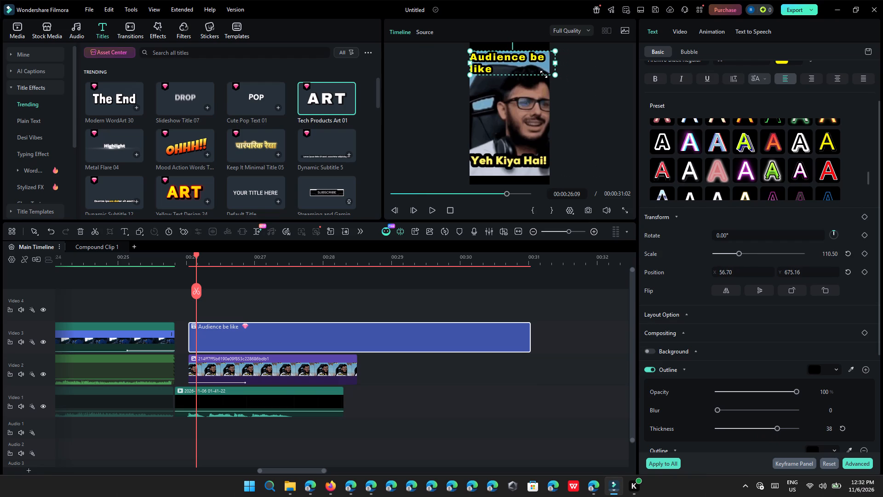
click(598, 96)
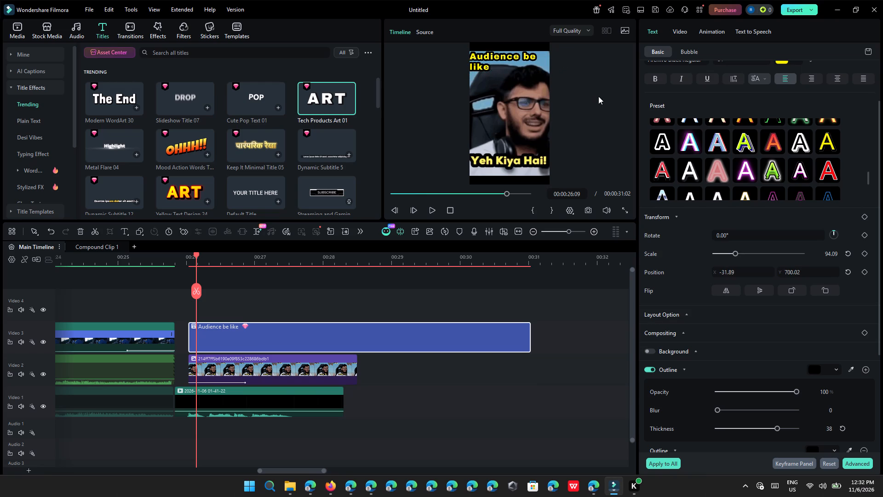
click(505, 53)
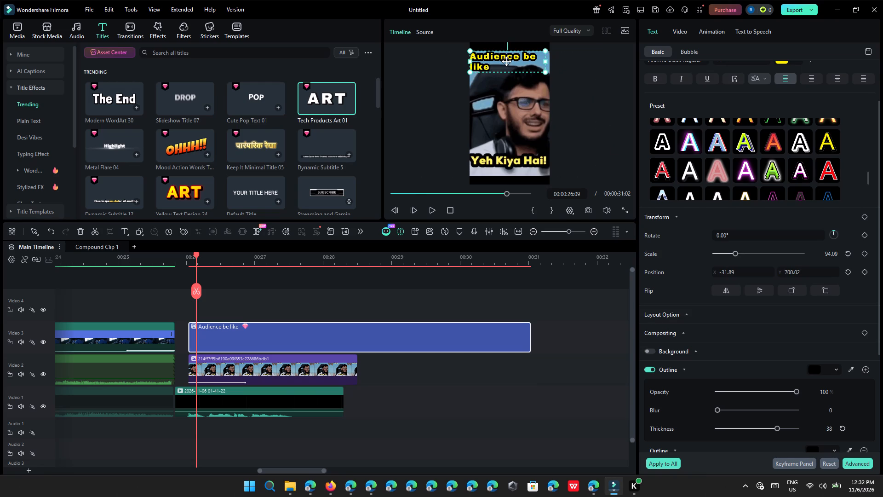
click(506, 61)
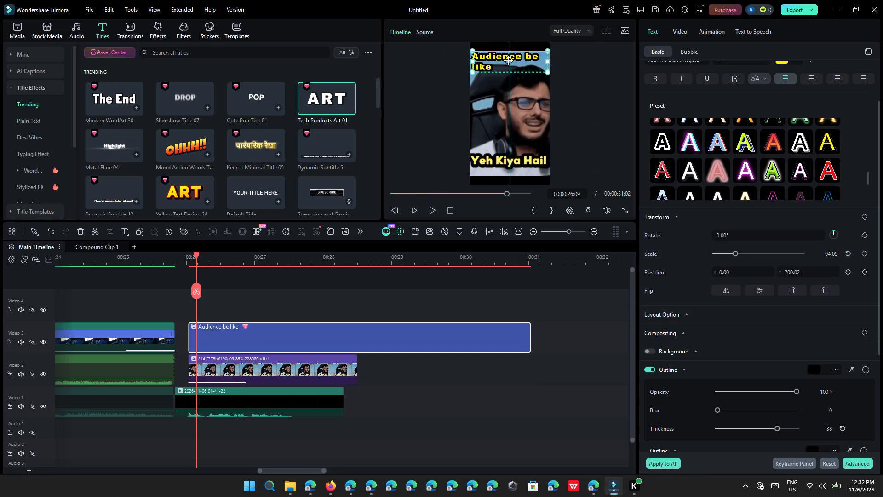
click(619, 111)
Play the Main Timeline from the beginning through to the end to review the ending with the new title.
click(579, 408)
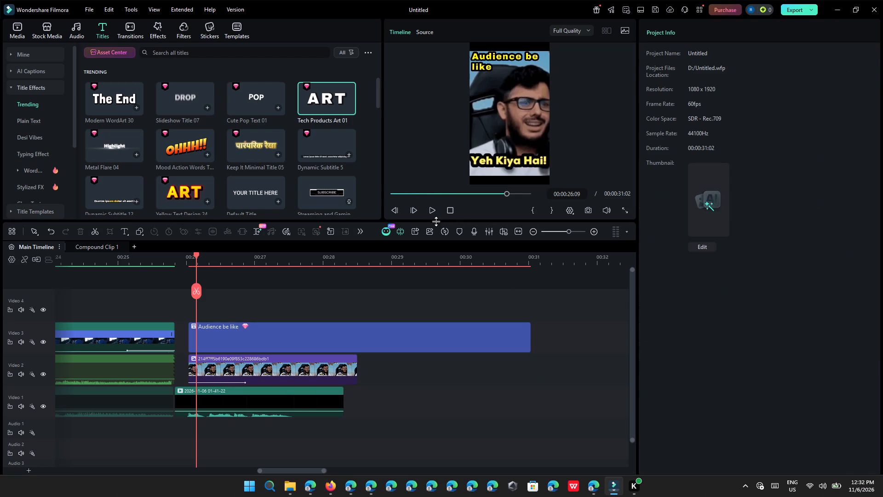
click(435, 220)
click(130, 262)
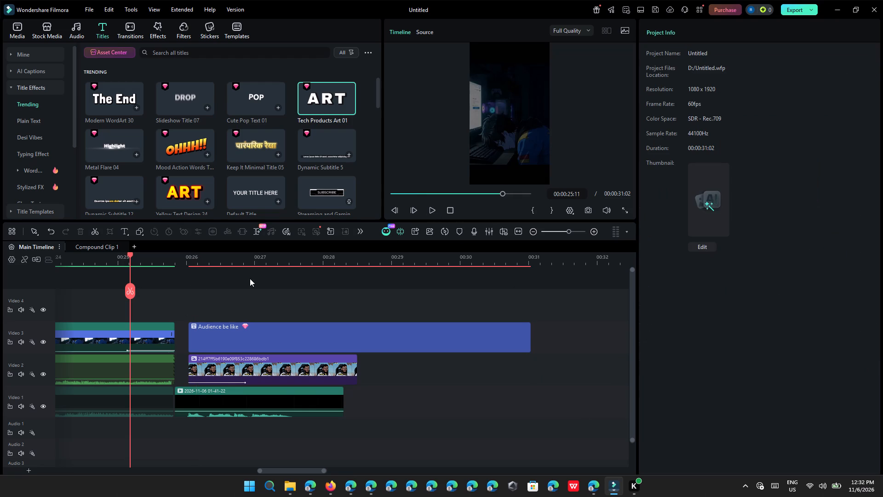
ctrl+scroll(200, 264, down, 17)
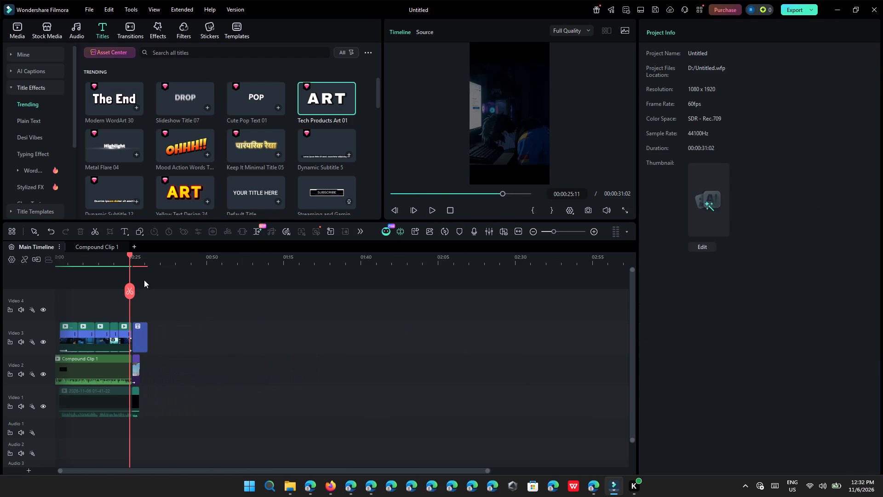
drag(128, 257, 0, 342)
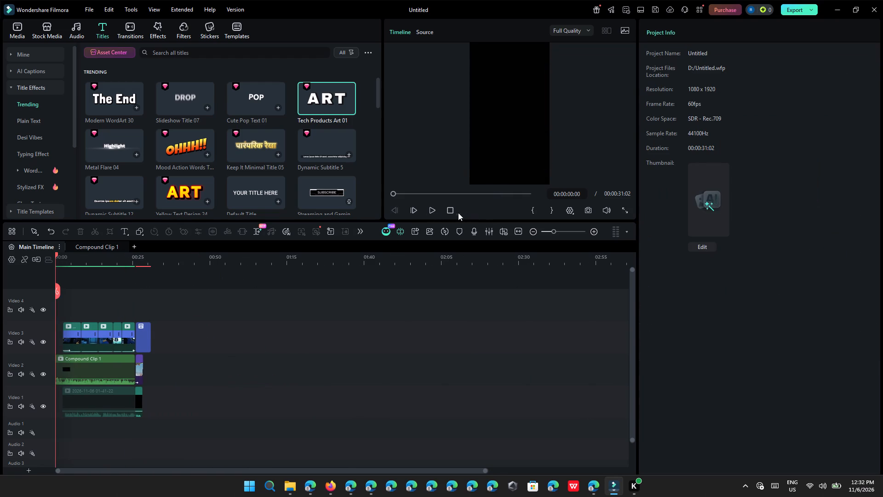
click(434, 212)
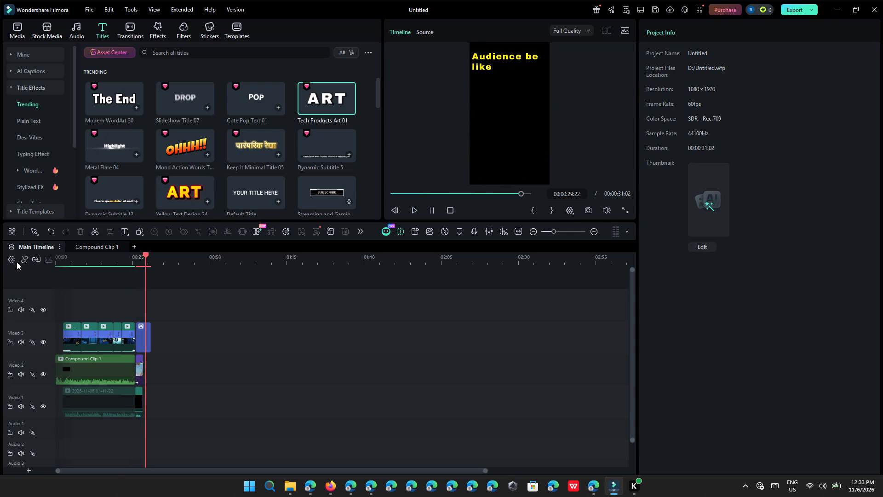
ctrl+scroll(130, 293, up, 3)
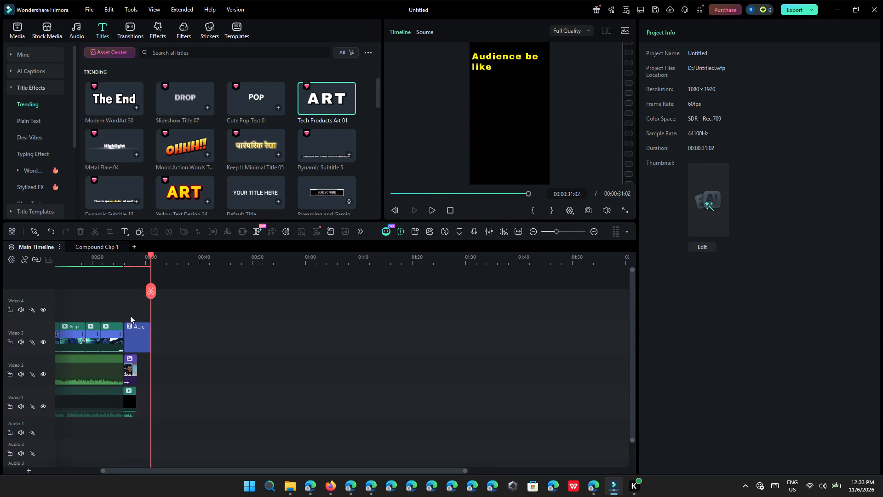
Trim the end of the "Audience be like" title clip to match the meme image's end, at about 00:00:28:30.
drag(149, 338, 137, 335)
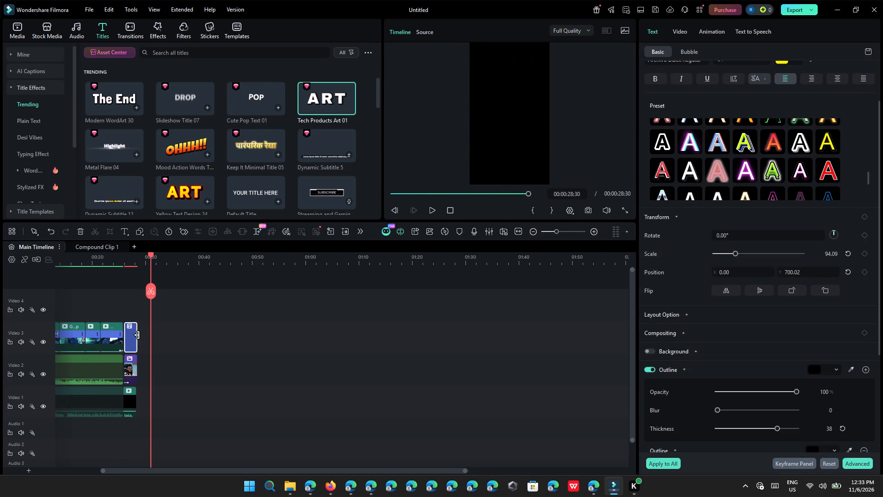
Return the playhead to the start of the Main Timeline at 00:00:00:00.
ctrl+scroll(137, 335, down, 5)
click(87, 258)
drag(85, 258, 48, 266)
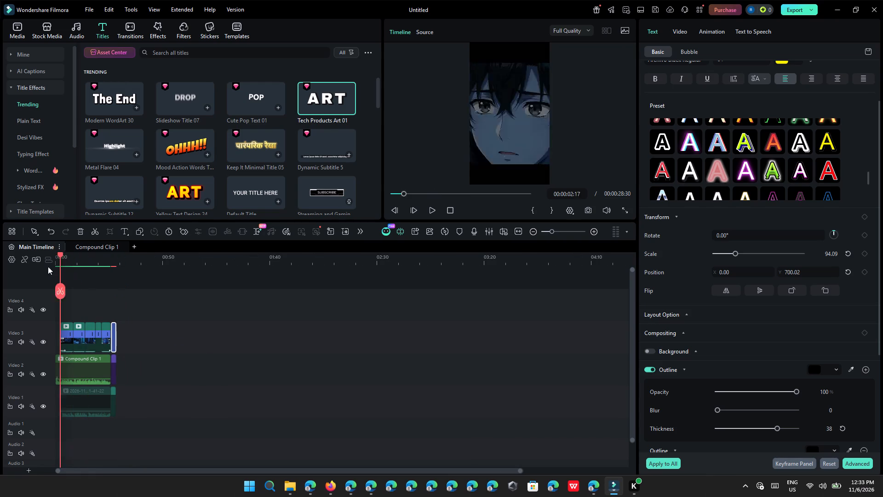
drag(48, 266, 15, 277)
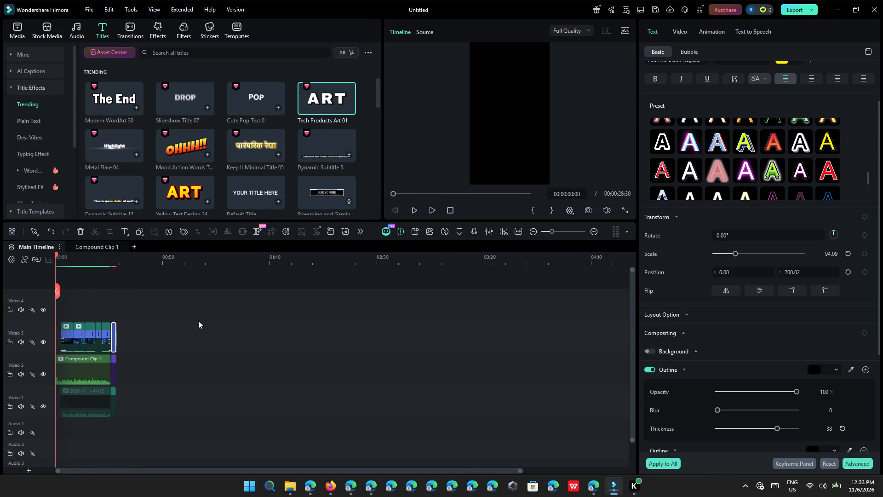
ctrl+scroll(206, 325, up, 13)
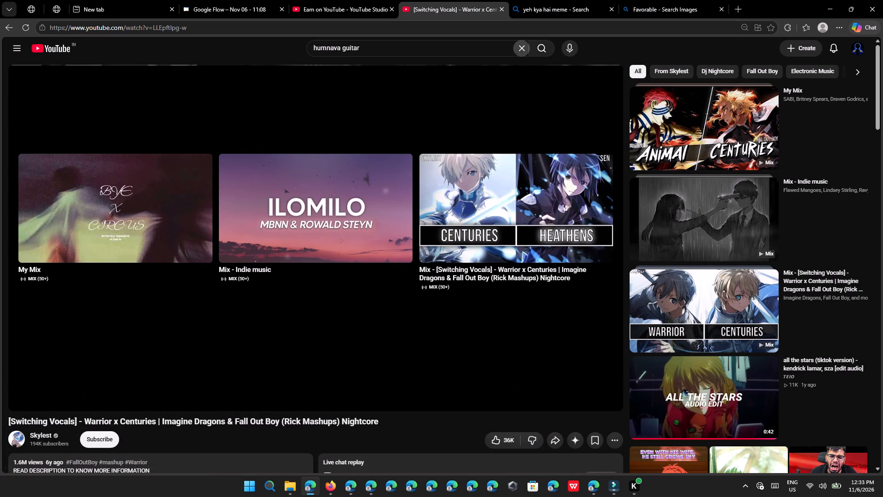
click(431, 47)
key(space)
text(lyirs)
key(BackSpace)
key(x)
key(Return)
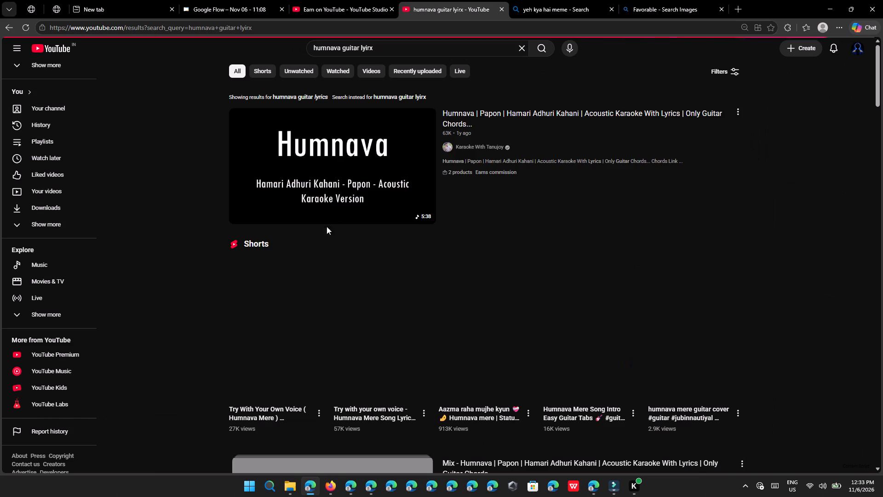
Open the Papon "Humnava" acoustic karaoke video and expand the comment containing the song lyrics.
click(346, 160)
scroll(359, 259, down, 6)
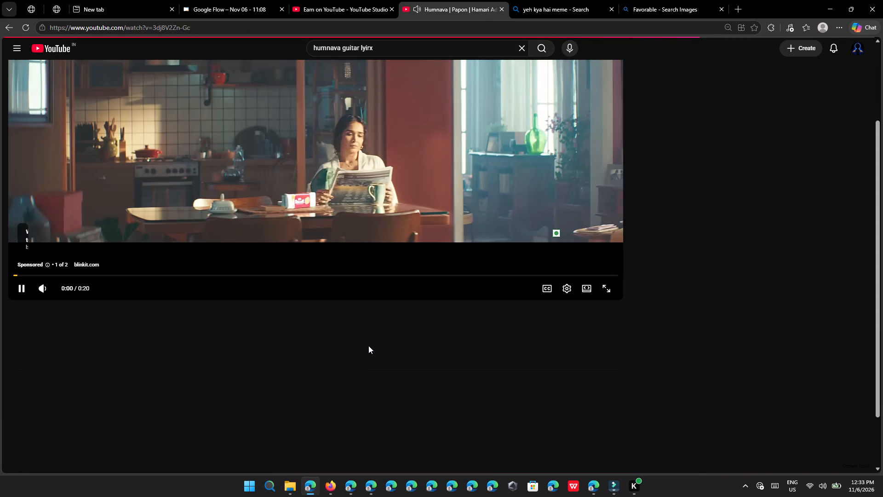
scroll(368, 346, down, 12)
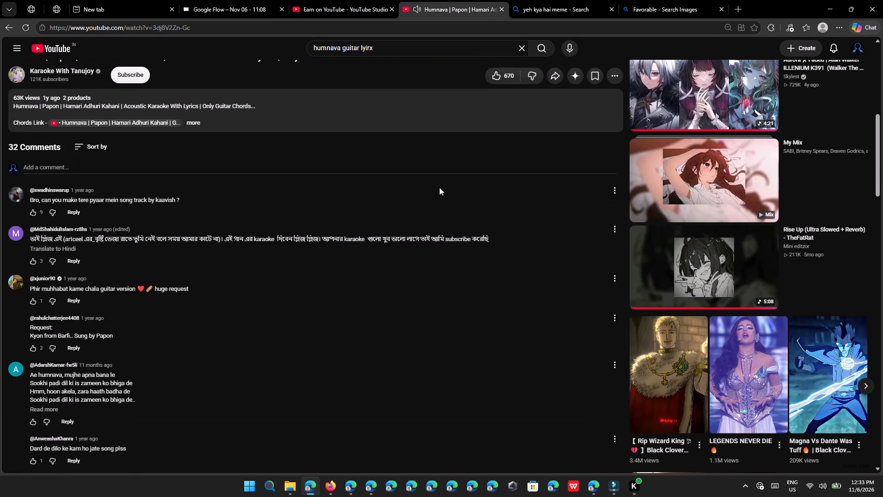
click(46, 407)
Read the expanded lyrics comment for the lines used in the animation, skipping the advert on the karaoke video.
scroll(47, 407, down, 4)
scroll(112, 396, down, 4)
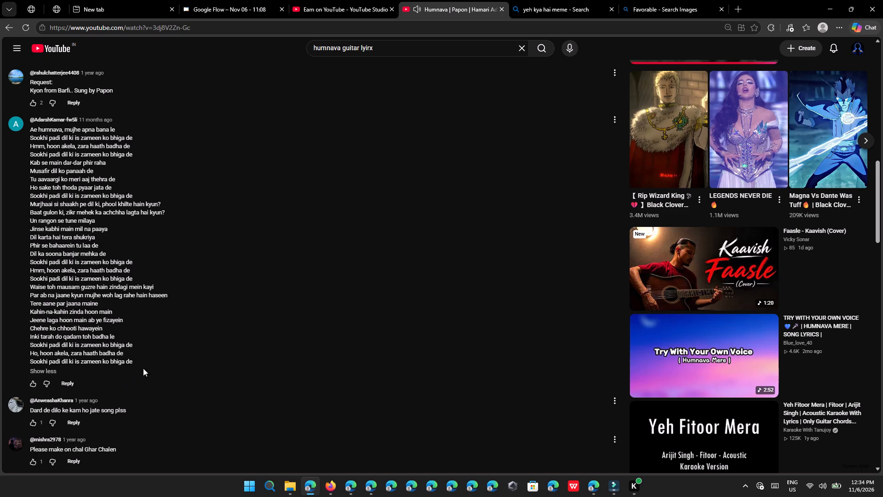
scroll(196, 236, down, 6)
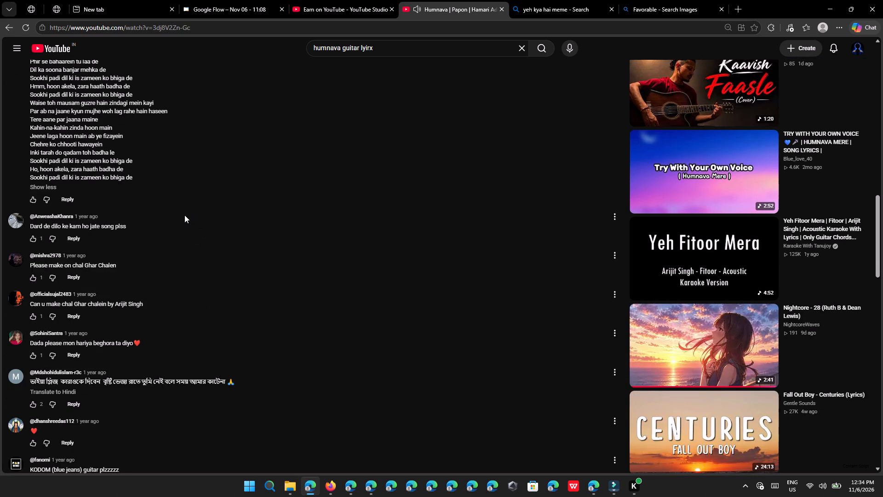
scroll(183, 218, up, 1)
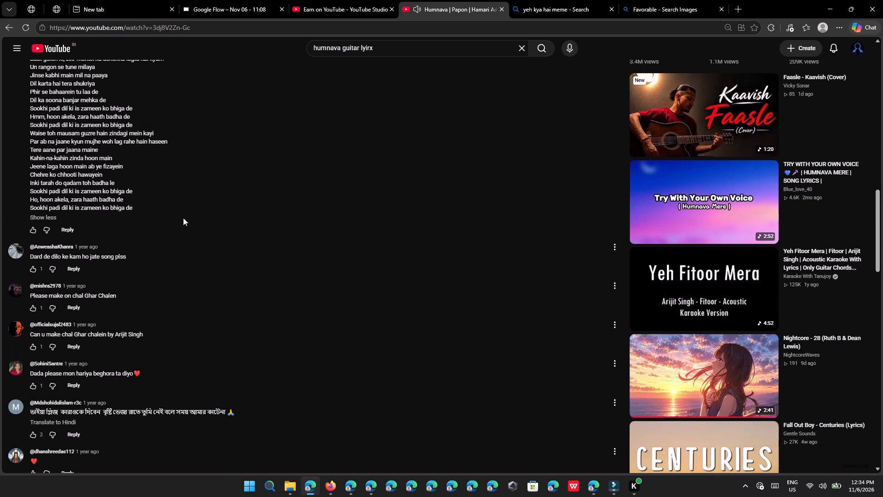
scroll(183, 218, up, 4)
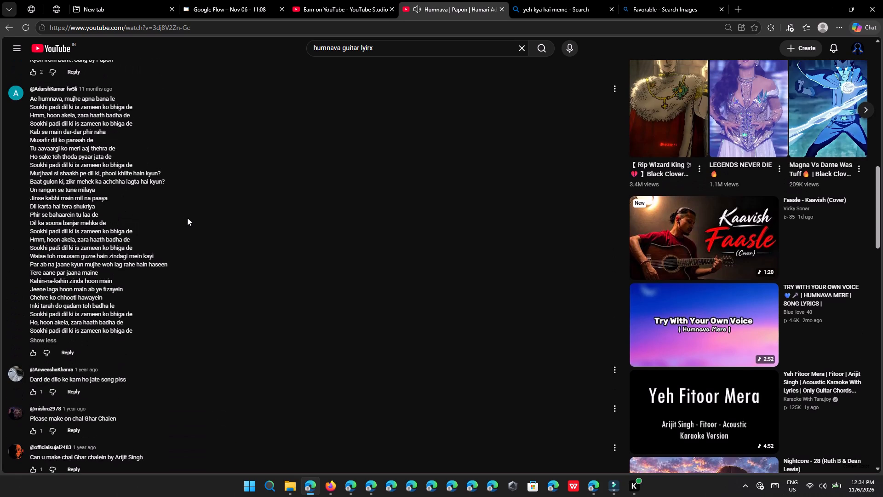
scroll(187, 218, up, 6)
scroll(325, 200, up, 4)
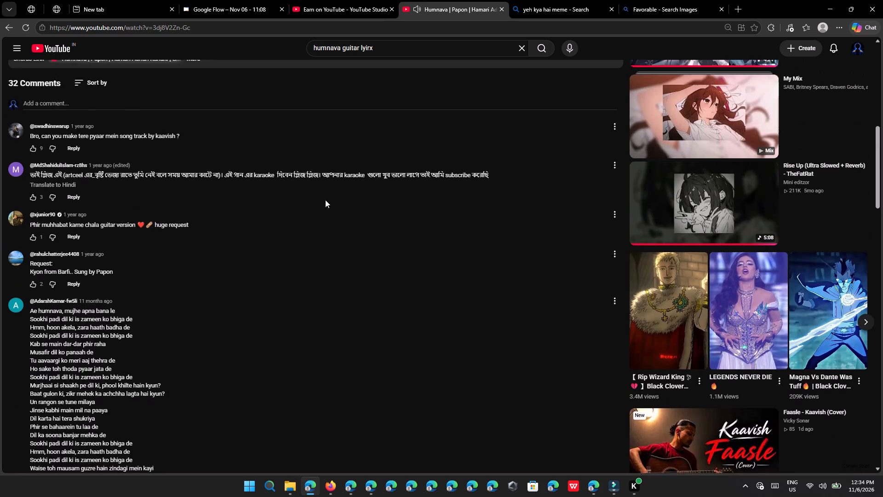
scroll(325, 200, up, 6)
click(606, 219)
scroll(405, 307, down, 12)
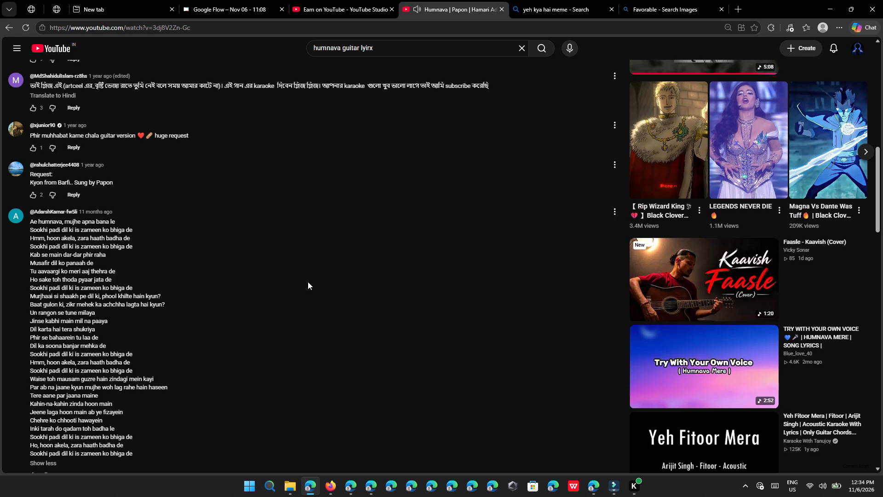
scroll(308, 282, down, 1)
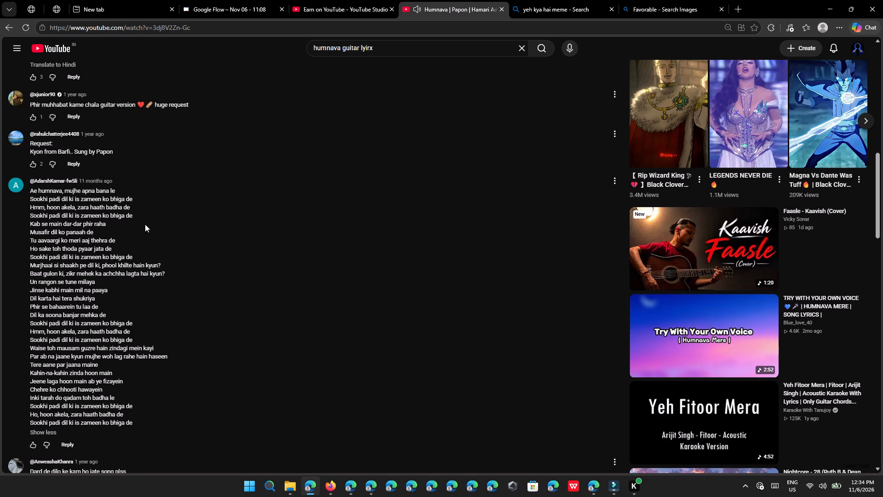
scroll(81, 212, up, 13)
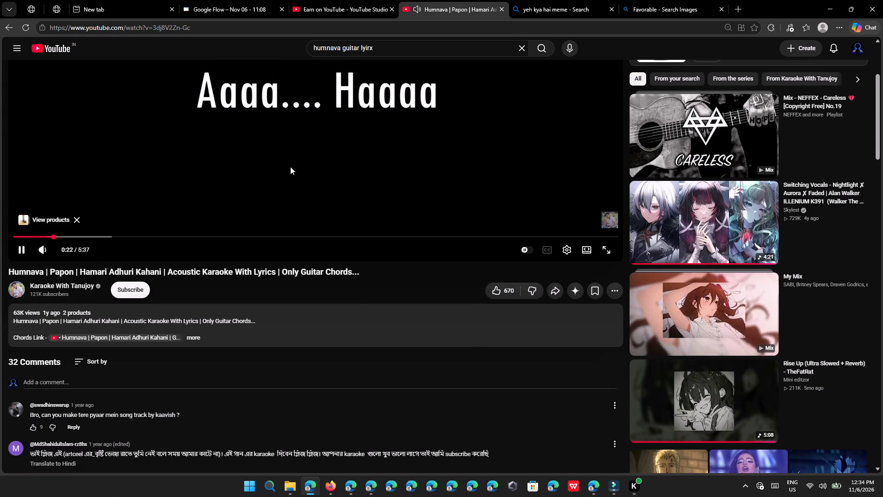
Skip through the karaoke video to 0:46 and 2:04 to compare its on-screen lyrics with the song.
click(97, 234)
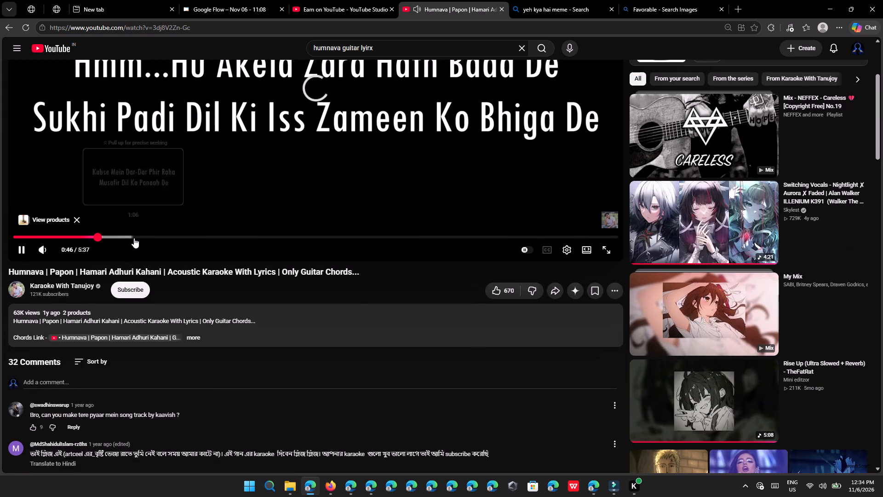
scroll(186, 218, up, 5)
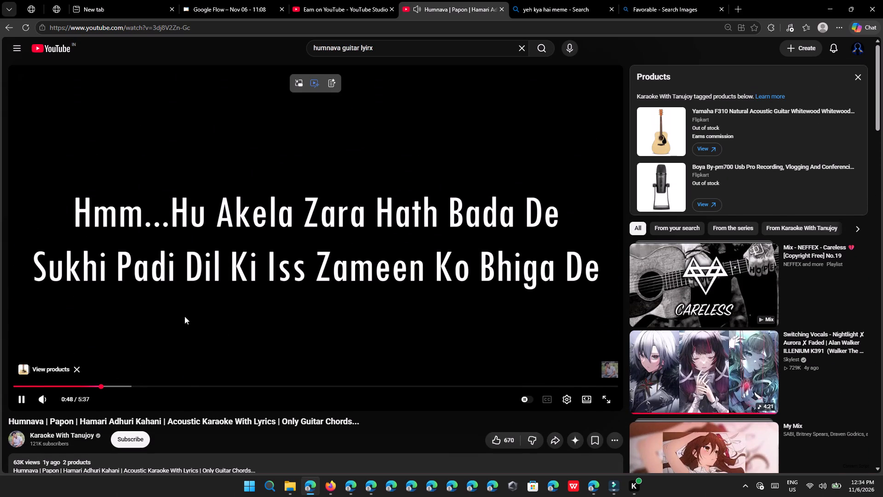
click(186, 379)
drag(201, 393, 212, 388)
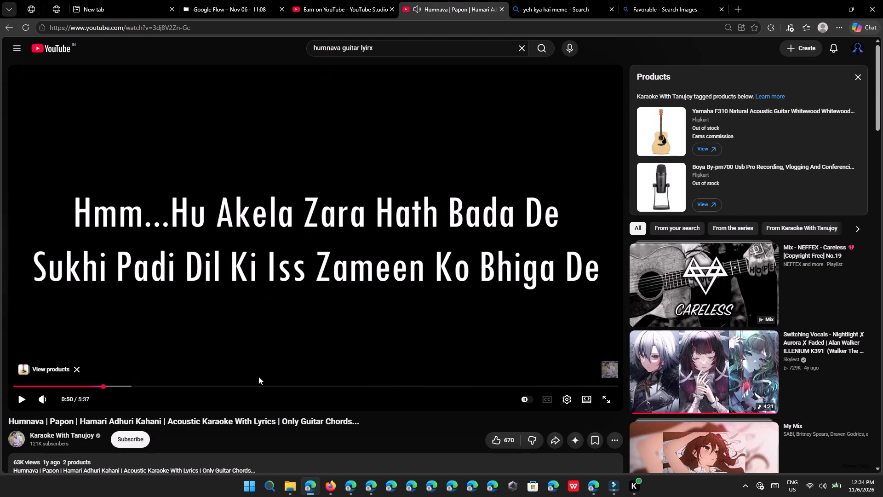
click(236, 383)
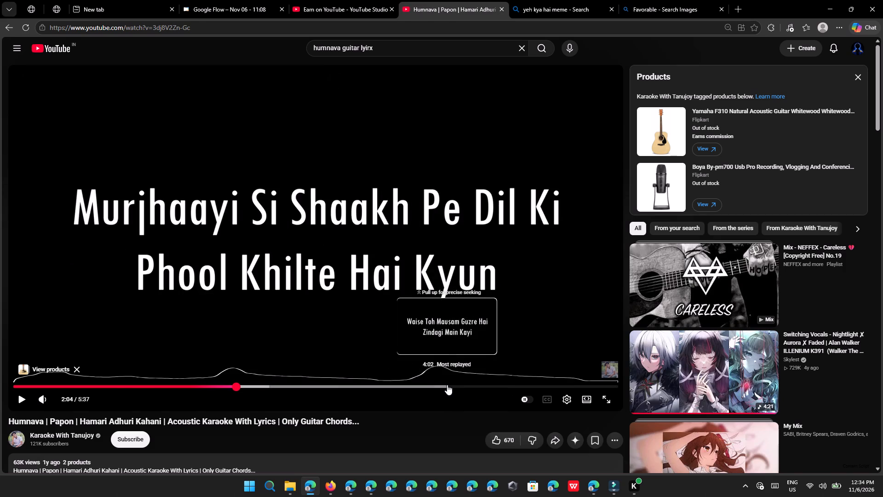
click(440, 335)
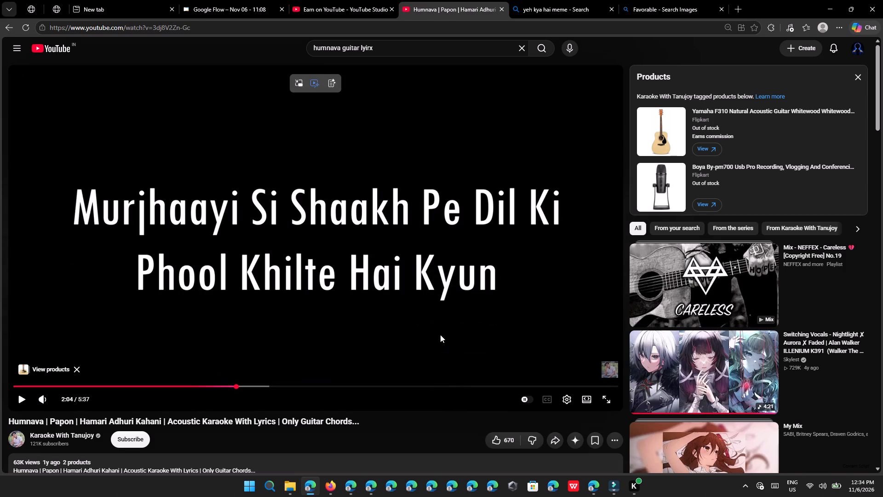
scroll(439, 335, down, 12)
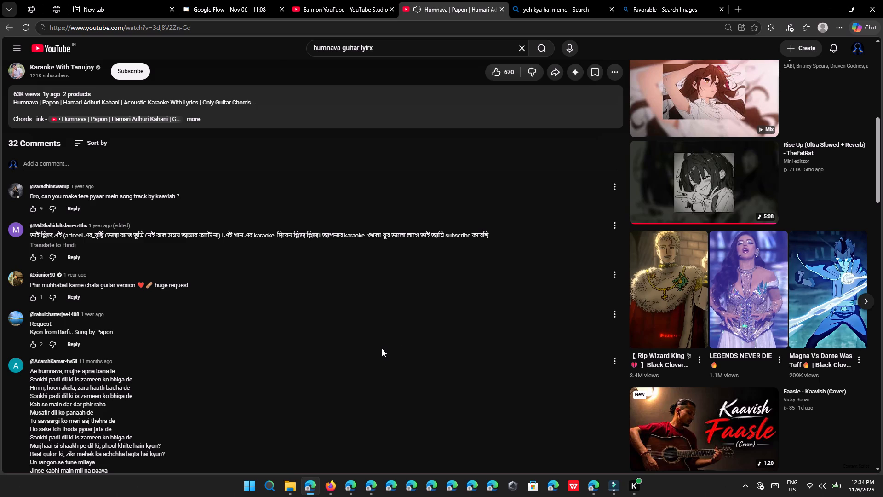
Go back to the search results and open the "Humnava Mere ( lyrics ) | Jubin Nautiyal" video on its full page.
scroll(382, 348, up, 12)
right_click(370, 231)
click(402, 264)
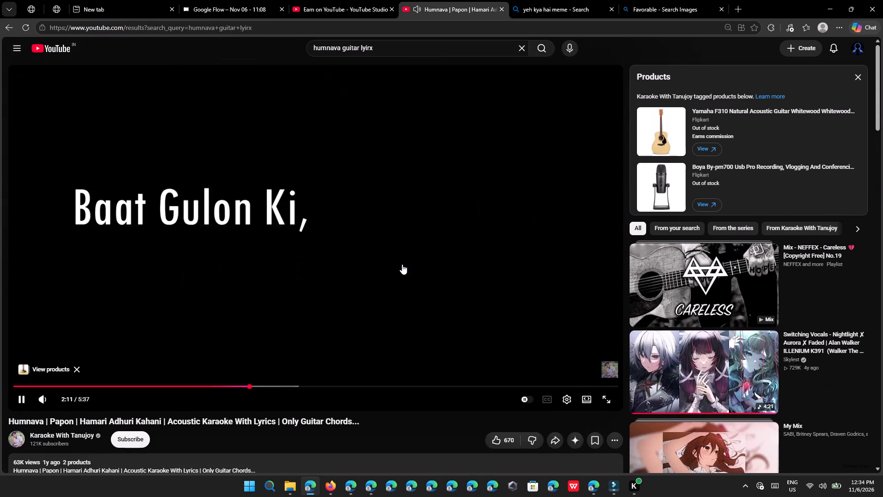
scroll(386, 271, down, 10)
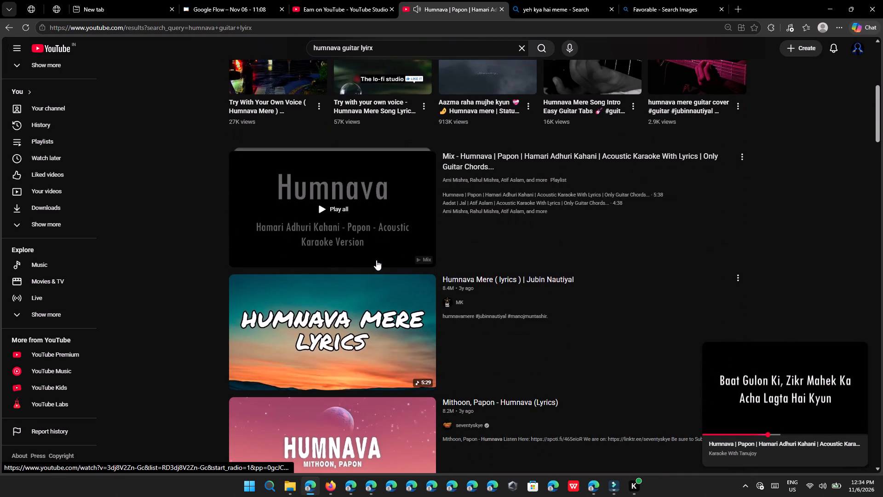
scroll(376, 260, down, 4)
click(375, 262)
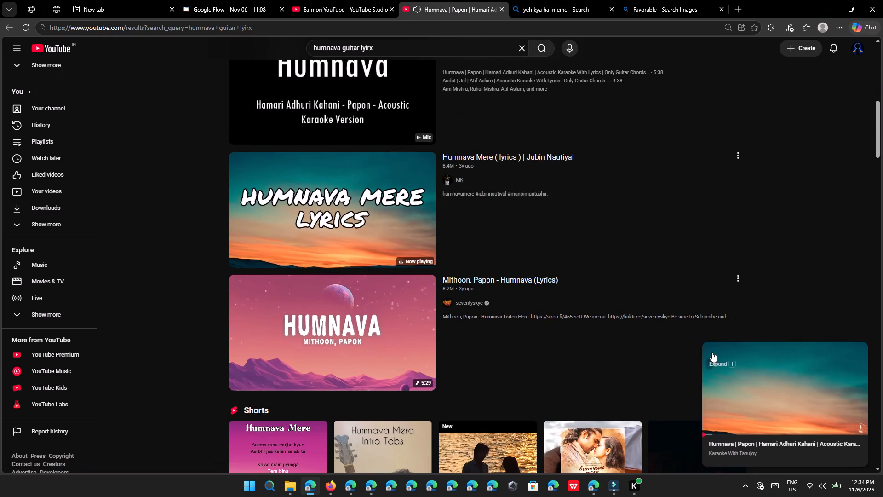
click(707, 353)
Look through the comments of the Jubin Nautiyal lyrics video for the written song lyrics.
scroll(562, 368, down, 9)
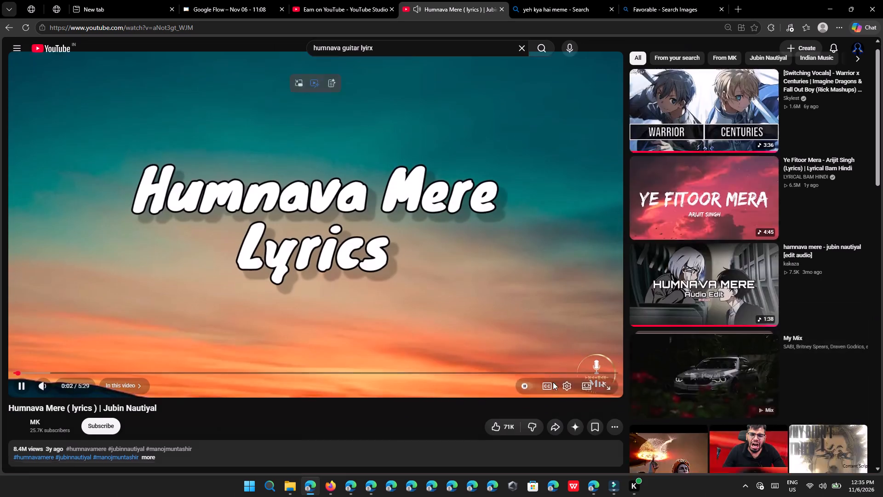
scroll(96, 324, down, 5)
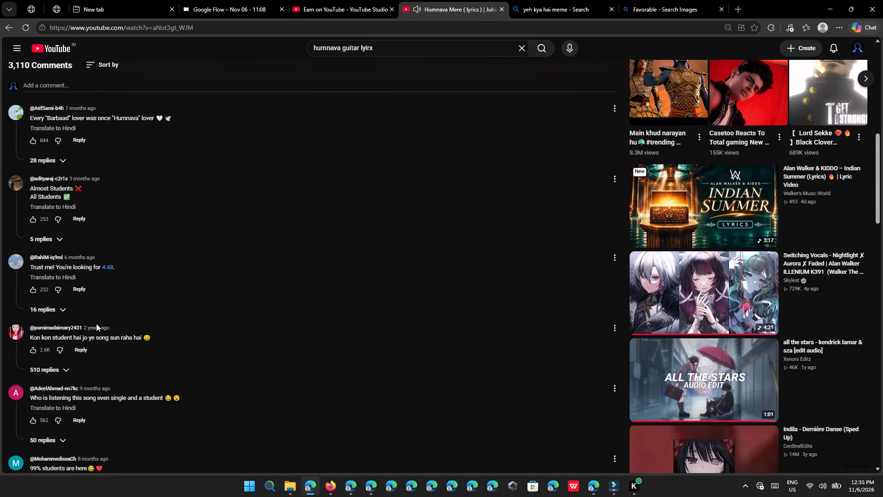
scroll(96, 324, down, 7)
scroll(99, 335, up, 2)
scroll(99, 335, down, 8)
scroll(147, 349, down, 8)
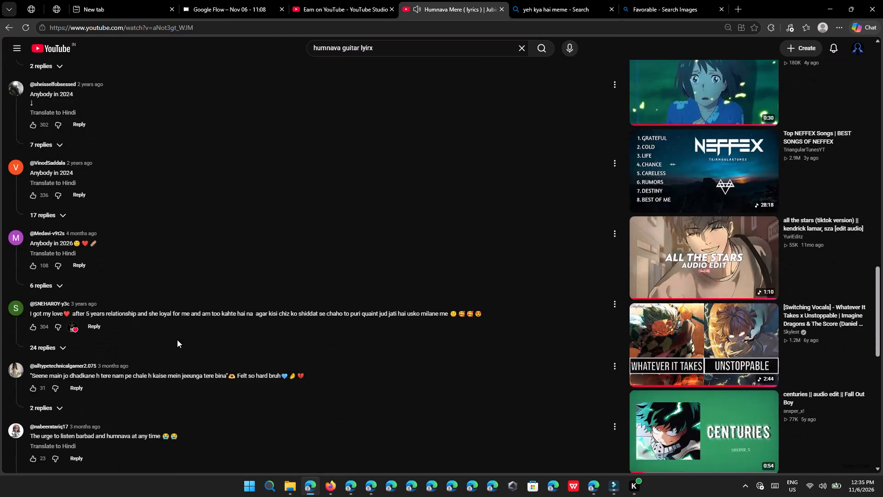
scroll(177, 337, up, 20)
scroll(177, 337, up, 8)
Examine the description and more comments of the Jubin Nautiyal lyrics video for written lyrics, skipping playback to about 1:50.
click(244, 259)
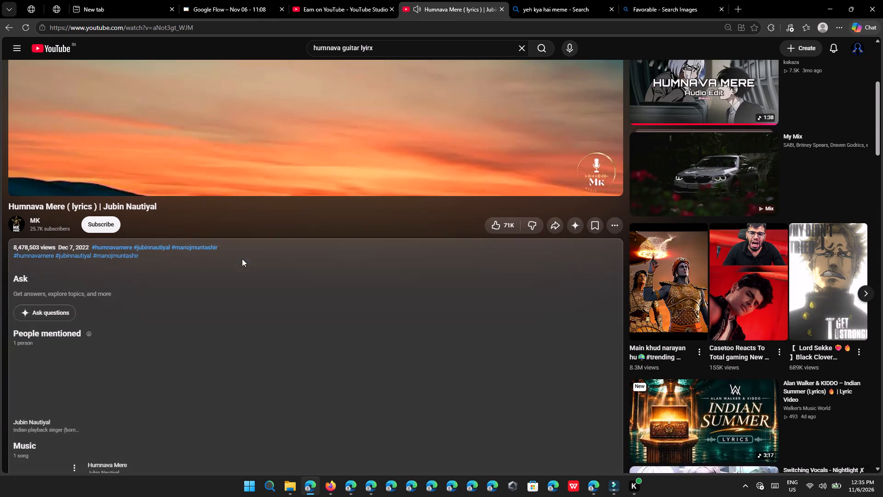
scroll(243, 224, down, 7)
scroll(206, 170, up, 8)
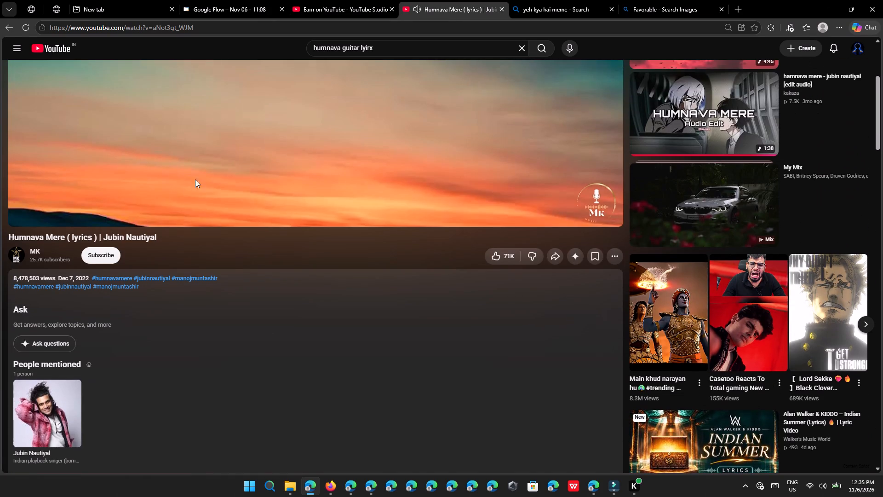
click(217, 199)
scroll(217, 199, down, 2)
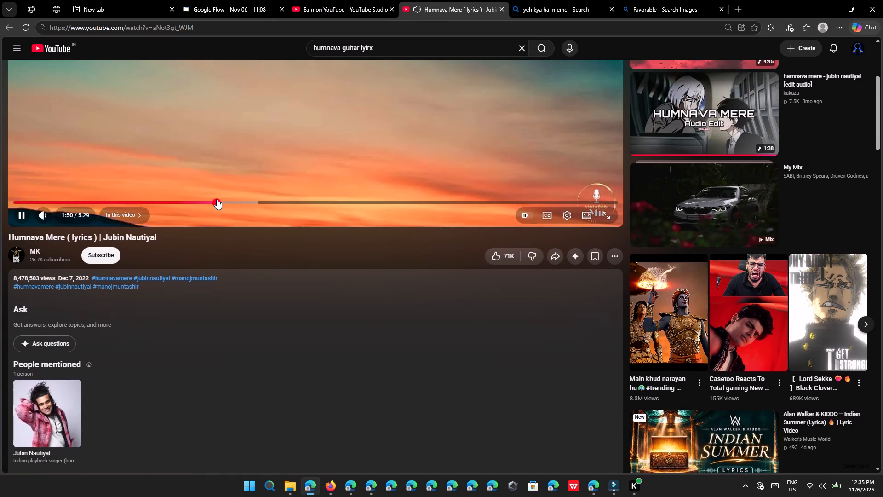
scroll(217, 199, down, 20)
scroll(217, 199, down, 20)
scroll(217, 199, down, 16)
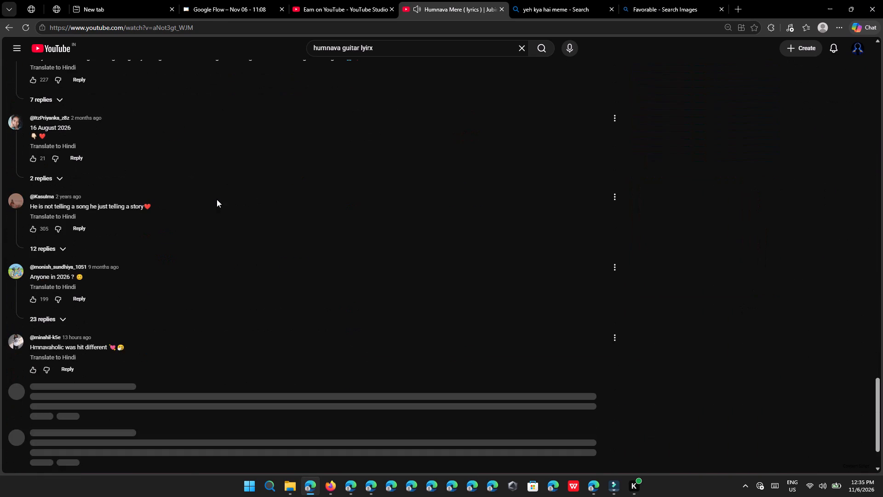
scroll(217, 199, up, 20)
scroll(217, 199, up, 12)
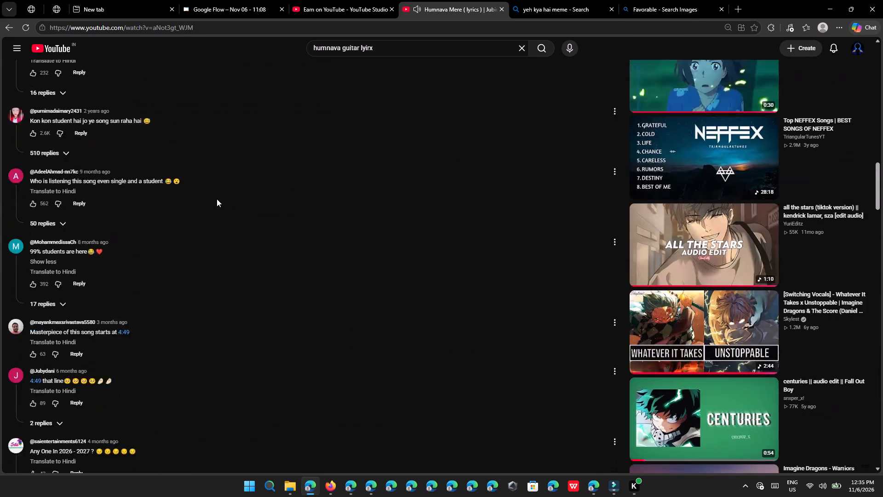
scroll(217, 199, up, 20)
scroll(217, 199, up, 12)
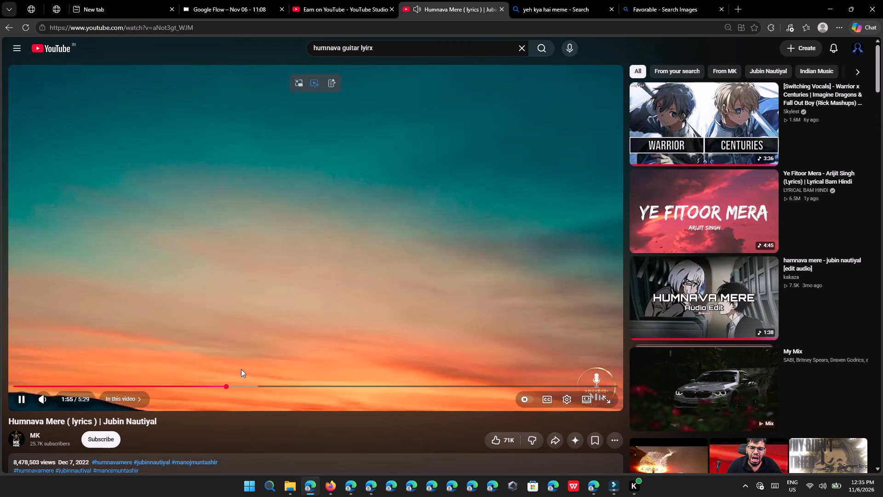
Look through the search results for other Humnava Mere lyric videos with the video minimised, and expand it back to its full page.
right_click(506, 326)
click(522, 351)
scroll(522, 351, down, 13)
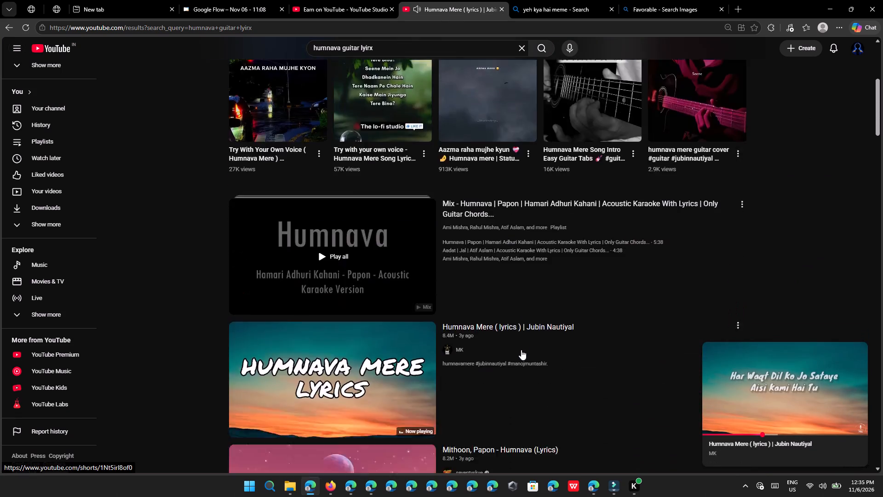
scroll(521, 350, down, 20)
scroll(521, 350, down, 16)
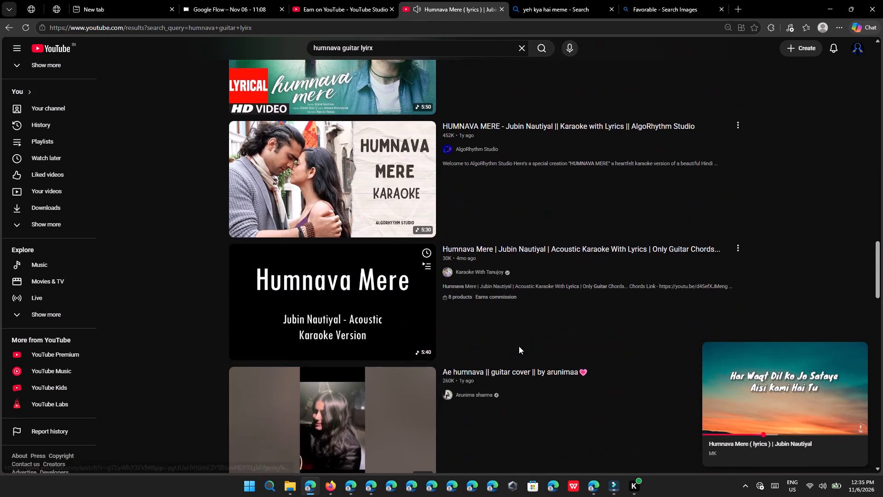
scroll(519, 346, down, 6)
click(705, 353)
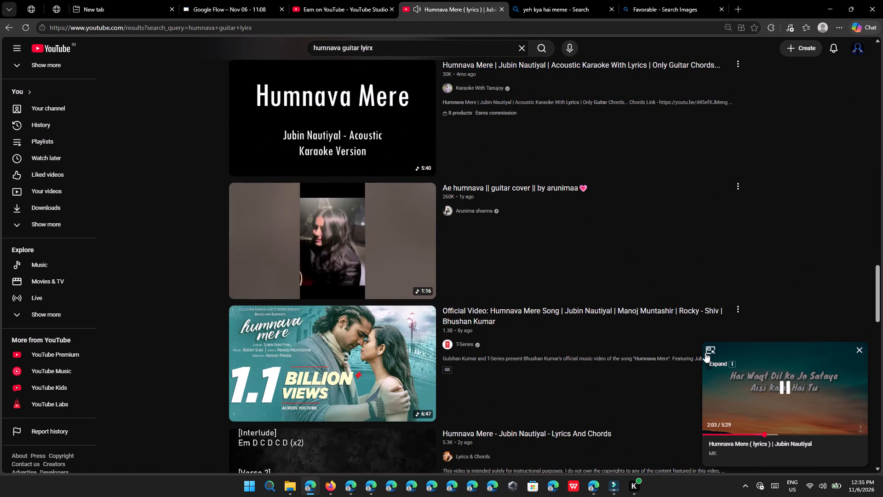
Skip through the lyrics video to 2:31, 3:05 and about 4:50 to read its on-screen lyrics, and pause at "Aazma Raha Mujhe Kyun".
click(287, 379)
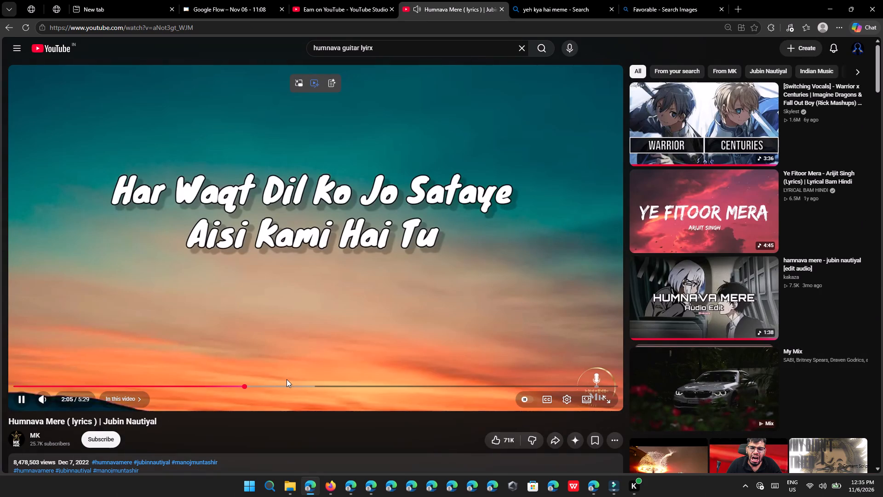
drag(308, 376, 315, 376)
click(315, 376)
click(310, 379)
click(292, 384)
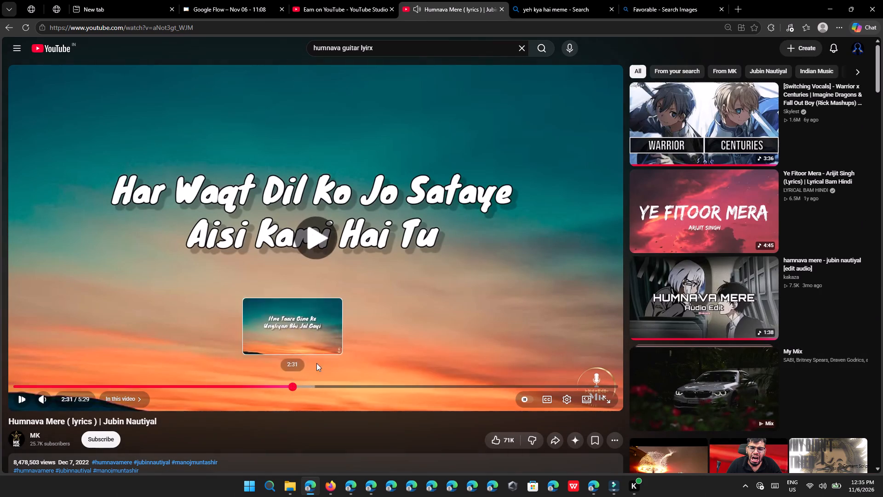
click(420, 271)
click(393, 241)
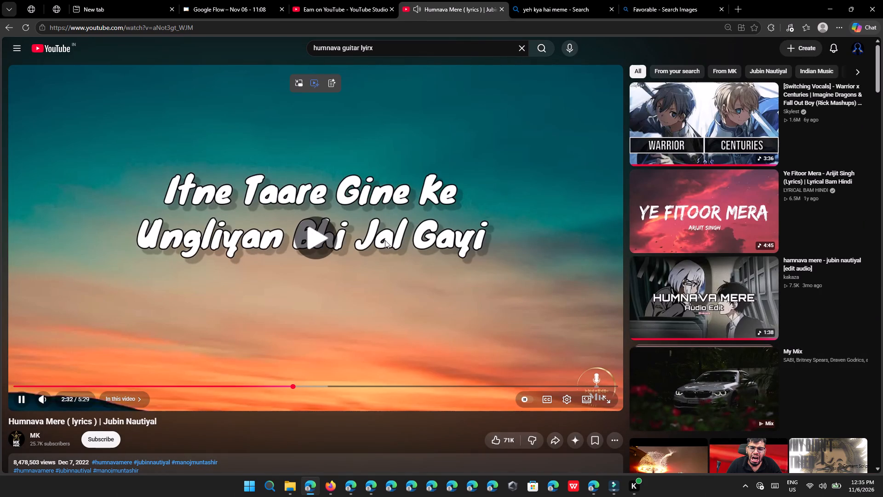
click(323, 383)
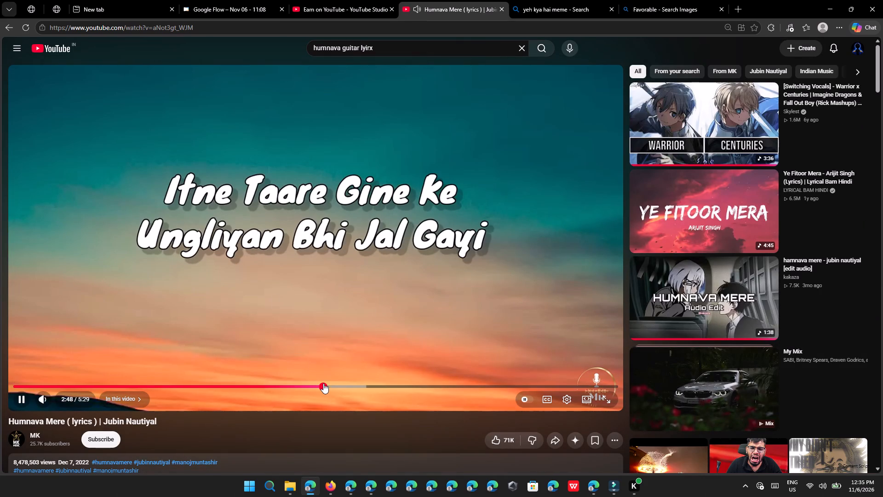
click(350, 383)
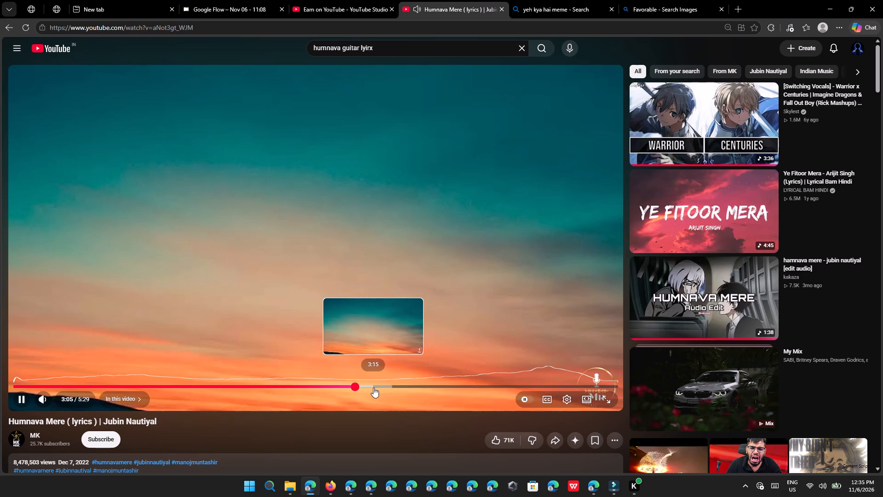
click(544, 385)
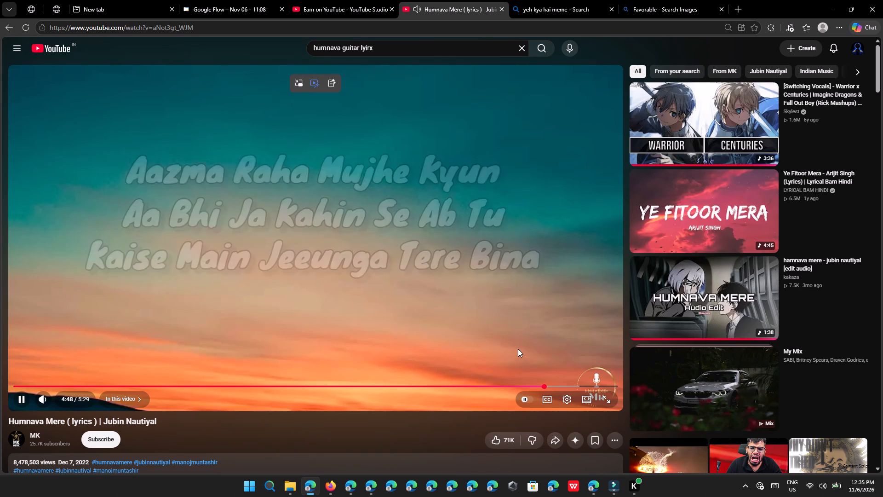
click(505, 328)
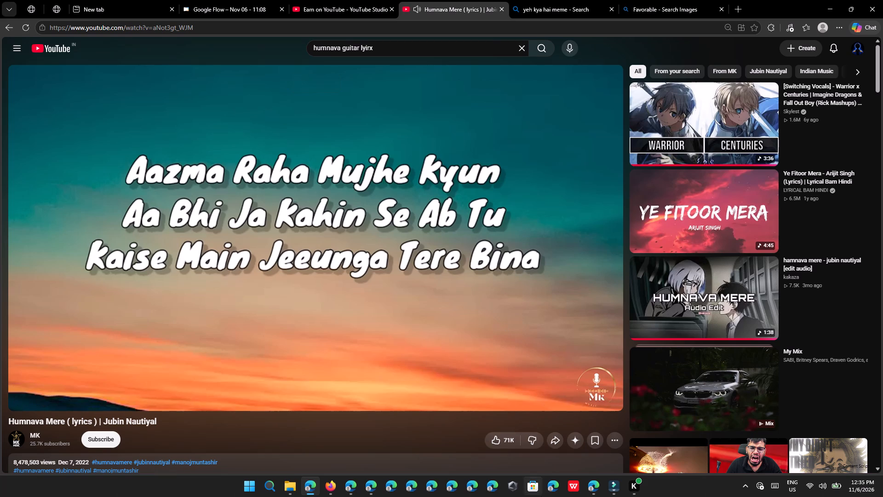
Switch to Filmora, play the start of the main timeline, and preview the Metal Flare 04 title from the Trending effects.
click(607, 493)
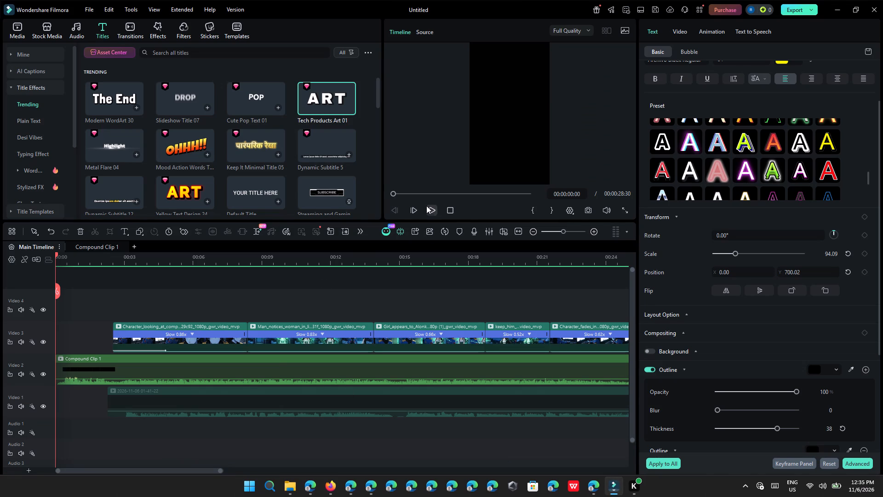
click(426, 206)
click(115, 142)
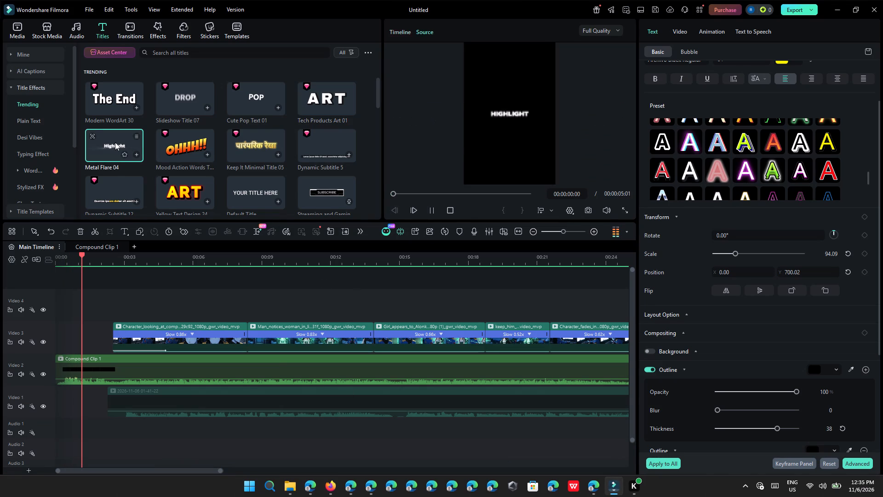
click(434, 206)
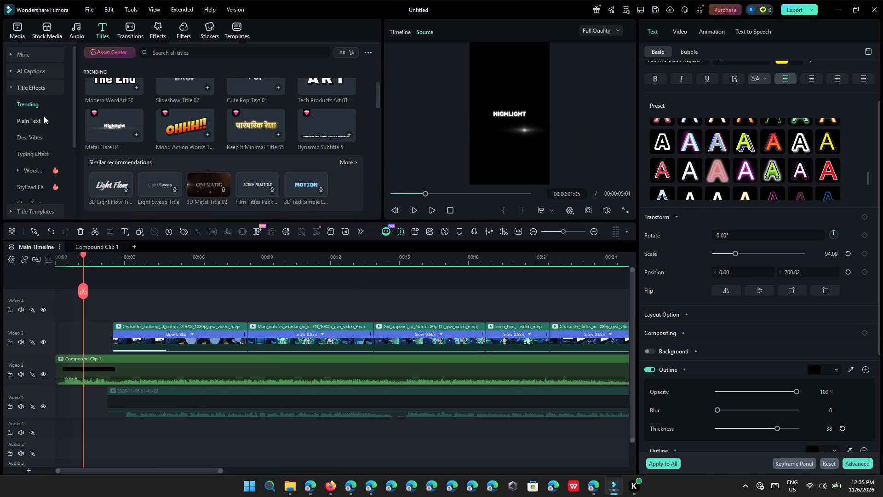
Look through the Cinematic title effects for a text style that suits the lyrics.
scroll(44, 117, down, 3)
click(56, 141)
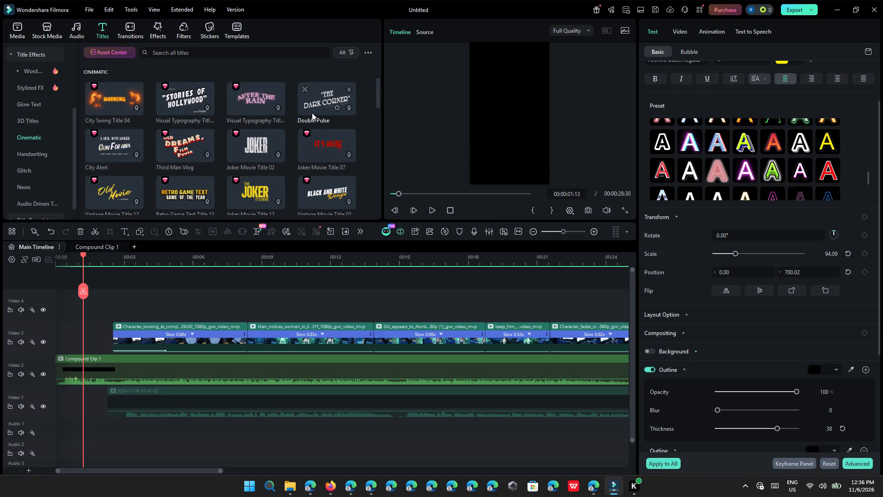
scroll(308, 112, down, 1)
scroll(247, 114, down, 1)
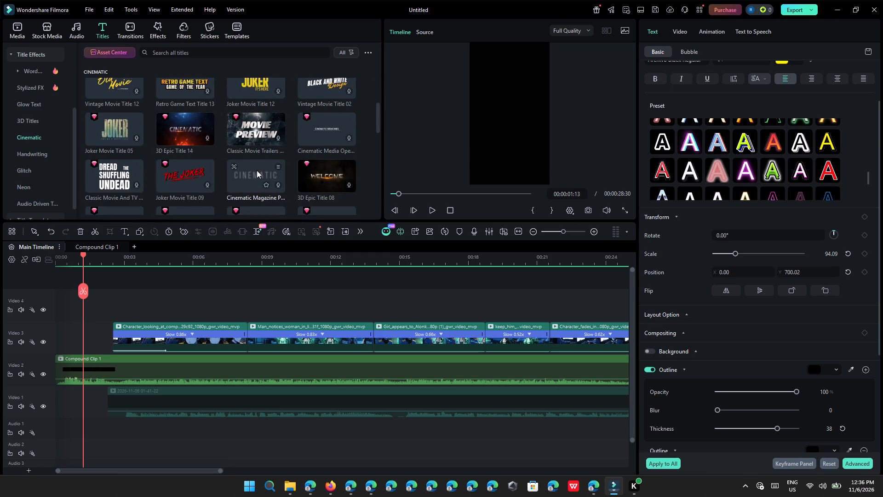
scroll(257, 170, down, 1)
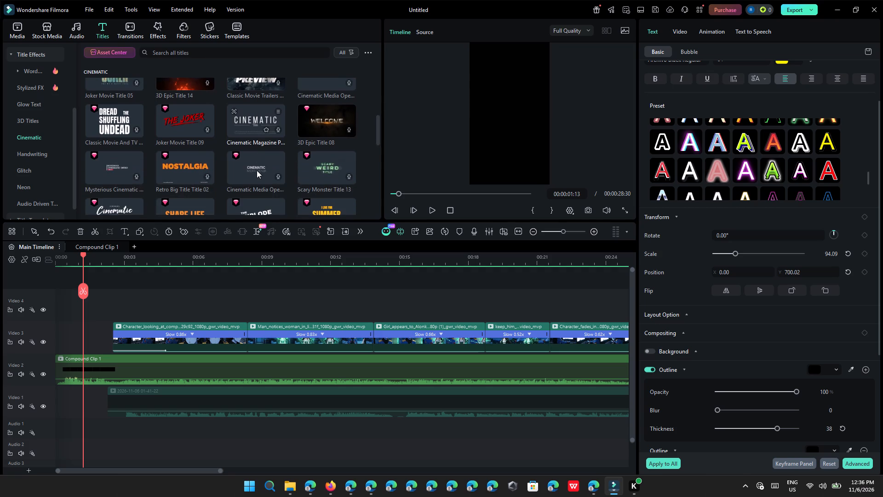
scroll(255, 159, down, 2)
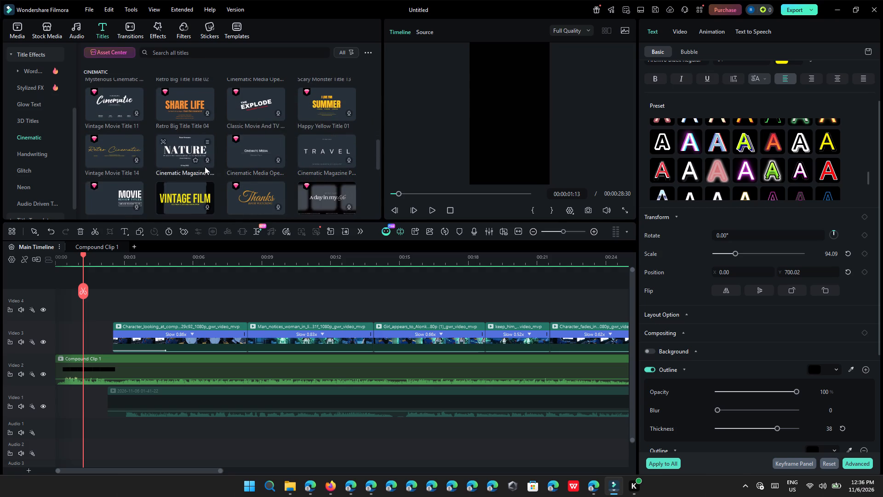
scroll(250, 164, down, 2)
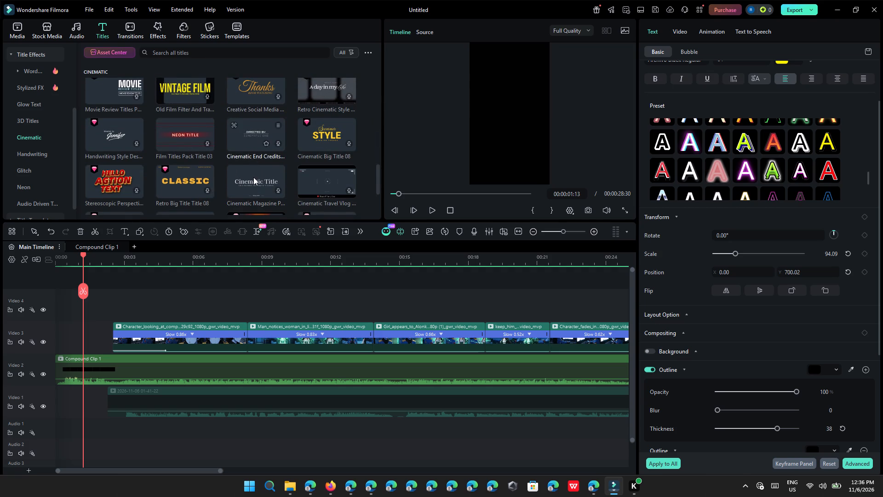
scroll(253, 177, down, 3)
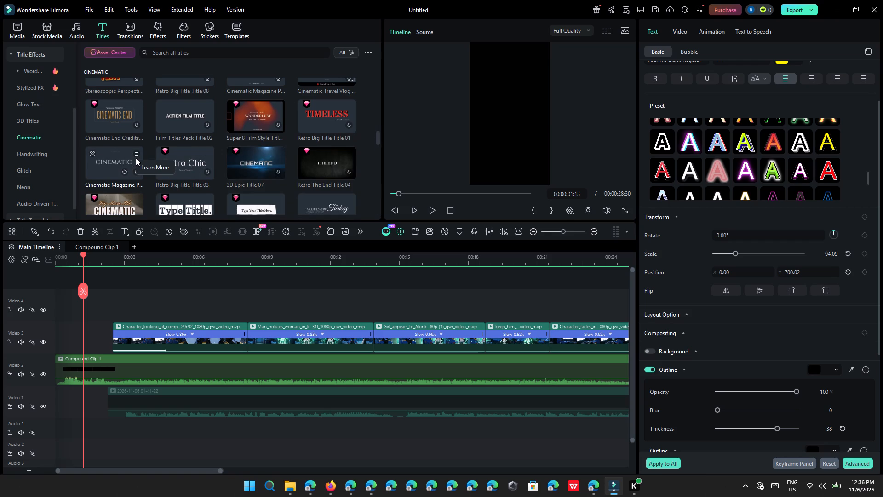
scroll(210, 156, down, 1)
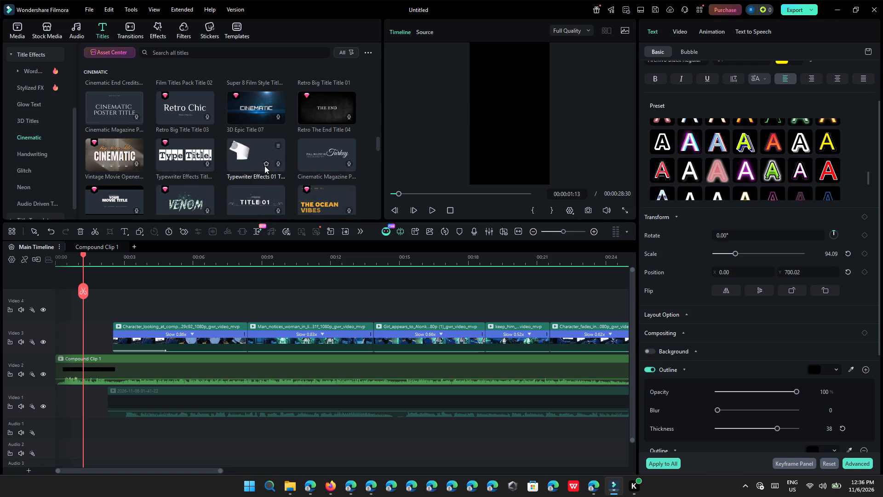
scroll(264, 166, down, 1)
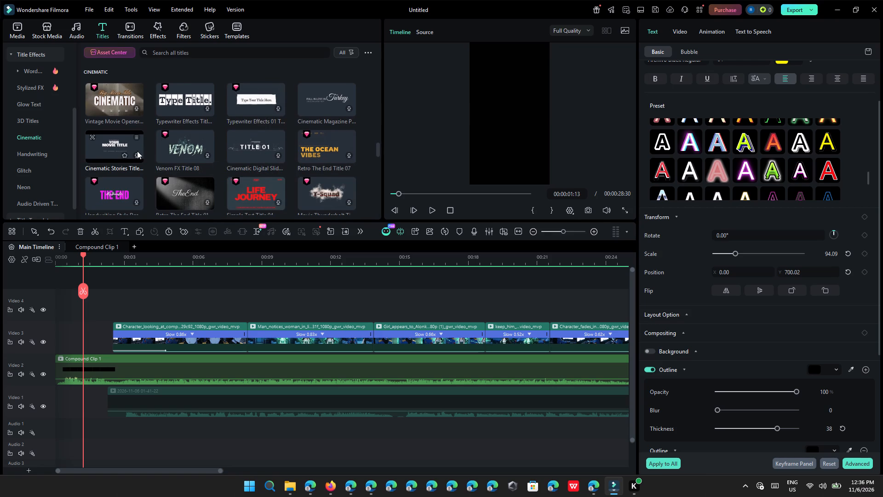
scroll(145, 154, down, 3)
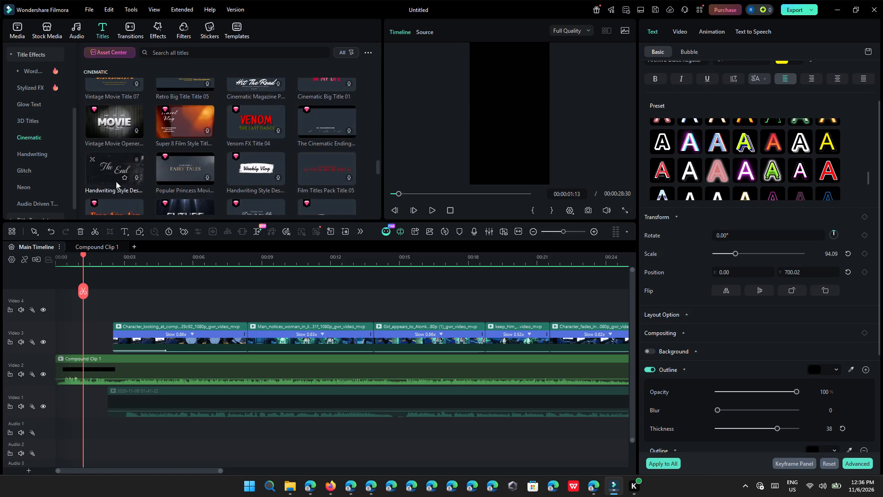
scroll(65, 173, down, 1)
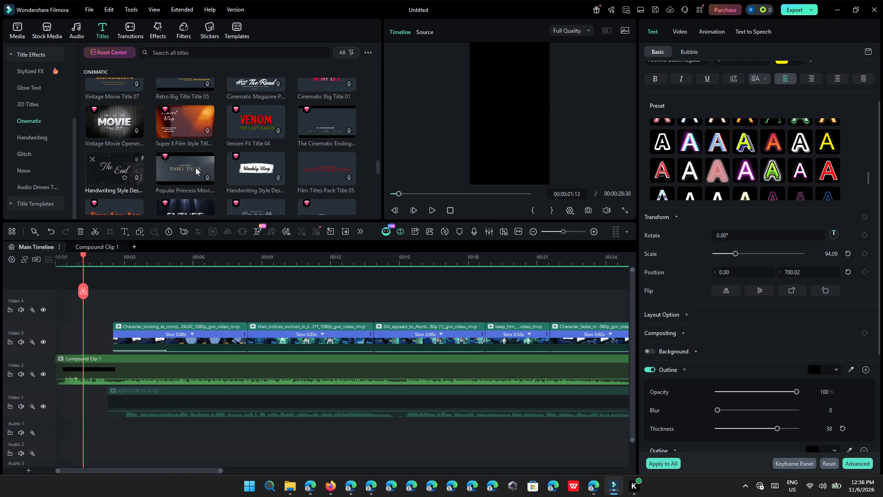
Preview the Audio Bounce 01 title in the Audio Driven Text category and look over the category's remaining styles.
click(53, 183)
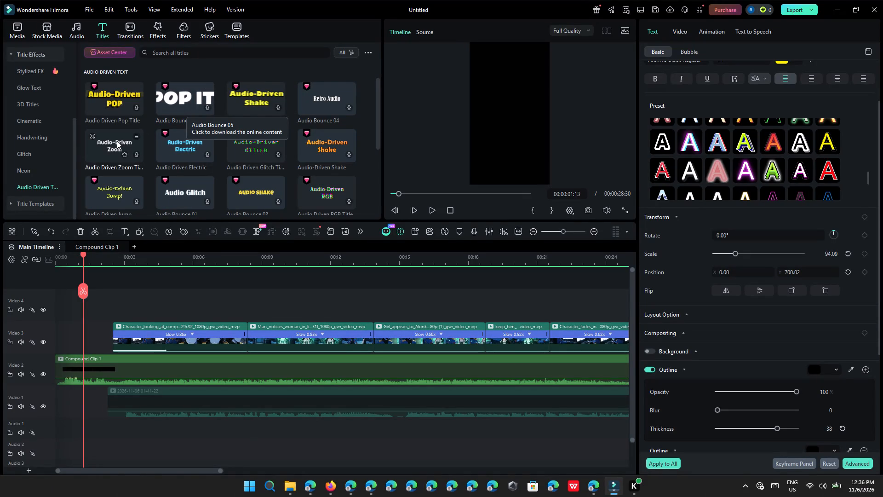
click(194, 183)
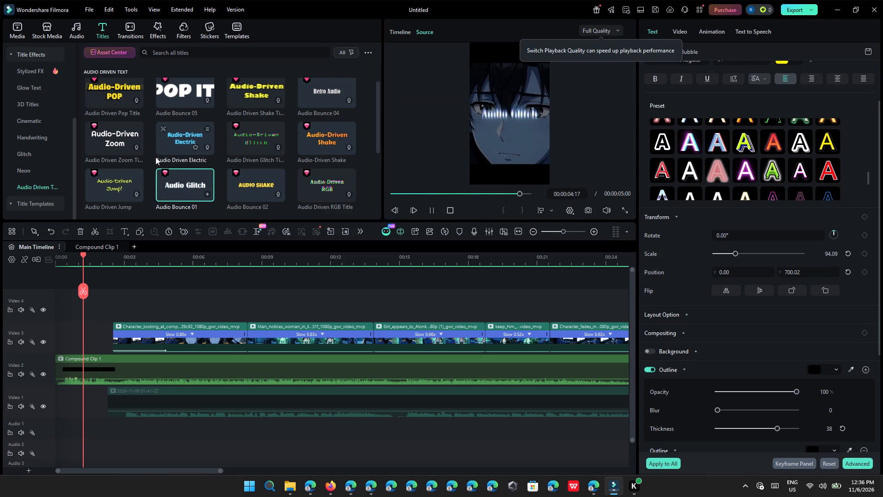
scroll(286, 164, down, 3)
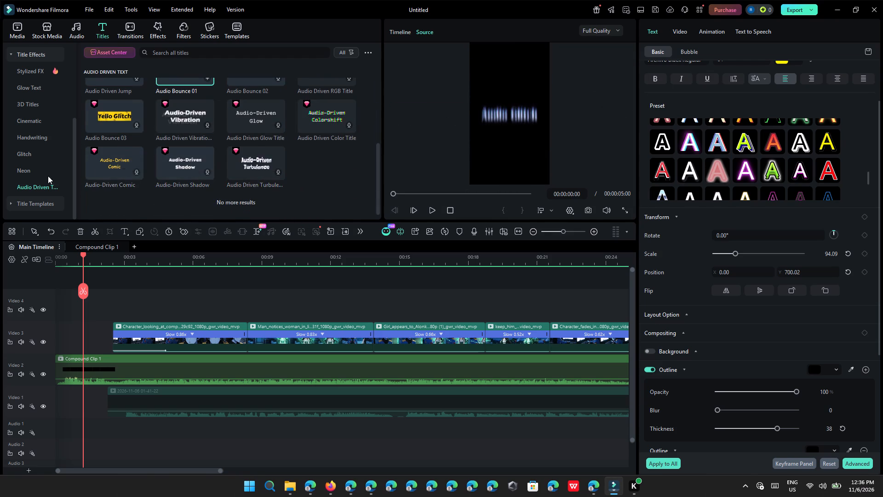
Look through the Neon title effects for a glowing text style that suits the lyrics.
click(44, 175)
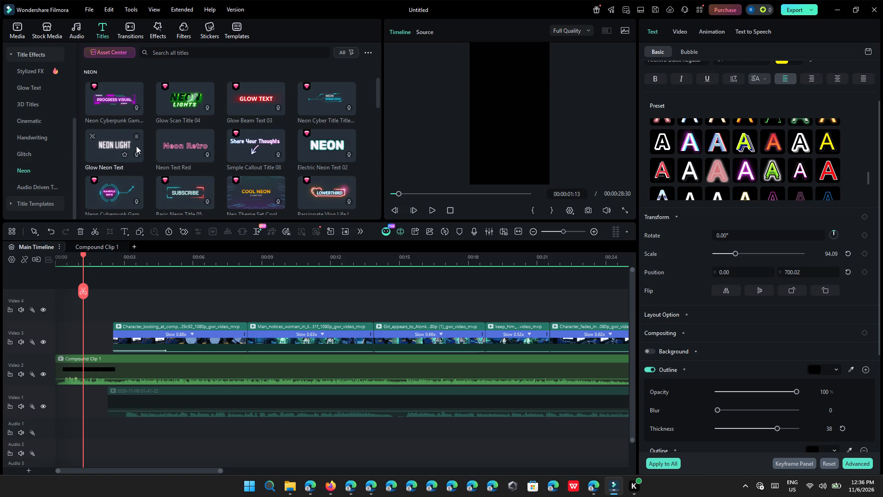
scroll(126, 145, down, 1)
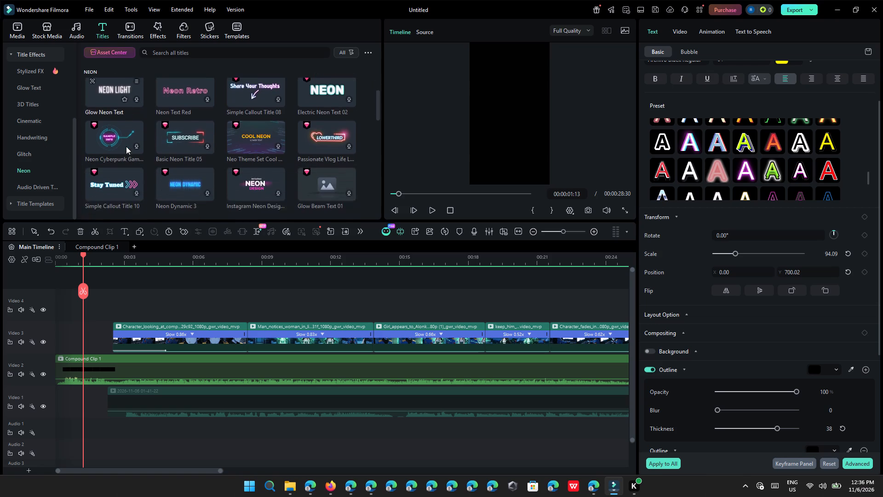
scroll(126, 146, down, 6)
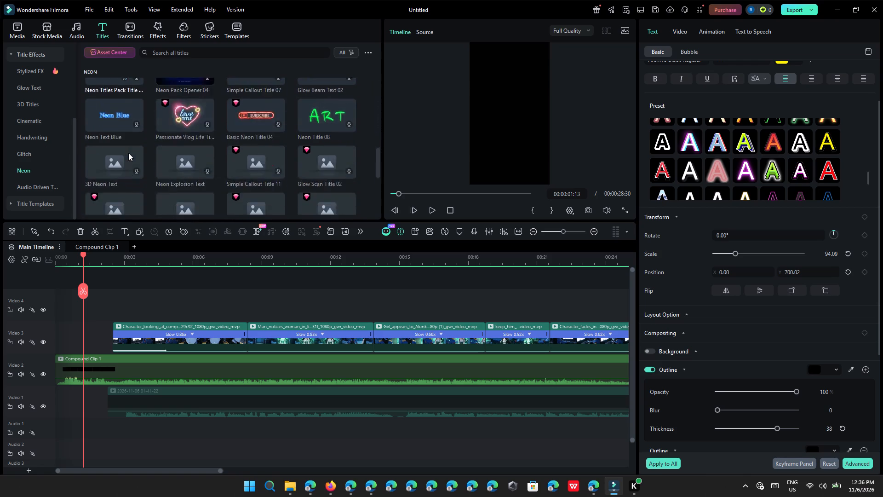
scroll(128, 153, up, 1)
scroll(128, 155, down, 5)
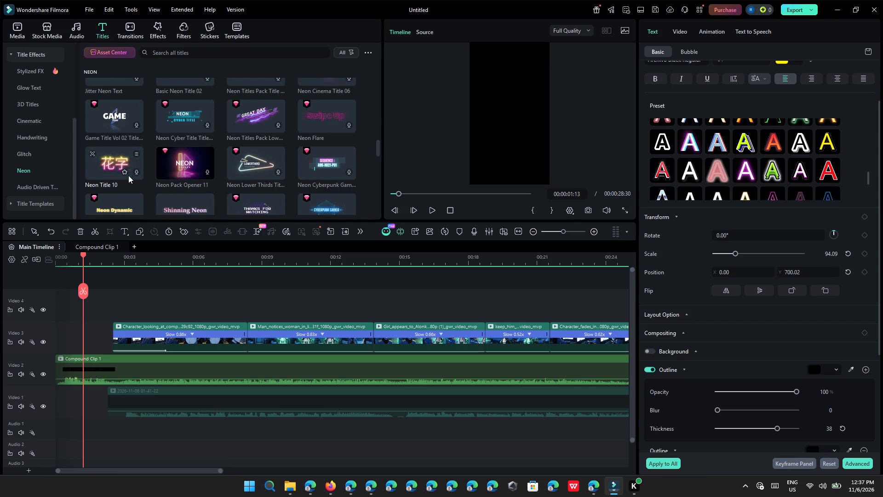
scroll(128, 175, down, 4)
scroll(128, 177, up, 1)
scroll(128, 177, down, 4)
scroll(136, 183, up, 4)
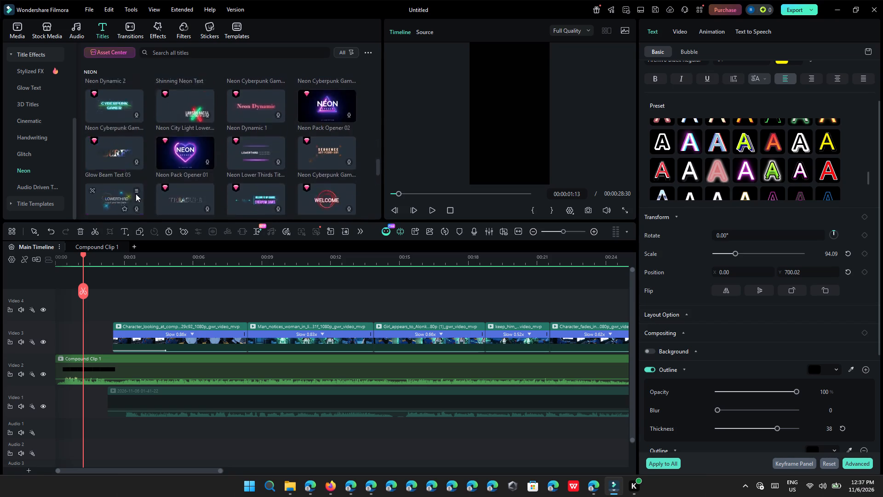
scroll(136, 194, up, 10)
scroll(142, 155, down, 2)
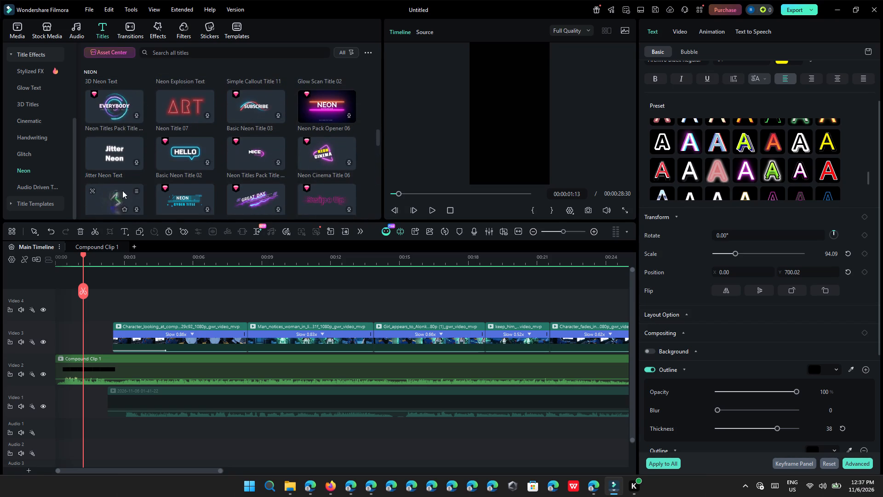
scroll(120, 169, up, 4)
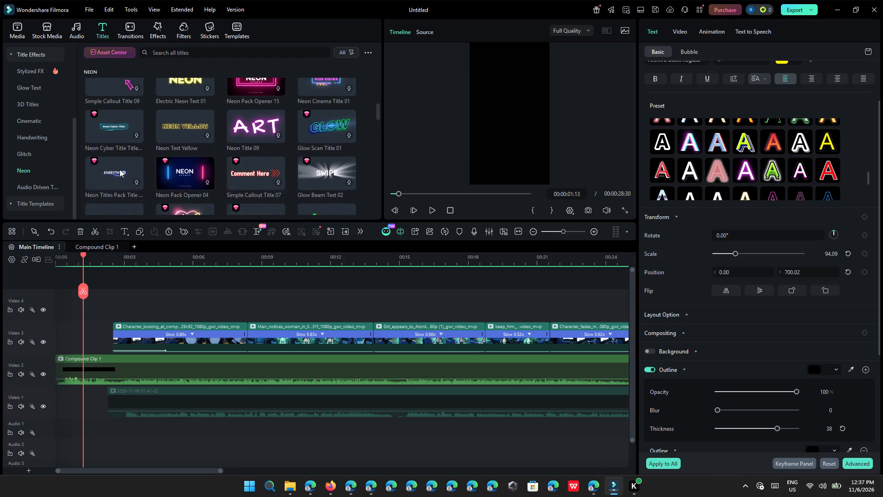
scroll(118, 159, up, 7)
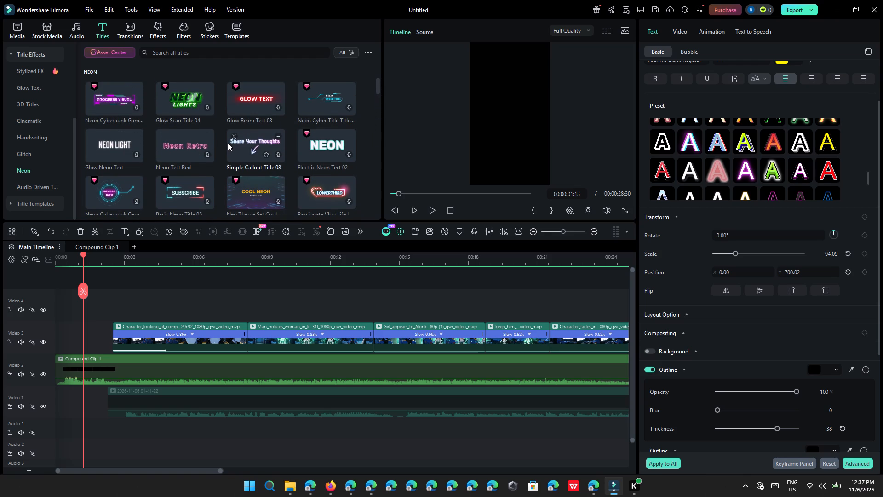
Compare the title styles in the Handwriting and Cinematic categories for one that suits the lyrics.
click(54, 154)
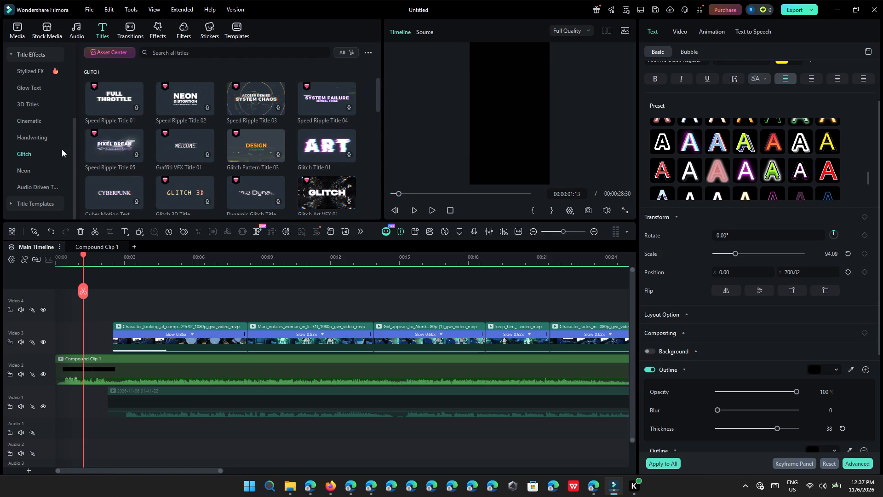
click(64, 132)
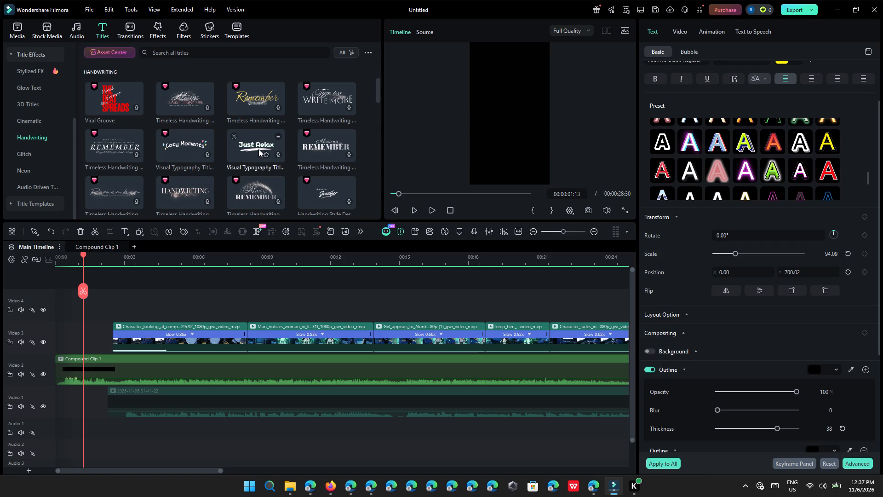
scroll(258, 149, down, 20)
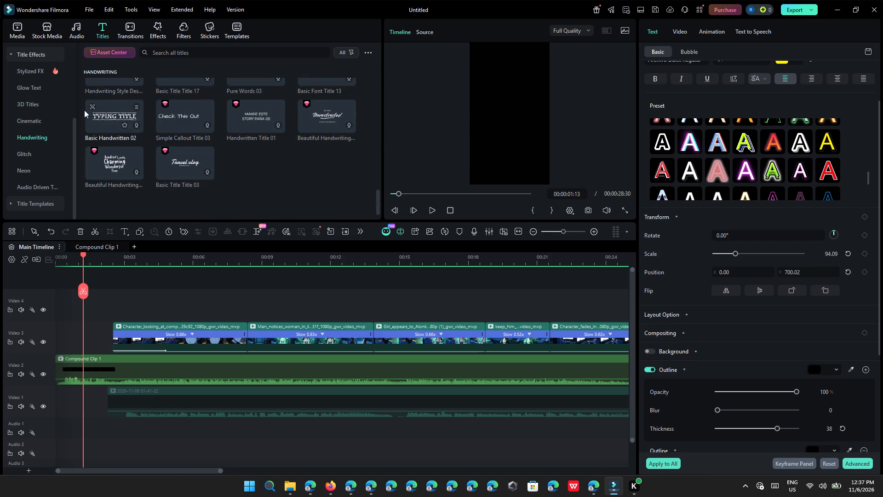
click(59, 116)
scroll(221, 126, down, 17)
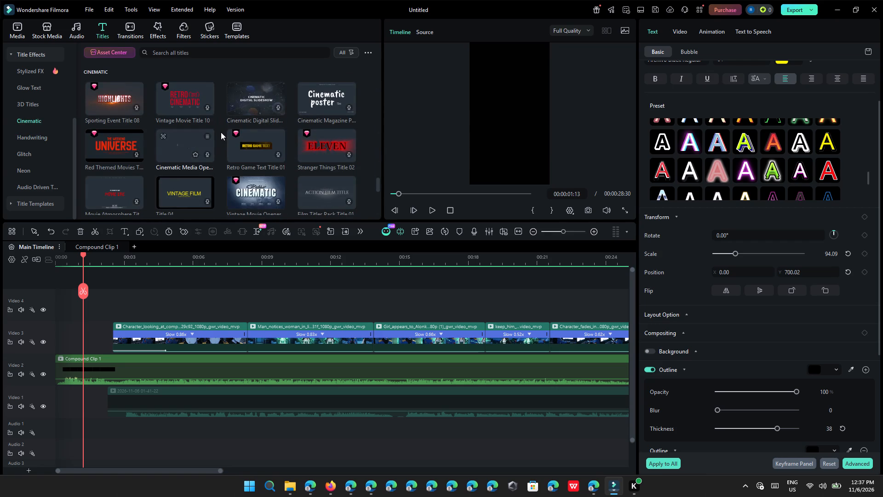
scroll(221, 132, down, 7)
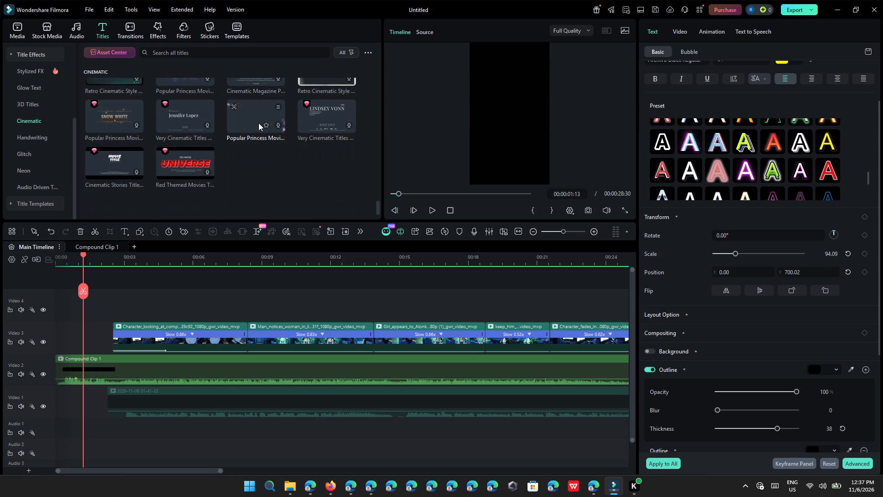
scroll(258, 123, up, 5)
scroll(292, 174, up, 2)
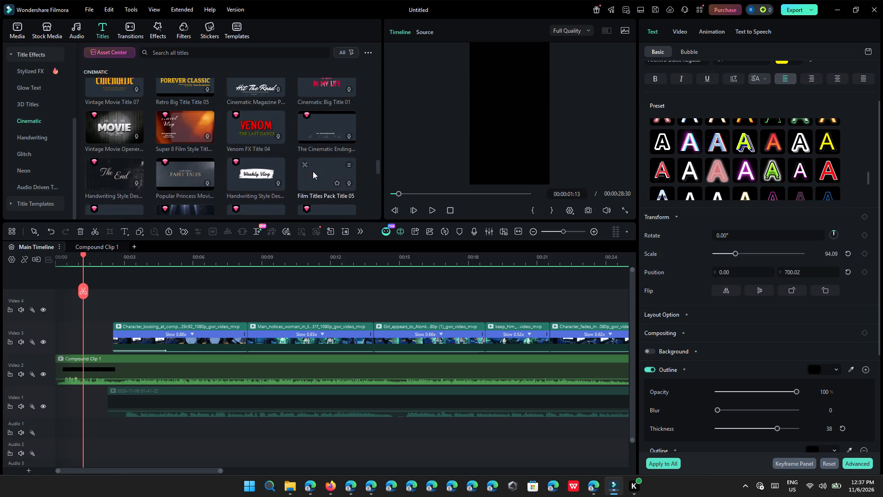
scroll(306, 173, up, 2)
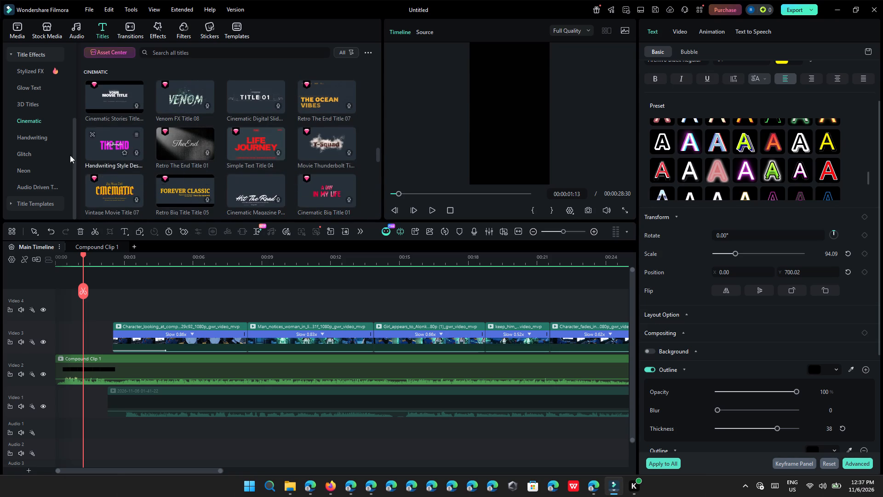
Look through the Glitch title effects and preview the Ripple Title 01 style.
click(49, 153)
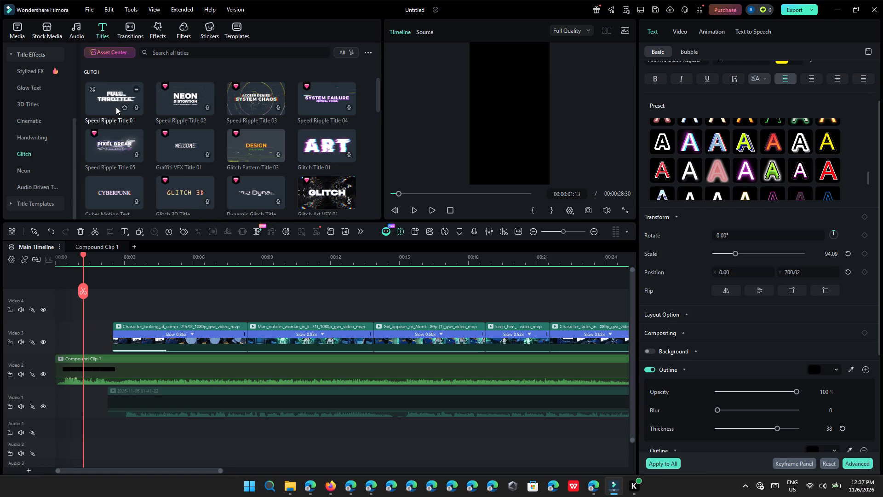
scroll(286, 153, down, 2)
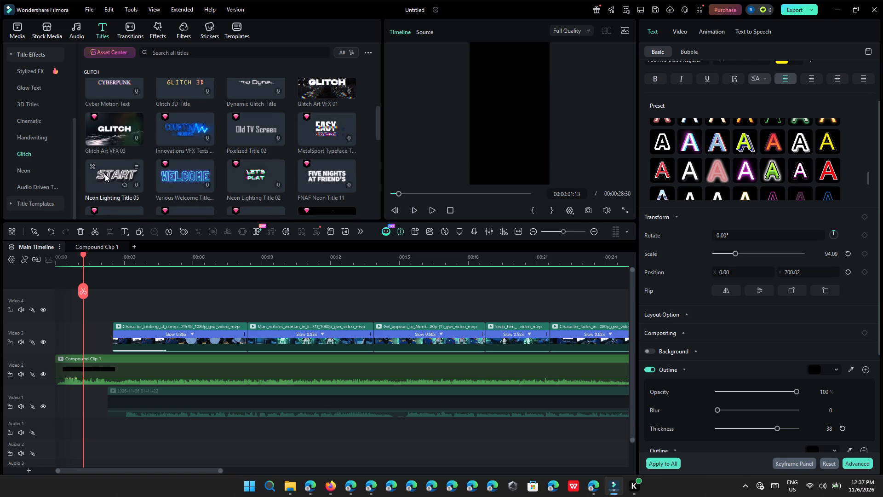
scroll(105, 174, down, 2)
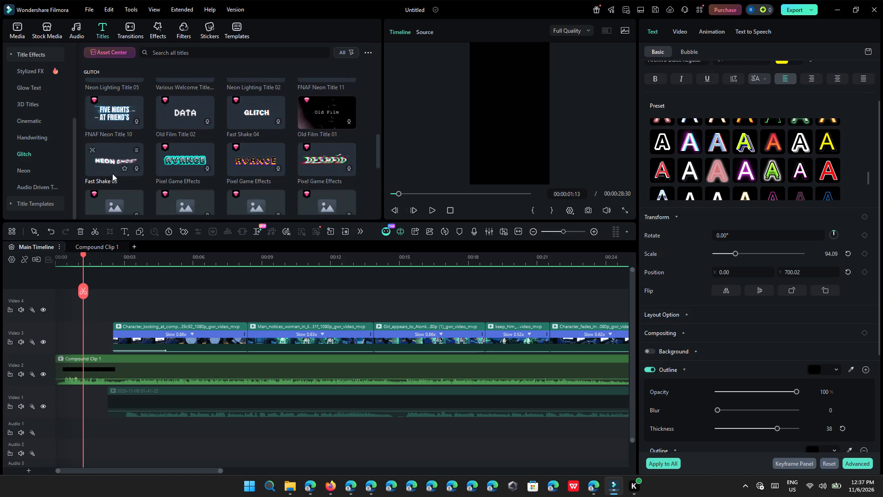
scroll(115, 172, down, 2)
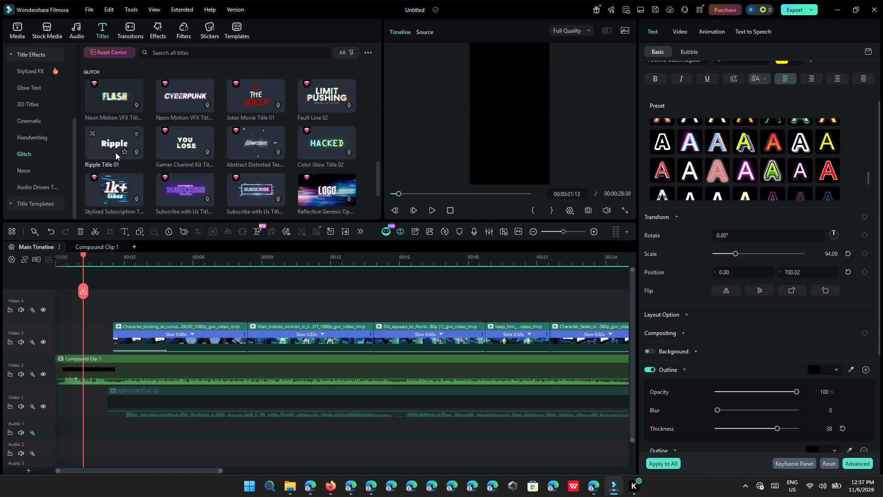
click(115, 152)
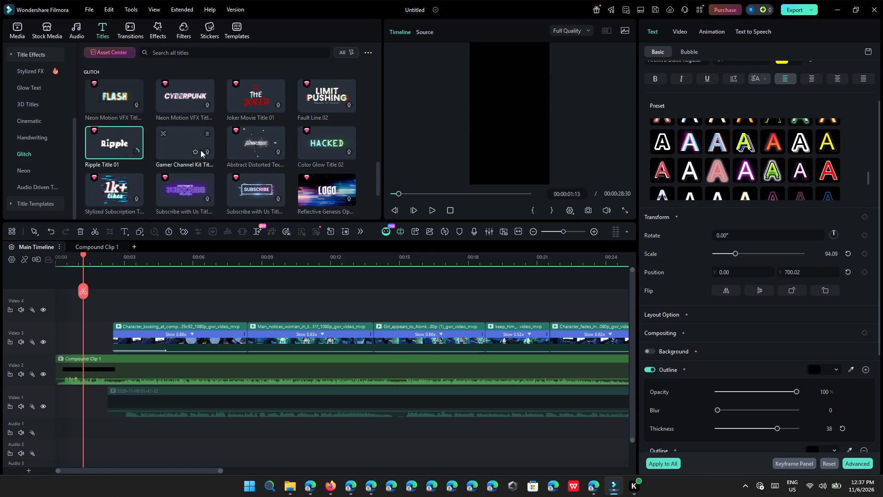
scroll(271, 125, up, 2)
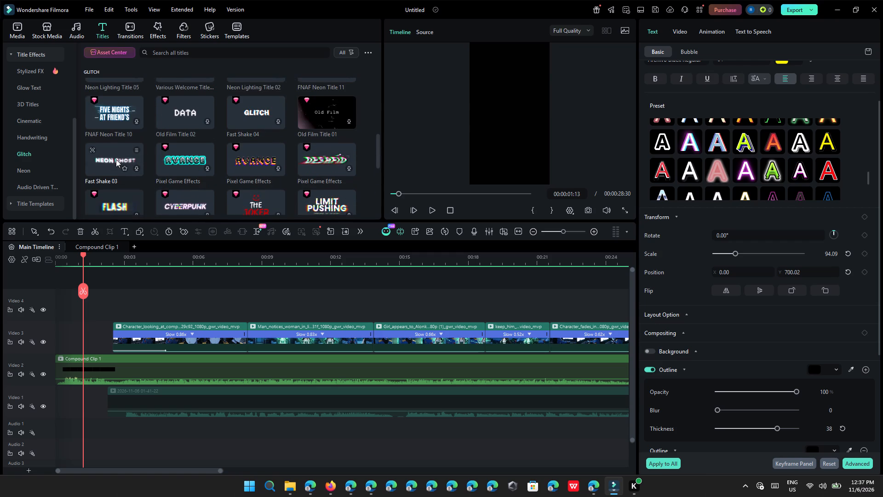
scroll(116, 159, down, 4)
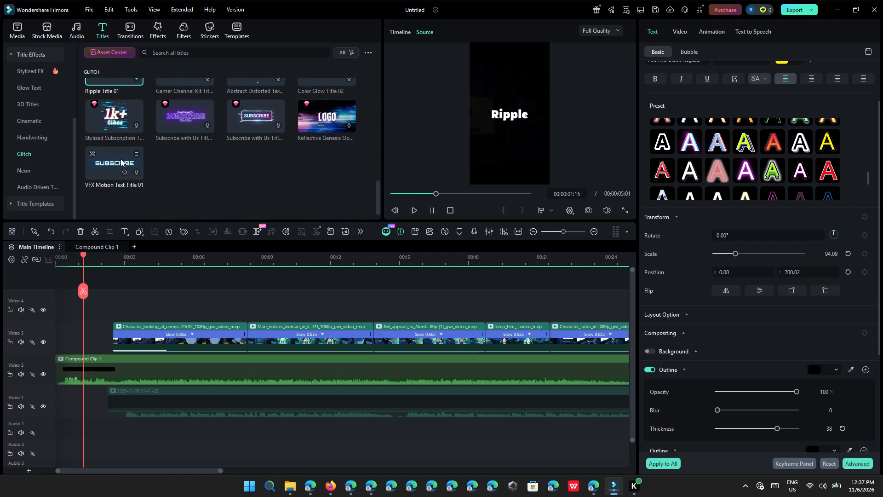
Preview the 3D Metal Glow title from the 3D Titles category.
click(64, 98)
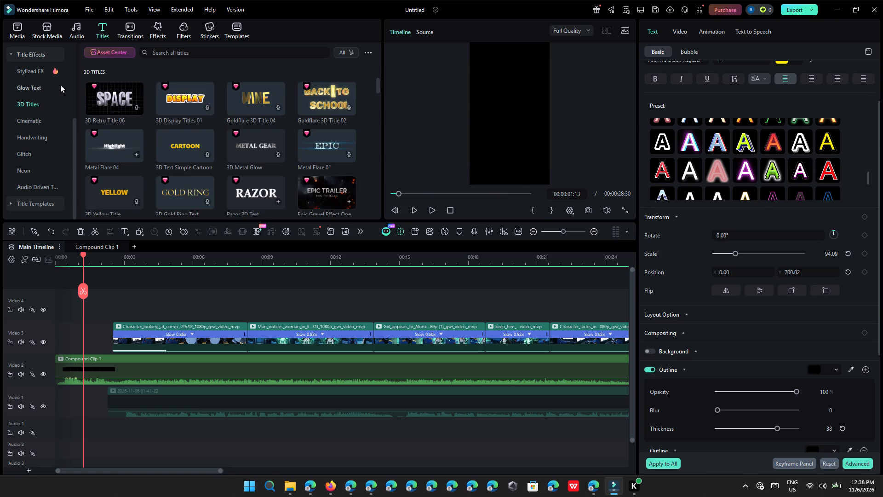
click(262, 134)
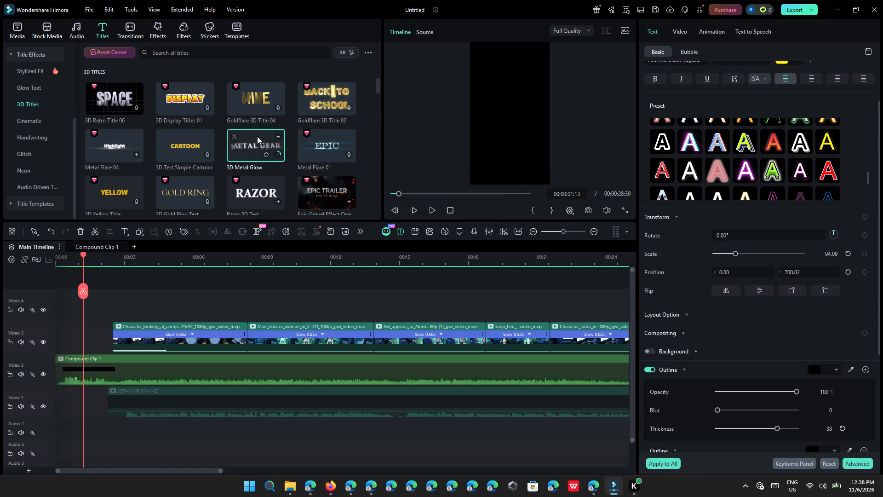
click(236, 151)
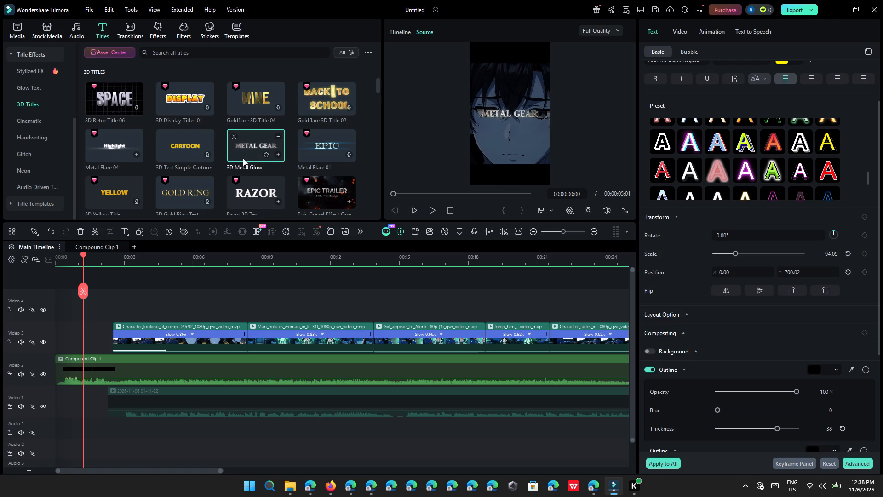
click(261, 138)
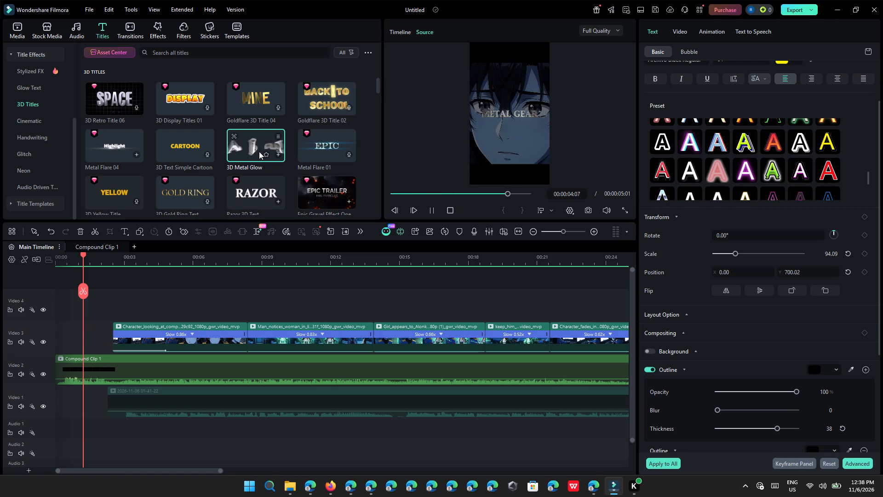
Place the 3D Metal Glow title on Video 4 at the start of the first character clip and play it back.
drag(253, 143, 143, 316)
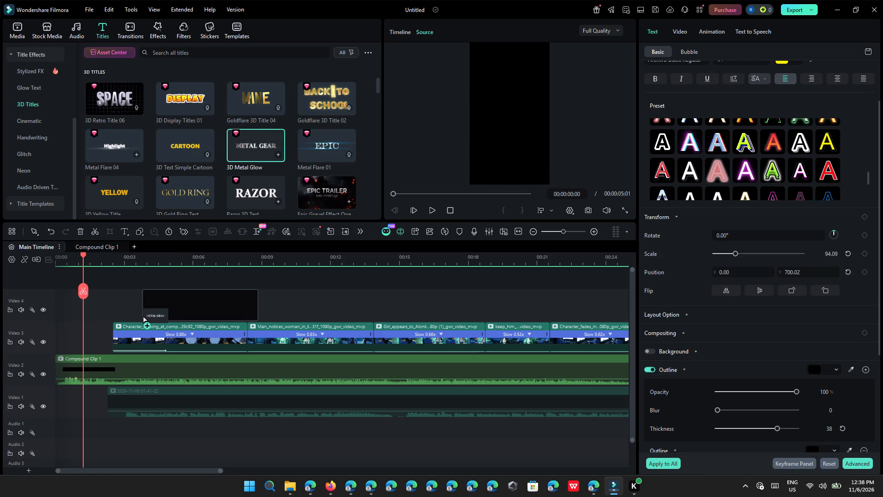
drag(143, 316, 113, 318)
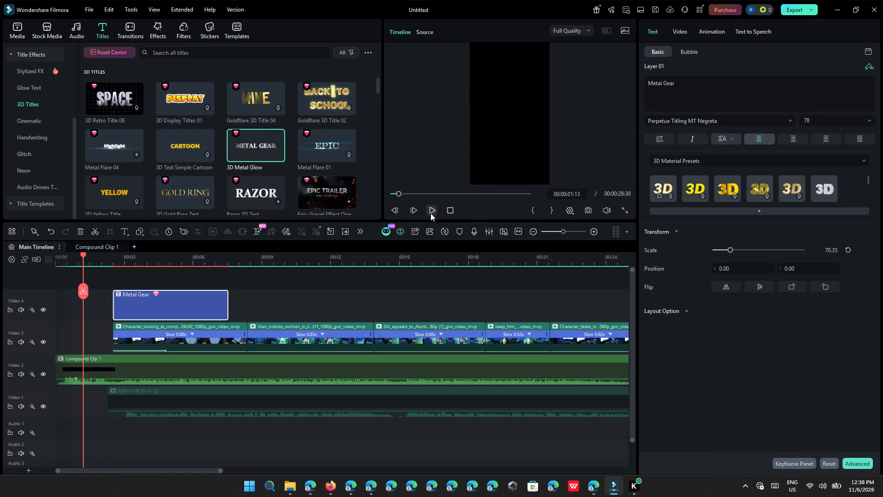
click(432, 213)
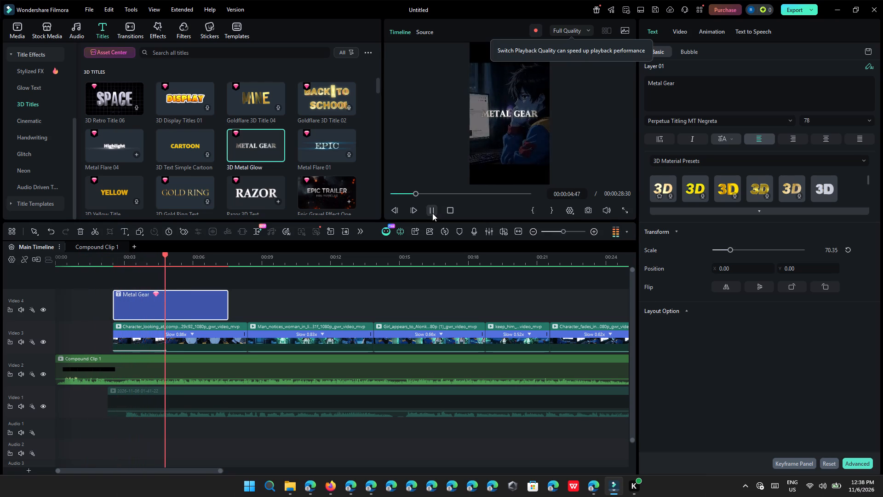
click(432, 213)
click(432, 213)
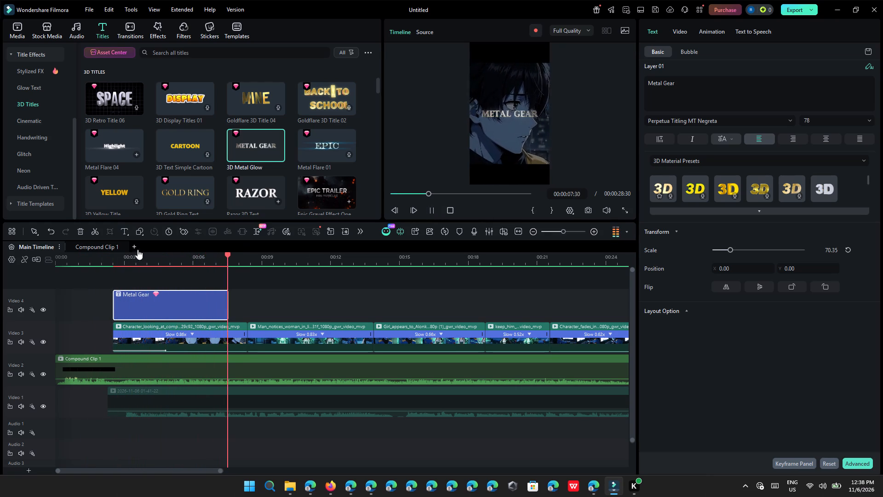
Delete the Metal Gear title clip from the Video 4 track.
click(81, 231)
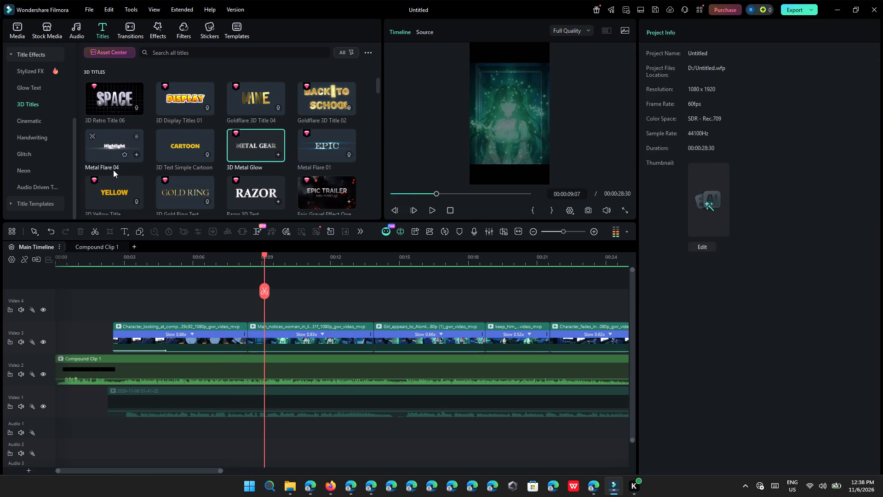
Preview the Glow Neon Text title from the Neon category and add it to Video 4 at the first character clip's start.
scroll(33, 188, down, 1)
click(34, 161)
click(34, 169)
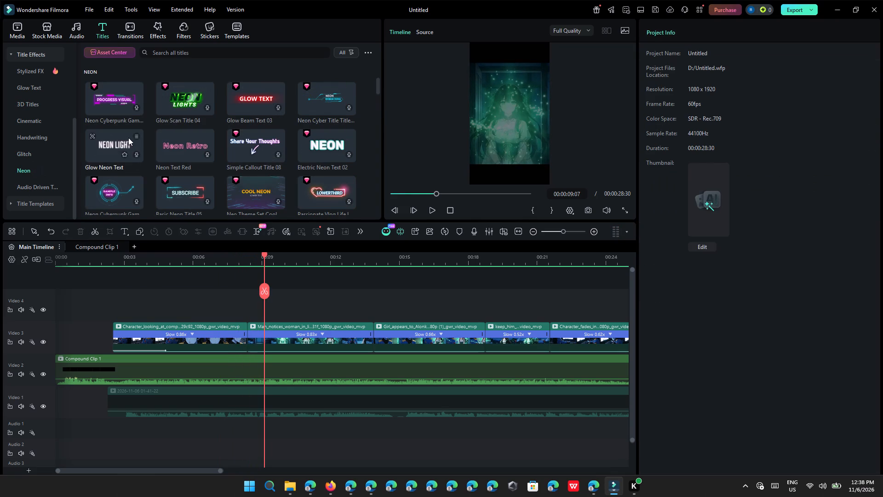
click(128, 138)
scroll(128, 138, down, 3)
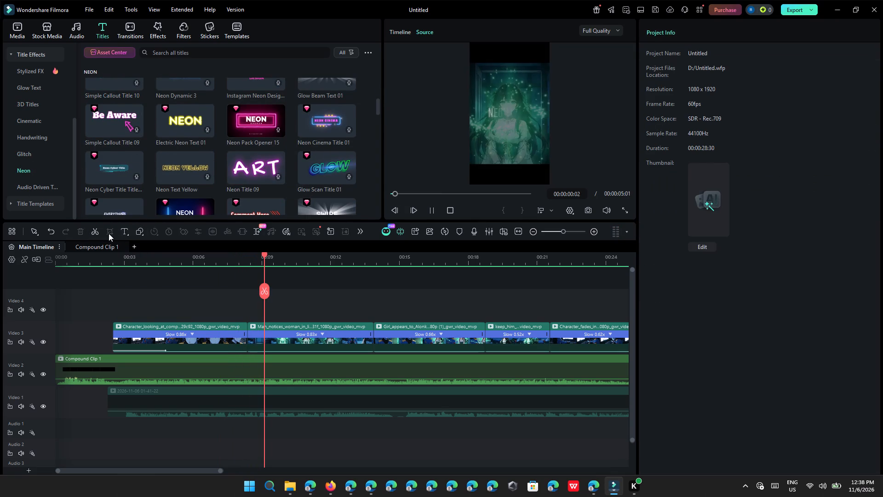
scroll(126, 195, up, 2)
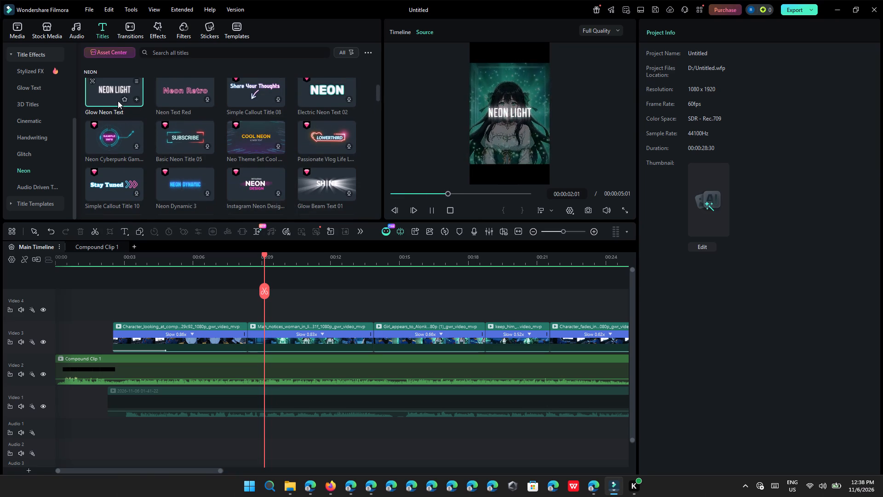
drag(116, 100, 115, 300)
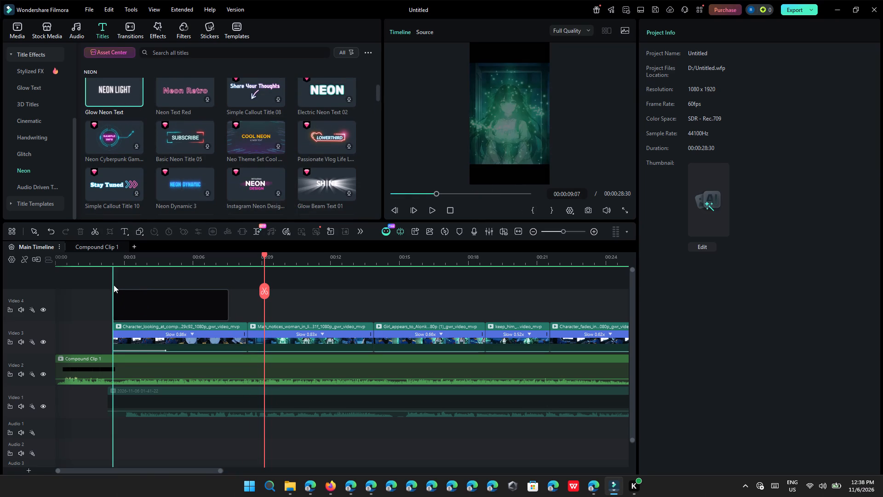
Replace the Glow Neon Text title's wording with "aazma raha mujhe kyu", checking the spelling against the Humnava Mere lyric video in the browser.
click(117, 259)
click(727, 87)
key(ctrl+a)
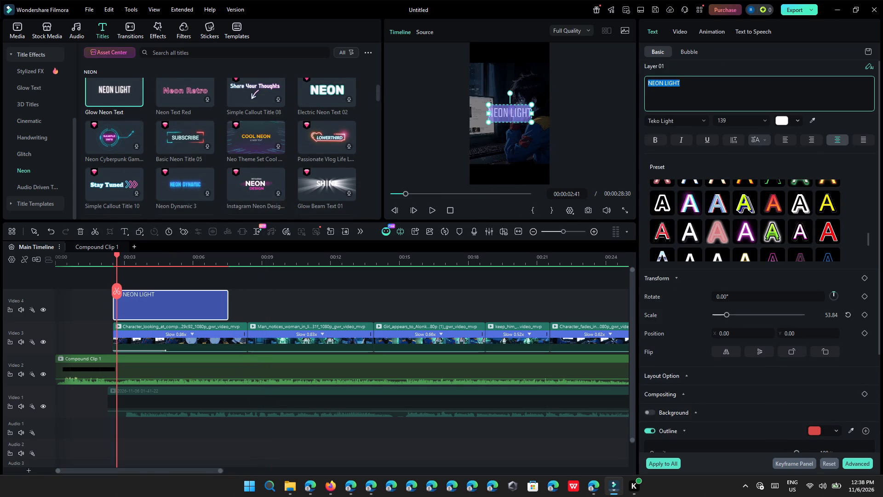
key(BackSpace)
text(aa)
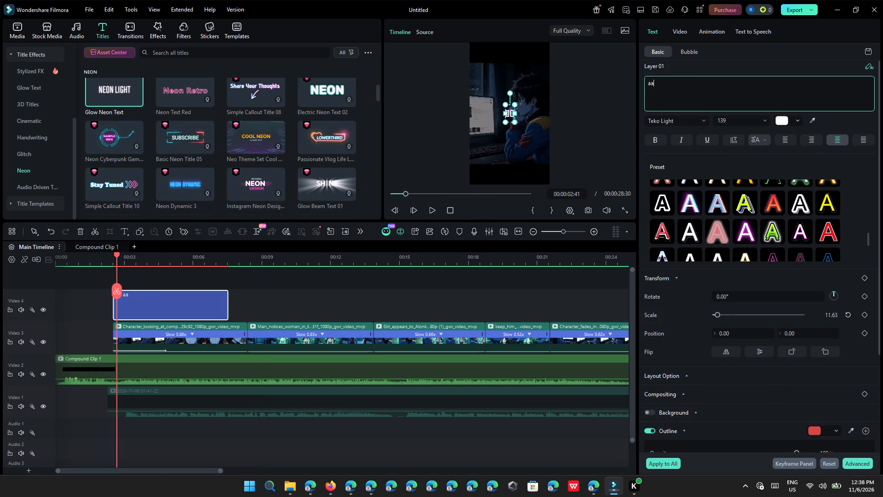
text(zam)
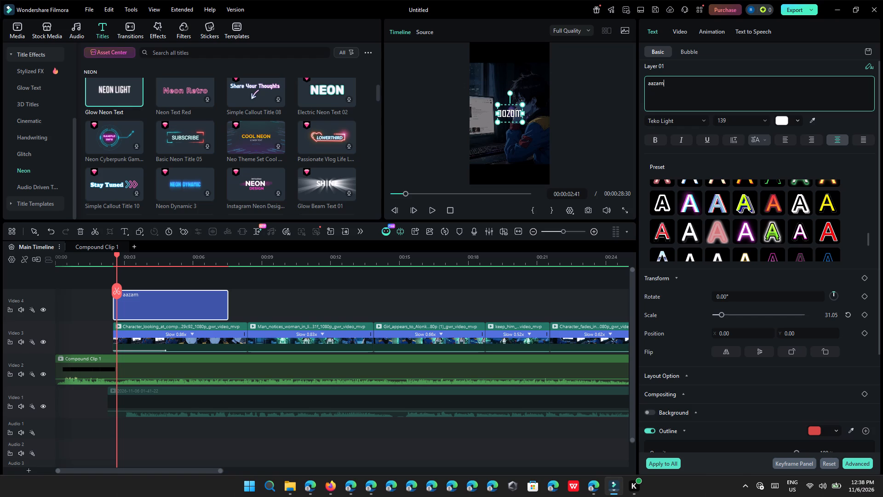
key(BackSpace)
key(BackSpace)
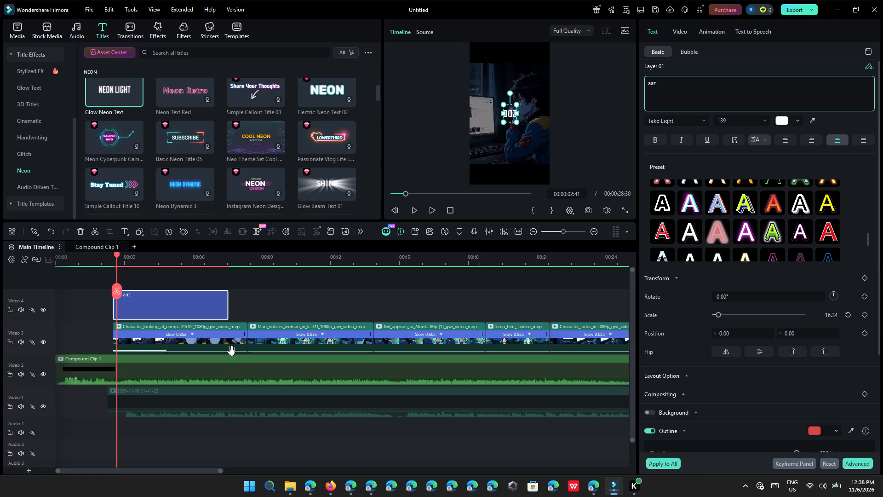
click(314, 496)
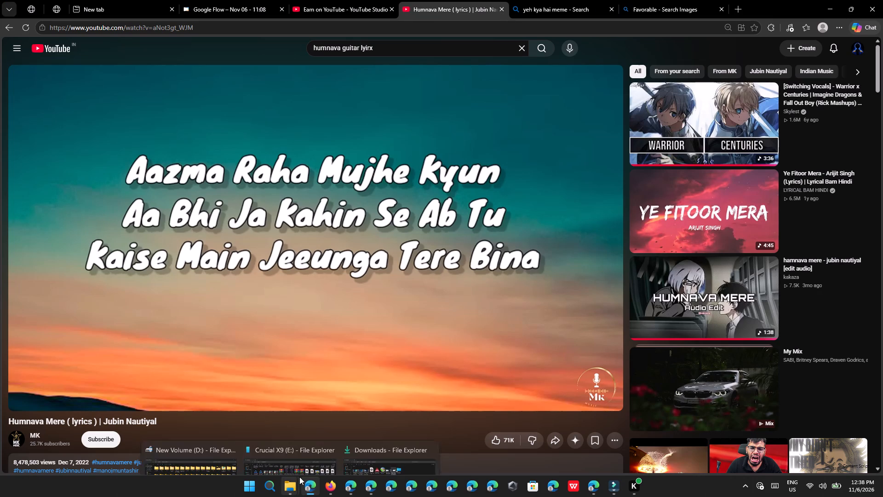
click(623, 489)
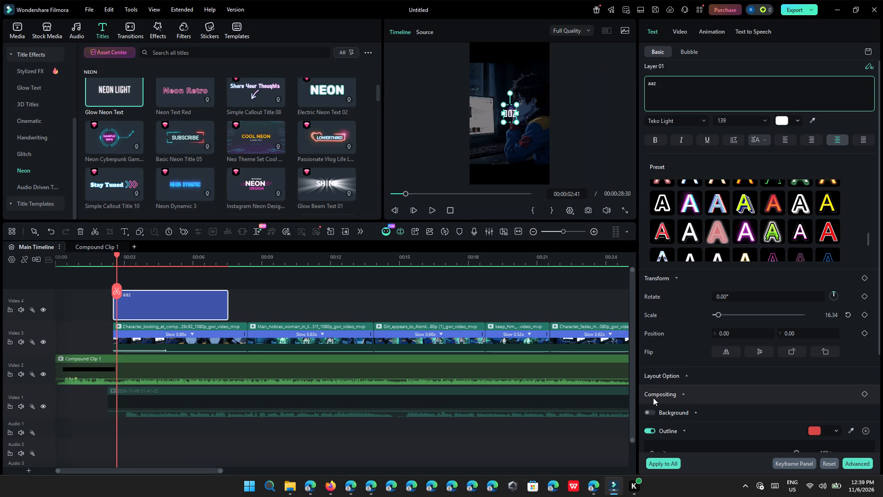
text(ma raha mujkh)
key(BackSpace)
key(BackSpace)
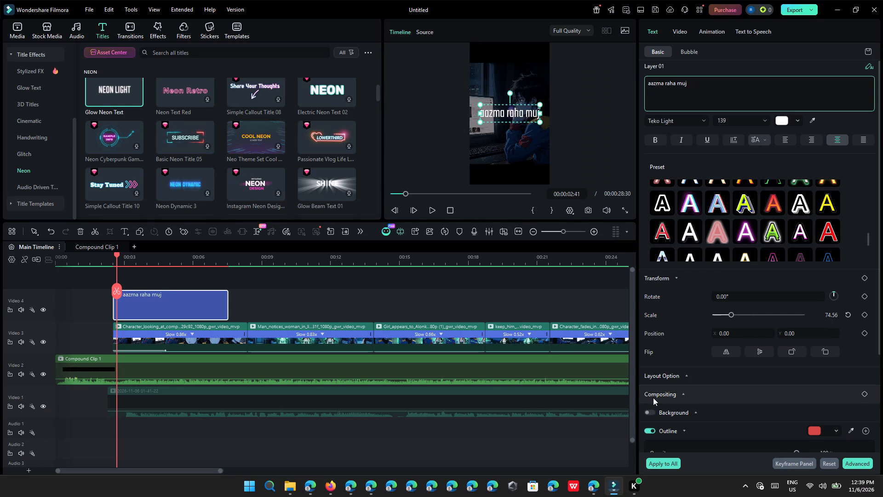
text(he kyu)
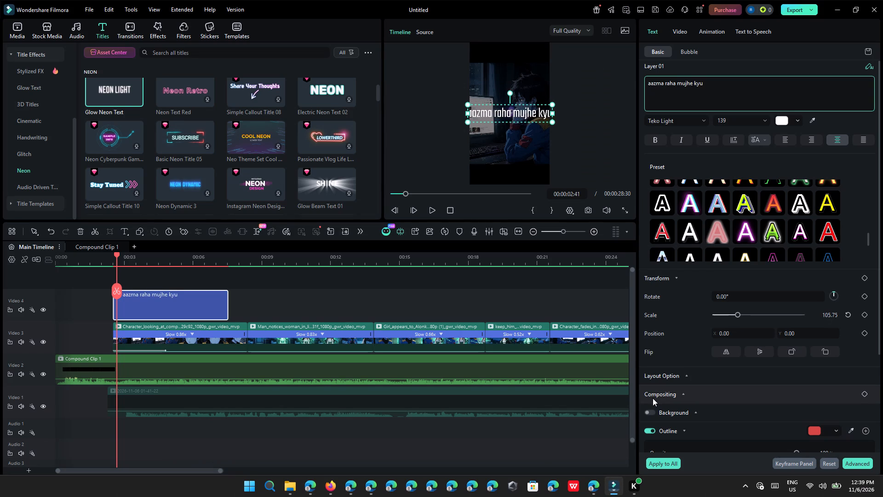
Shrink the lyric title to a scale of about 77.6 and centre it low in the frame, at Y about -466.
scroll(682, 188, up, 4)
click(666, 121)
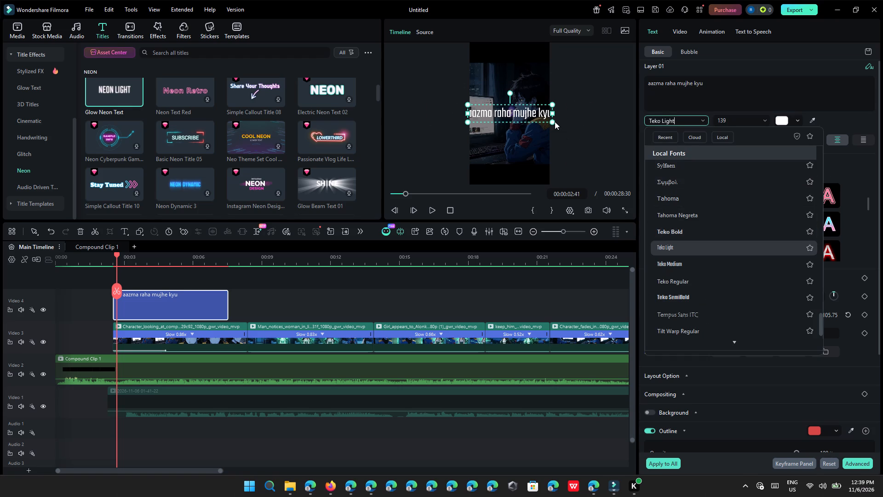
click(551, 118)
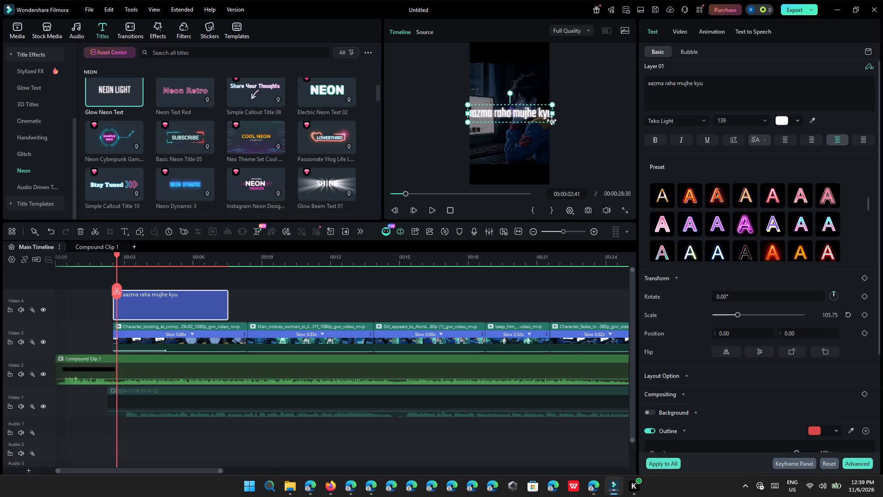
drag(552, 121, 533, 118)
drag(513, 116, 523, 133)
drag(545, 137, 538, 134)
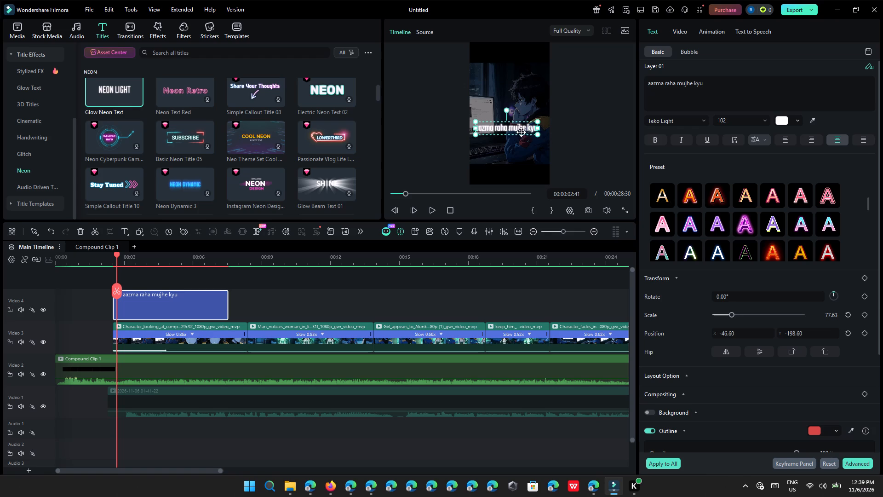
drag(521, 132, 526, 152)
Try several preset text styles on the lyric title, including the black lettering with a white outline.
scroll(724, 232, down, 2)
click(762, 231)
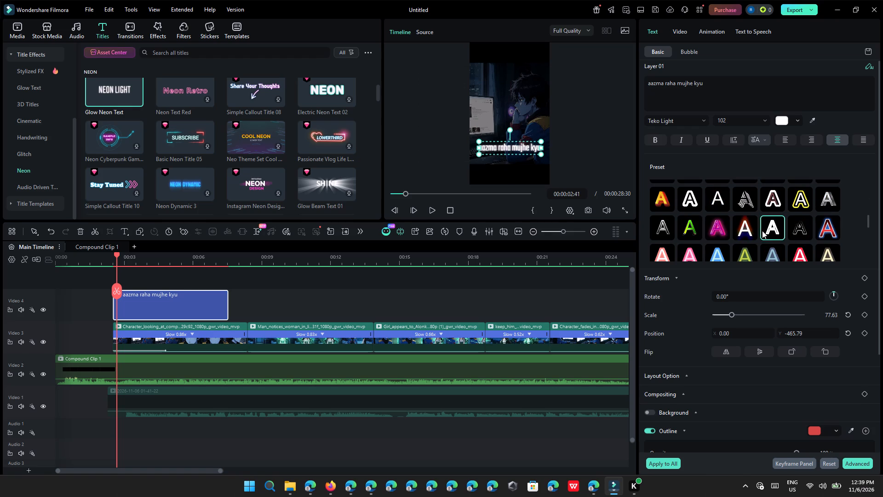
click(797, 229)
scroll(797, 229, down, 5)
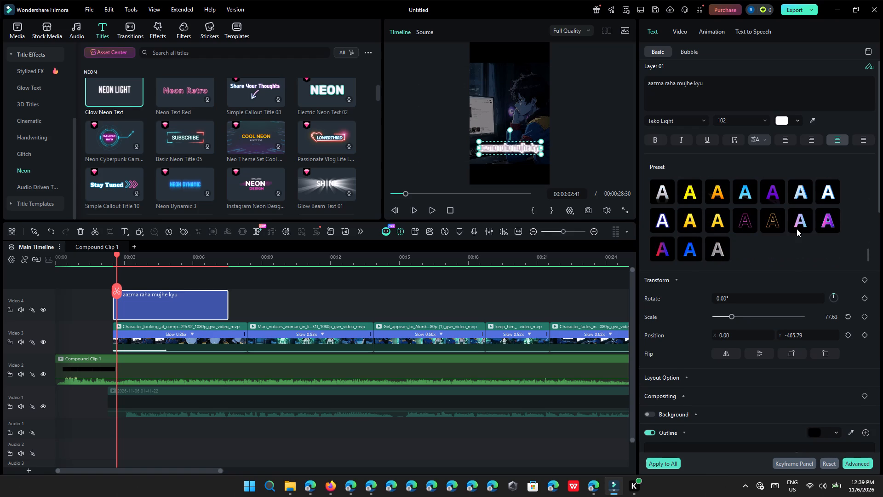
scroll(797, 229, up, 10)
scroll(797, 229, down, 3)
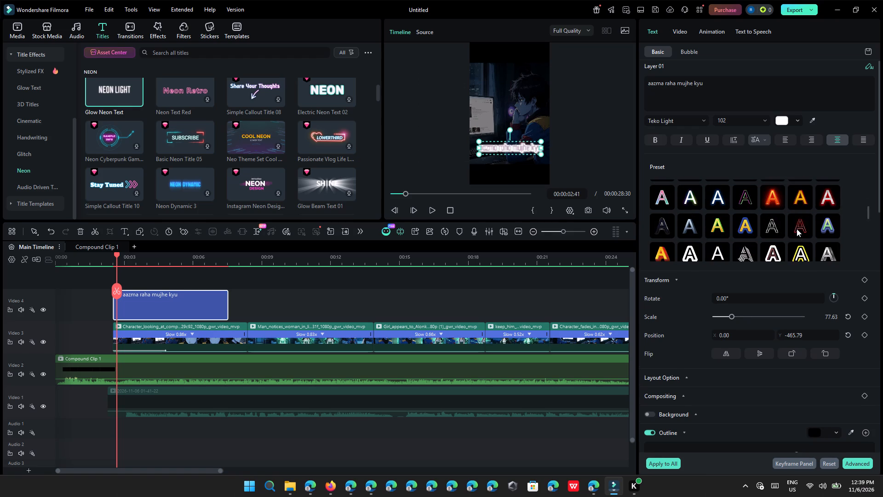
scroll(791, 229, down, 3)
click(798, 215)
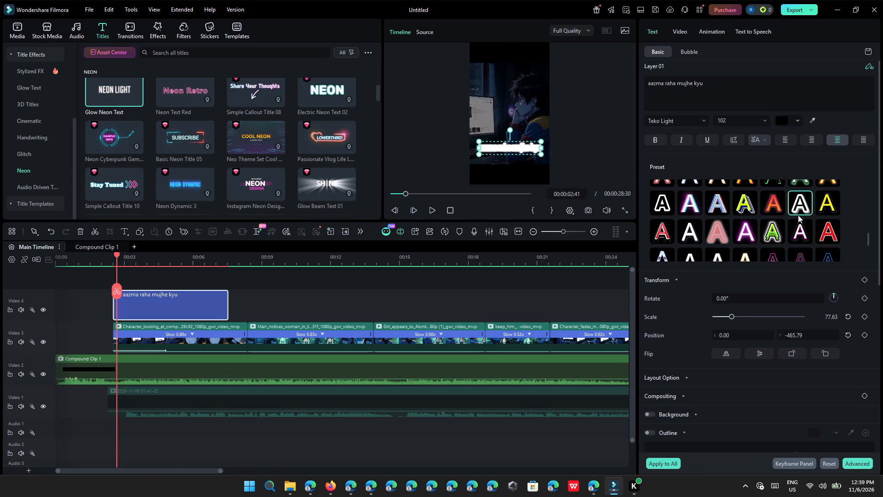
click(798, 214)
Return the lyric title to a plain white preset style without an outline.
scroll(798, 214, up, 3)
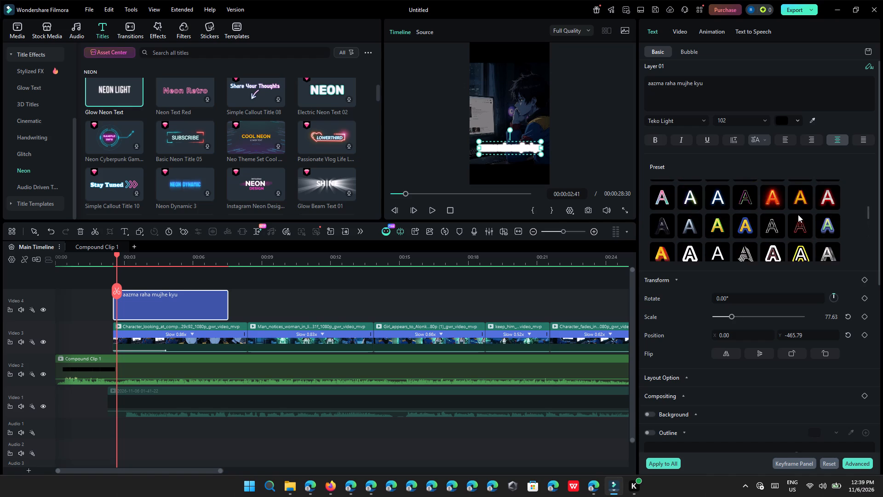
scroll(798, 214, up, 5)
click(661, 184)
Turn on the lyric title's outline, colour it black and keep its thickness at 0.
scroll(757, 214, down, 7)
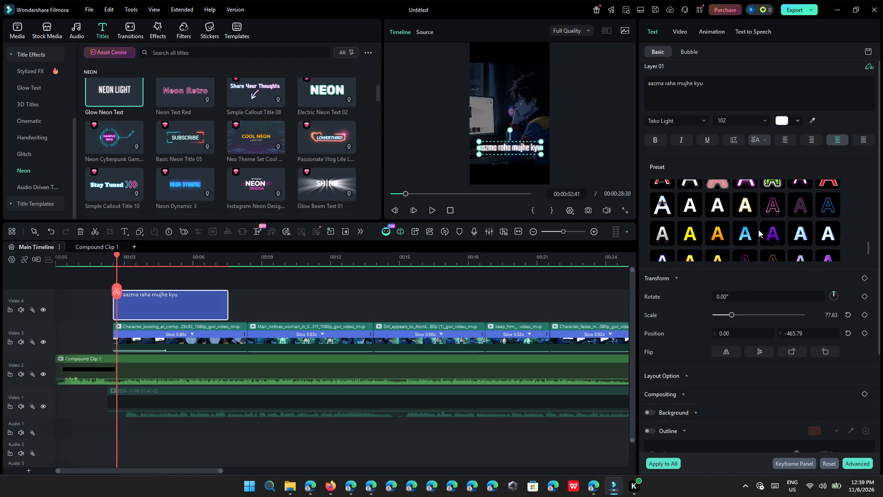
scroll(725, 347, down, 5)
click(654, 300)
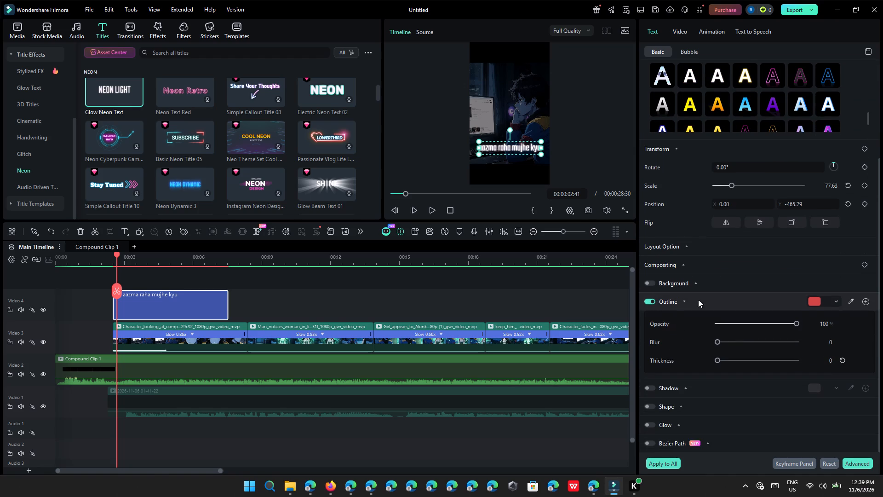
click(819, 303)
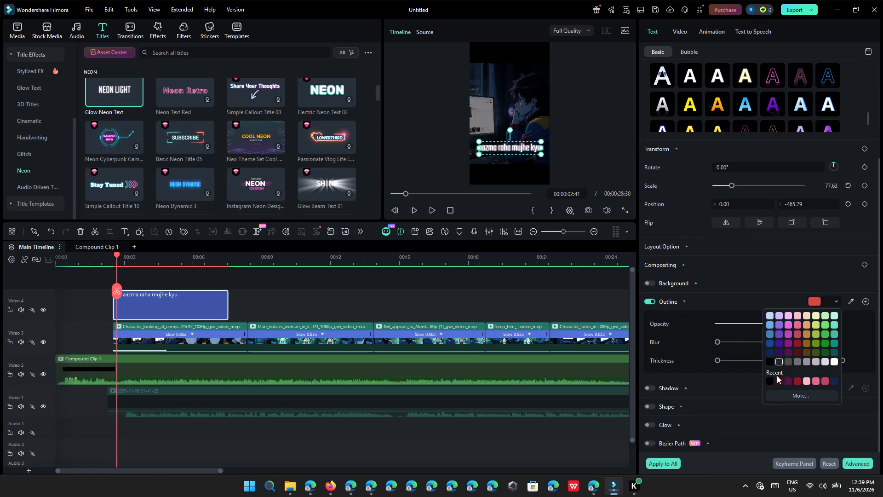
click(774, 383)
click(770, 379)
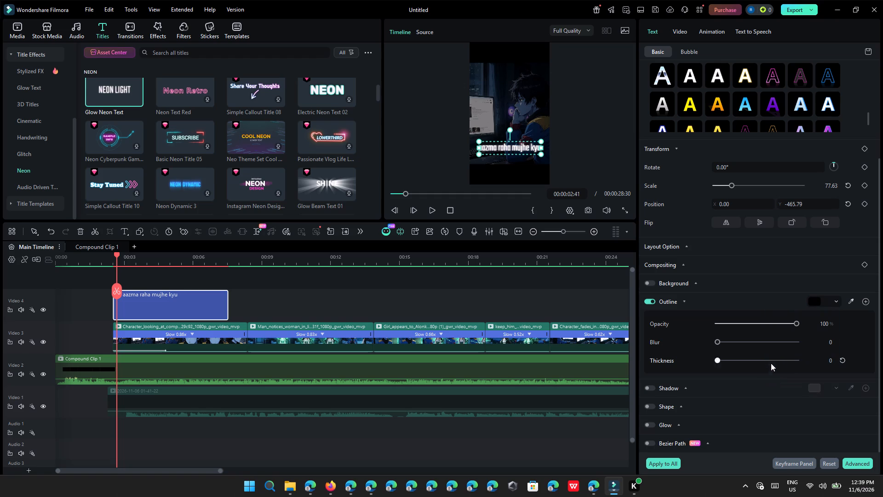
drag(714, 360, 677, 367)
drag(677, 367, 693, 379)
drag(693, 379, 675, 381)
Turn on the lyric title's shadow and colour it black.
click(651, 389)
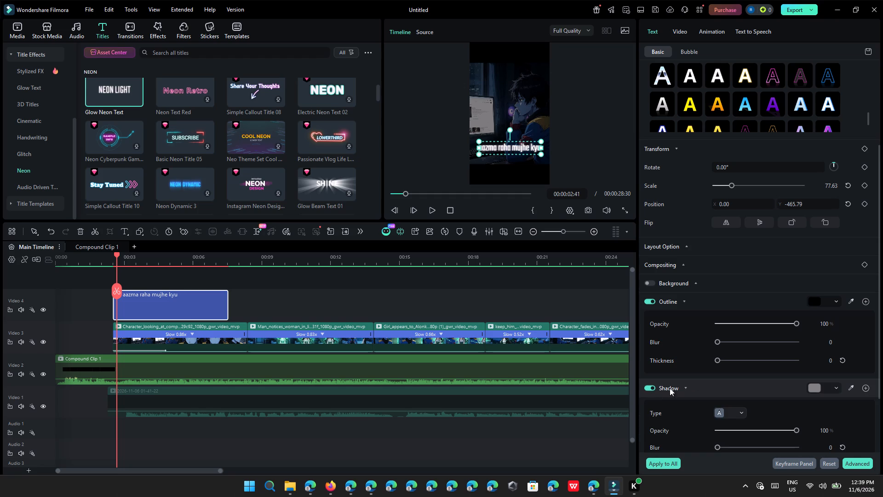
click(826, 390)
click(772, 447)
scroll(760, 405, down, 1)
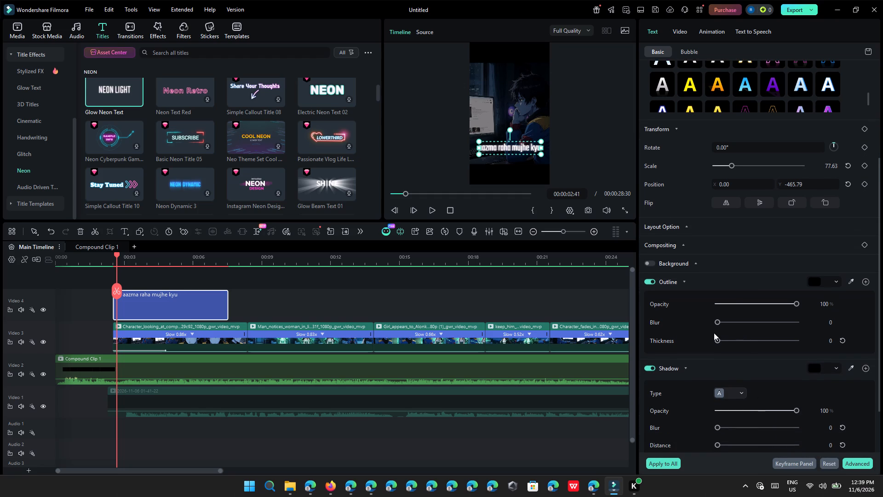
drag(717, 341, 639, 363)
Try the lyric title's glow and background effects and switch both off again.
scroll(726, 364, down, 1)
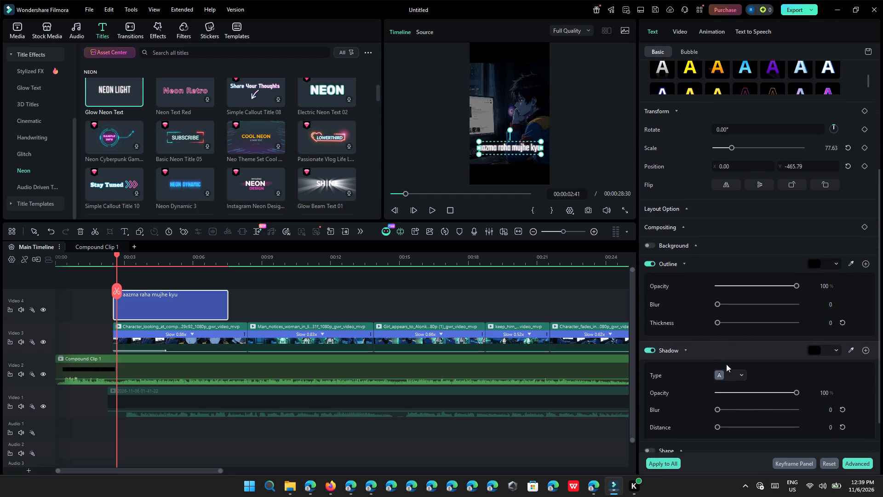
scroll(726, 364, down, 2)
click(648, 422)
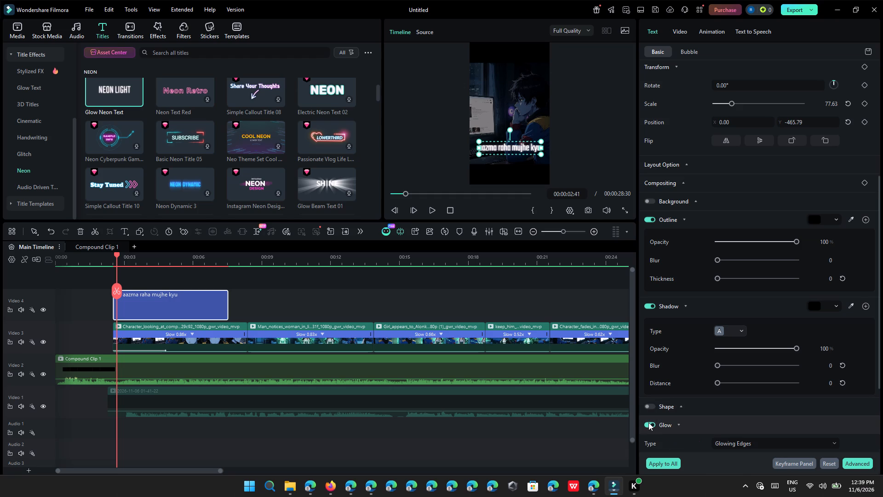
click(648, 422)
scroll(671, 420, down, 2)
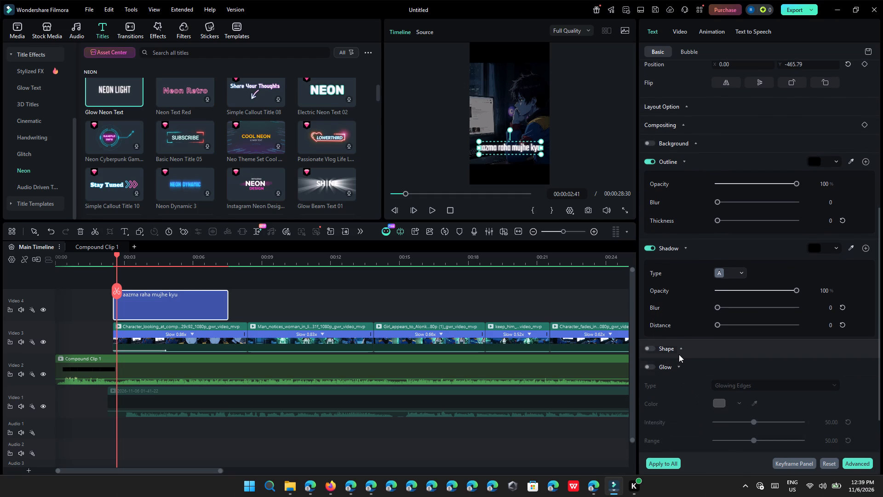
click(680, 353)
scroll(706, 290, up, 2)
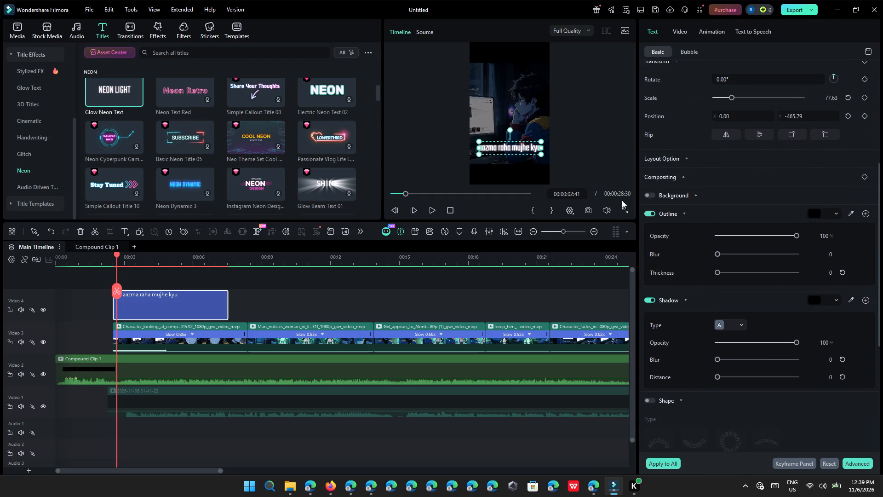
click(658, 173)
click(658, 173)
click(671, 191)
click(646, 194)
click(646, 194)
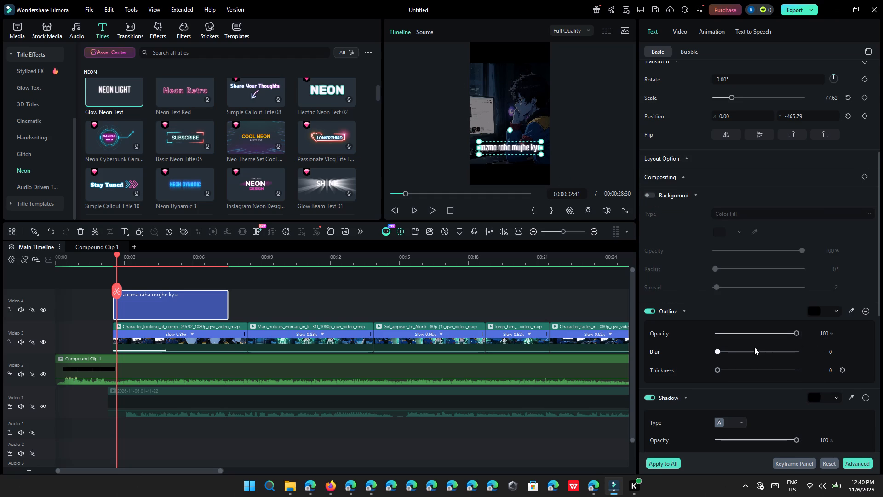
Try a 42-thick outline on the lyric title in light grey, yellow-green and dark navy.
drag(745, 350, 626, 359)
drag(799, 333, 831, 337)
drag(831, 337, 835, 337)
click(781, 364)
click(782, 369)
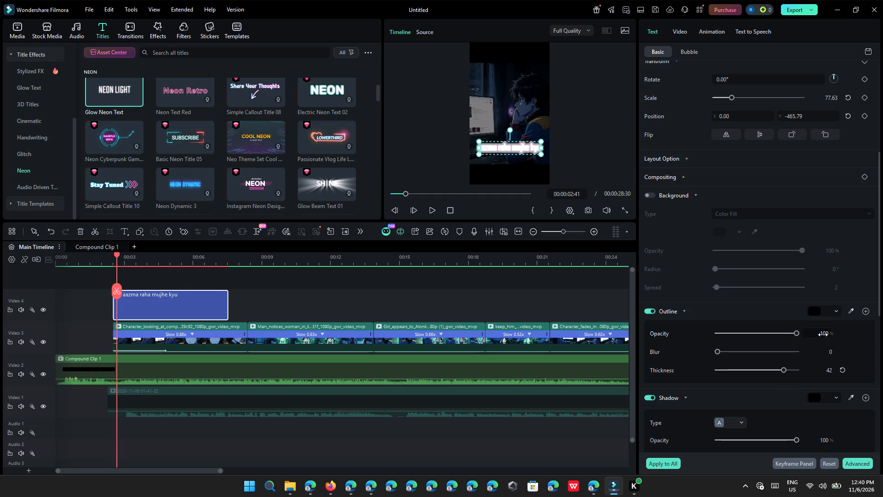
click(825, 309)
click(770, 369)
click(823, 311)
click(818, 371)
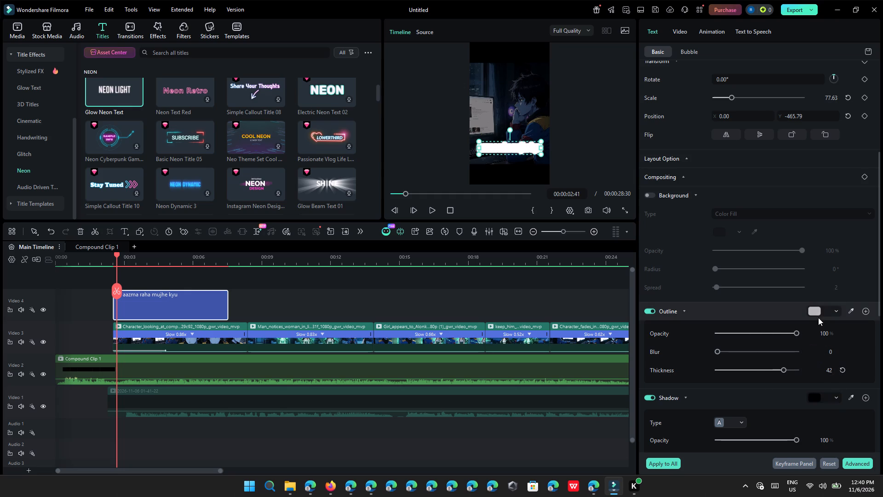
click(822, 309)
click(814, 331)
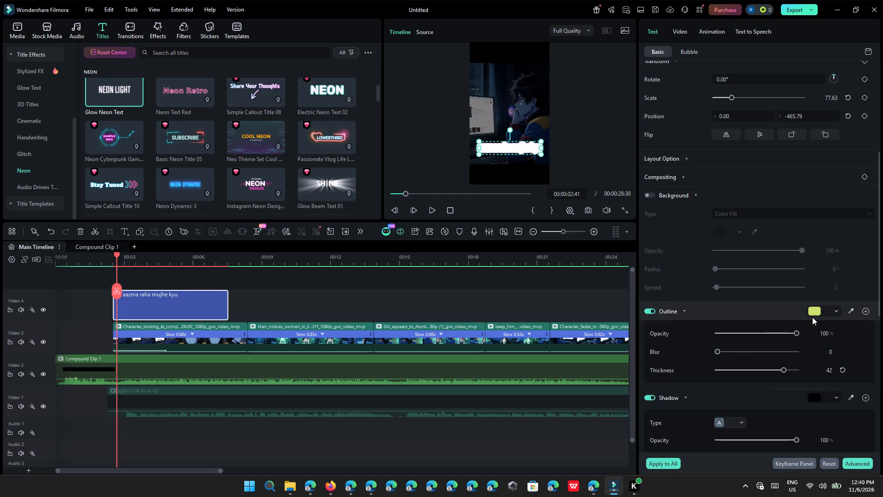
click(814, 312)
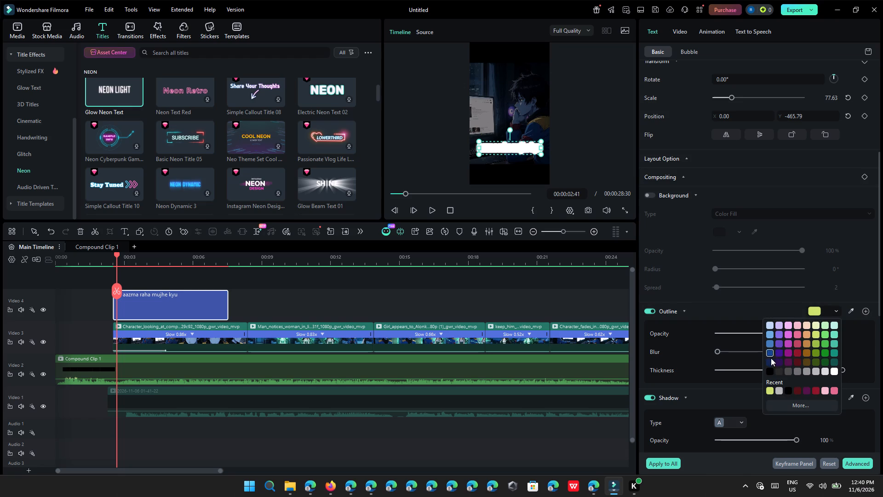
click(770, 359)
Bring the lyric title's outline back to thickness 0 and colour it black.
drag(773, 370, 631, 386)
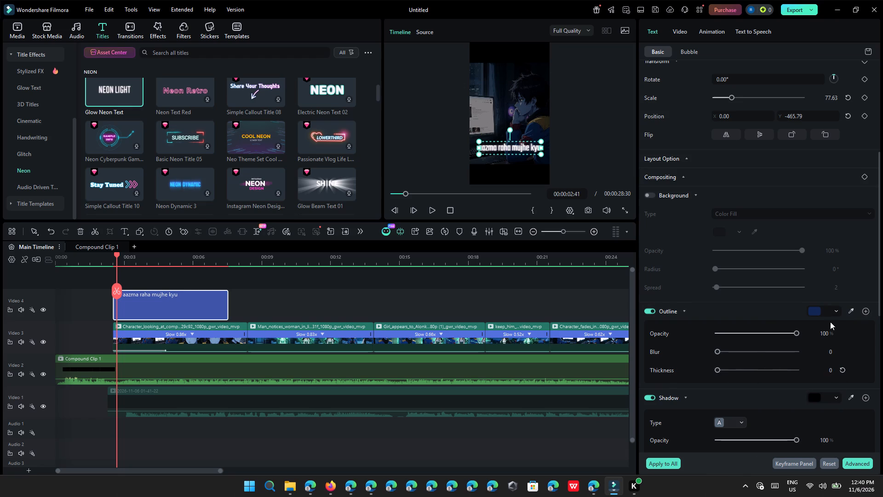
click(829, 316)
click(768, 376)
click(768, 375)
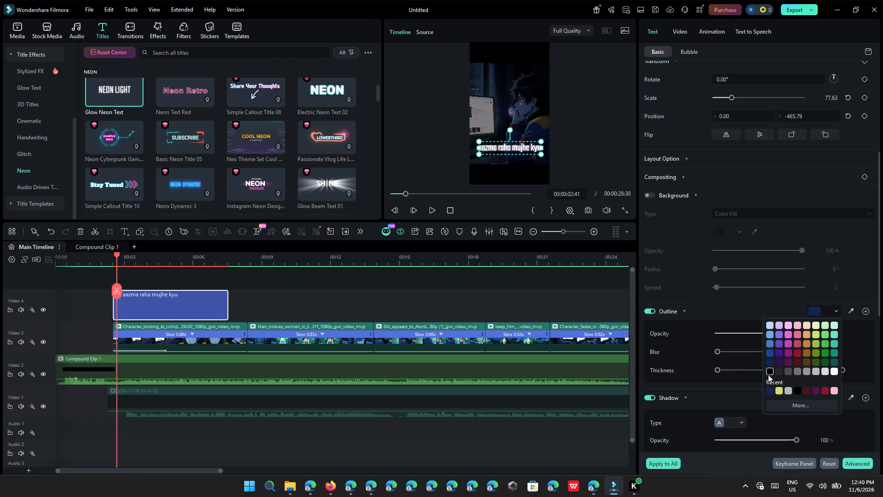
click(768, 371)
Play the styled lyric title full screen, and replay its section in the normal preview to judge the look.
click(624, 213)
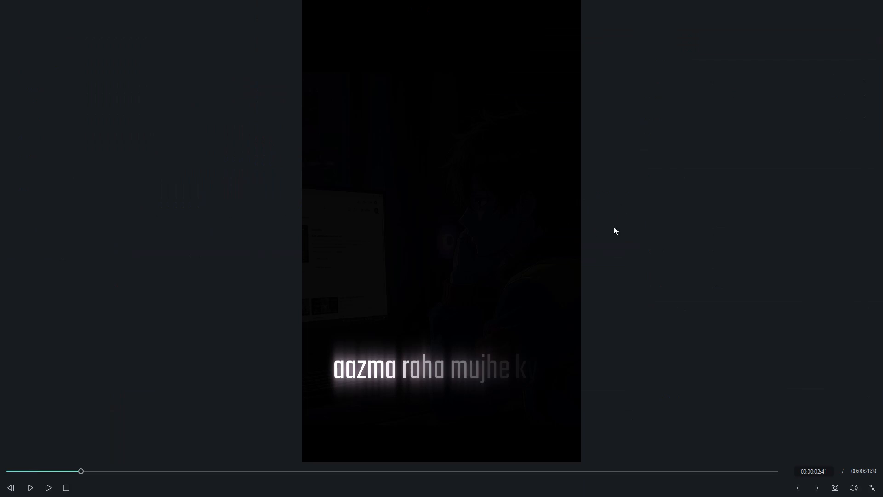
click(49, 484)
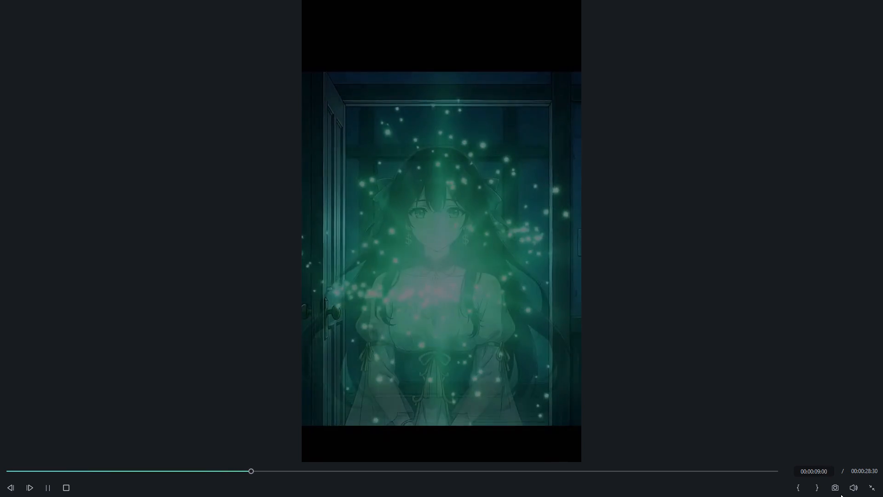
click(872, 486)
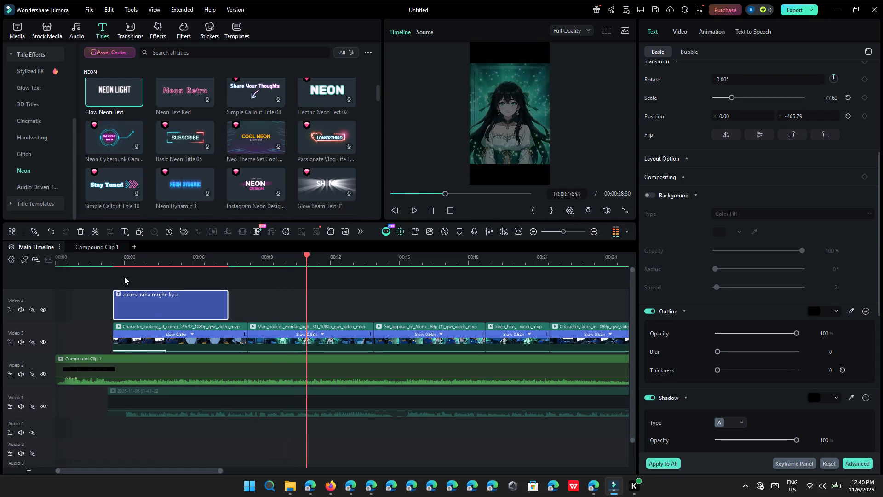
click(137, 262)
click(429, 219)
scroll(882, 272, up, 7)
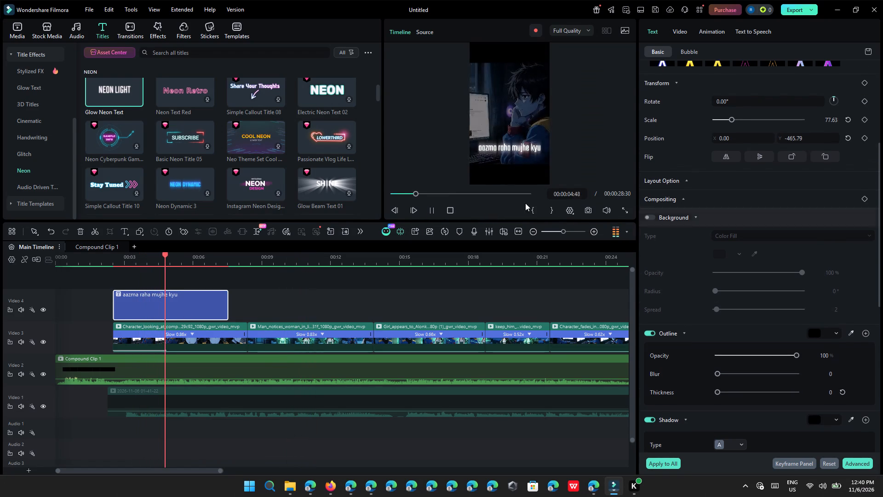
click(427, 213)
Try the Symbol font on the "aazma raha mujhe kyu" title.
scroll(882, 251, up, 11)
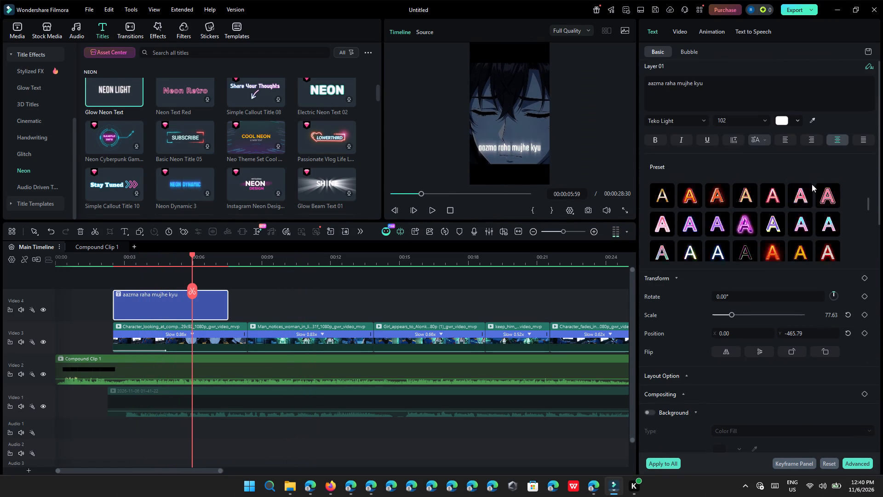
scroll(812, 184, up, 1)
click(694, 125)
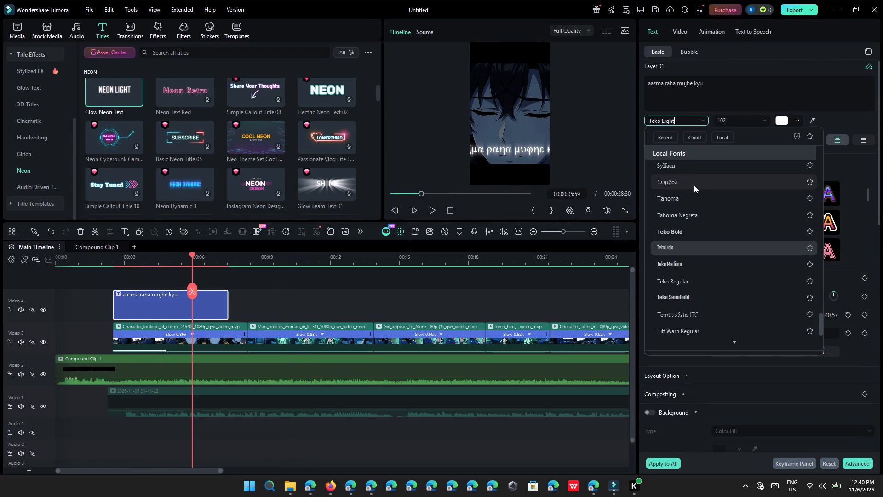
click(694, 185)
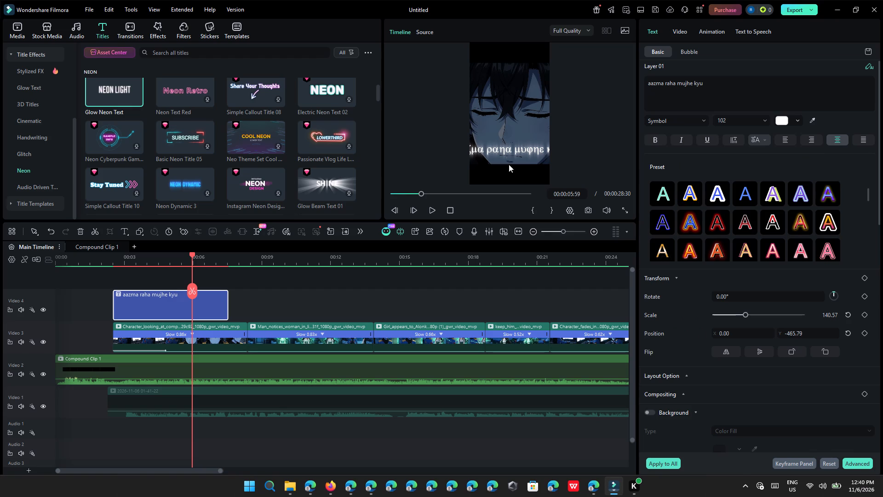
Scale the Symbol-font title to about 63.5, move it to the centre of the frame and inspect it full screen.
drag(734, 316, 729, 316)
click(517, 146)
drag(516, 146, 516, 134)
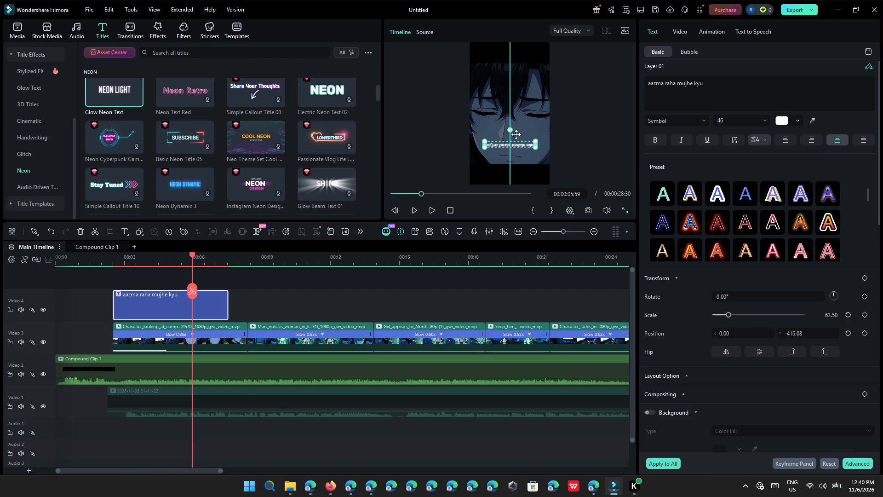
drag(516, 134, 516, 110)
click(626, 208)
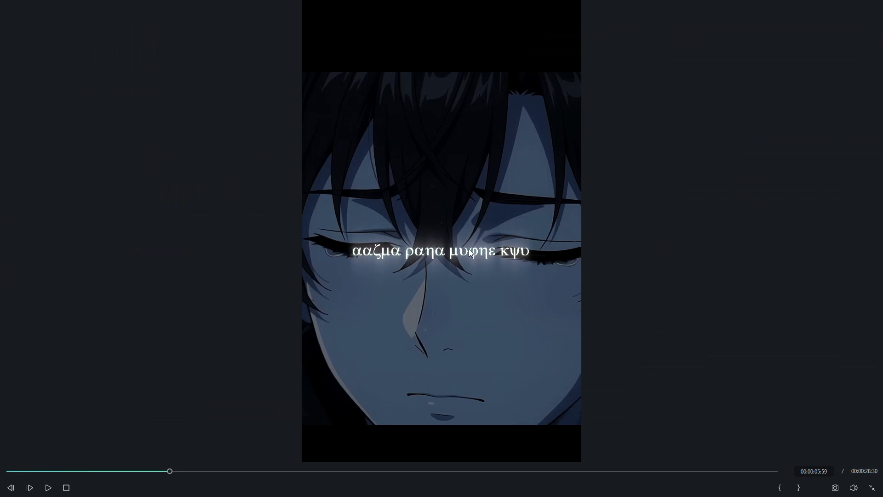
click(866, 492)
Browse the local fonts and set the lyric title's font to Vampiro One.
click(689, 122)
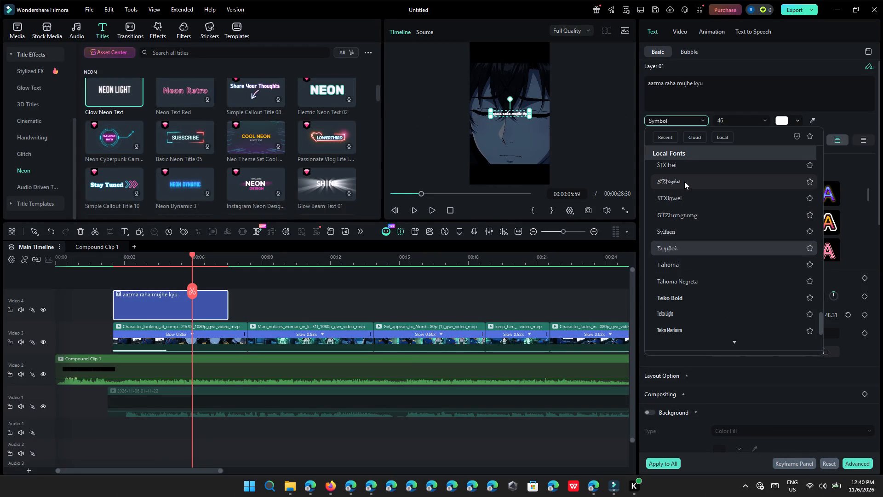
scroll(685, 202, down, 6)
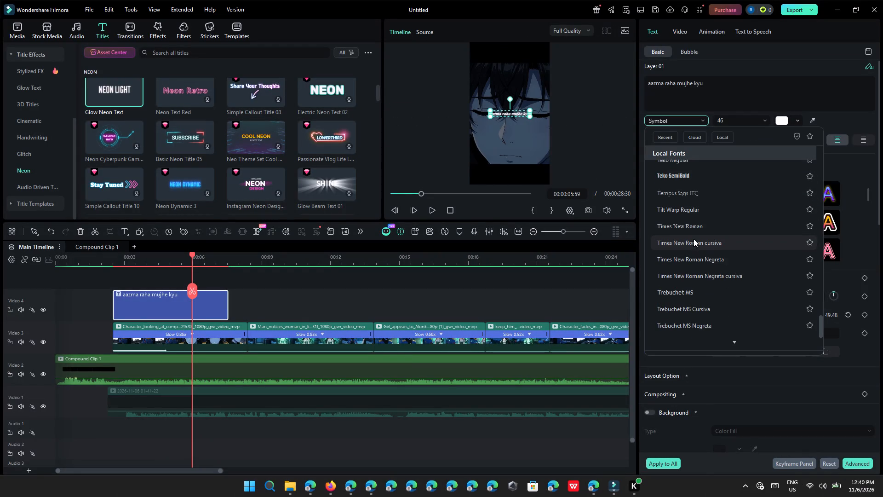
scroll(695, 250, down, 6)
scroll(708, 295, down, 3)
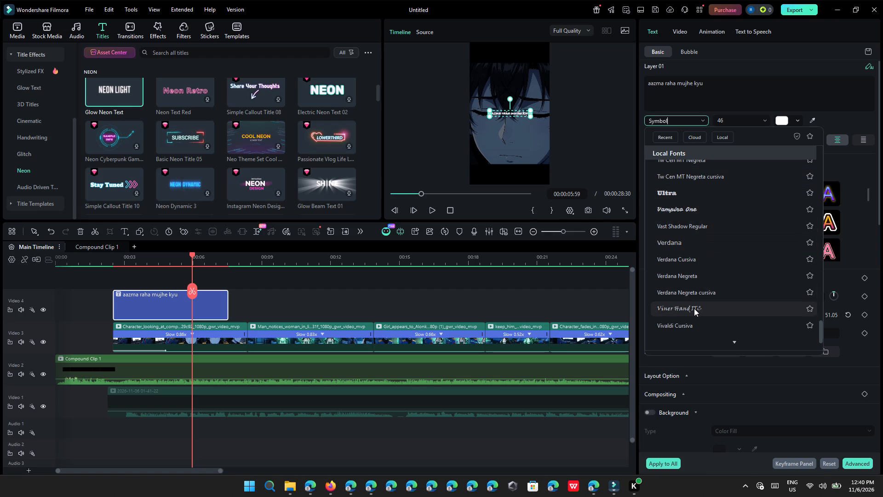
scroll(694, 308, up, 1)
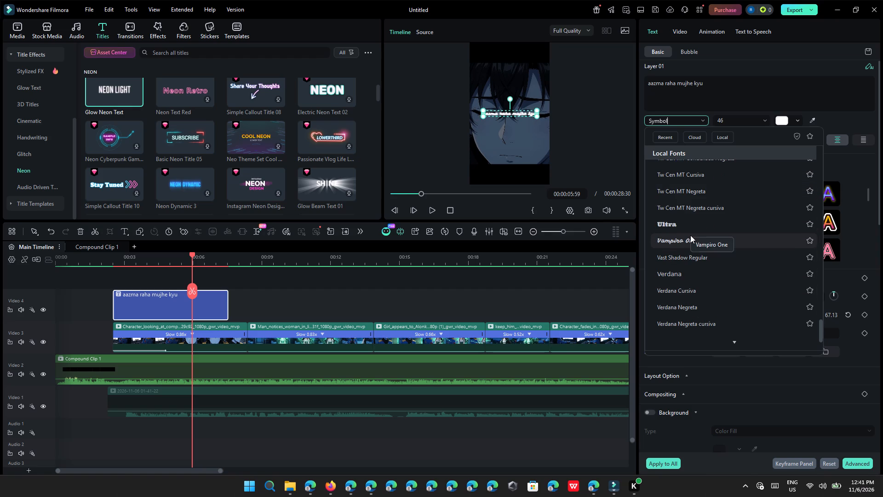
scroll(691, 237, down, 4)
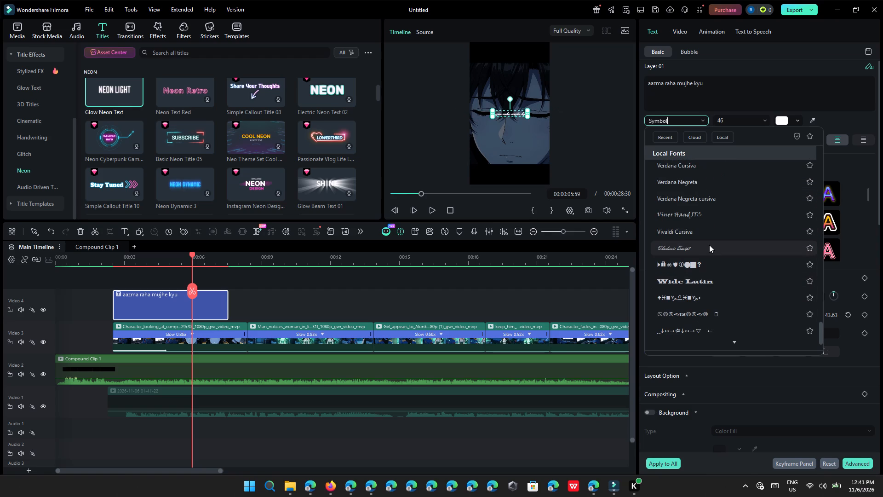
scroll(710, 245, down, 9)
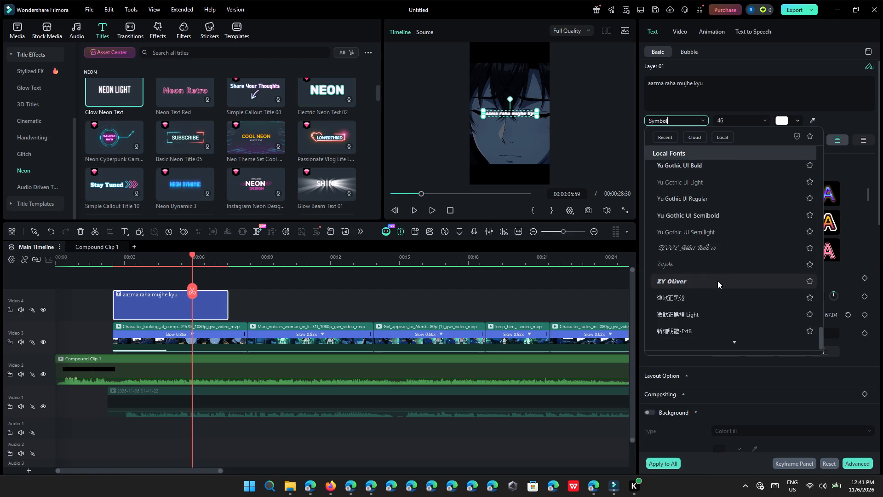
scroll(717, 281, down, 5)
scroll(705, 349, up, 13)
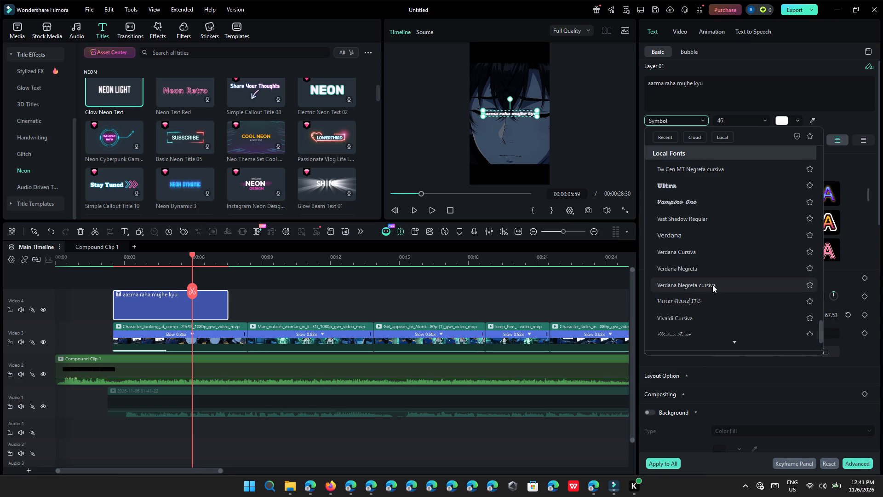
click(727, 204)
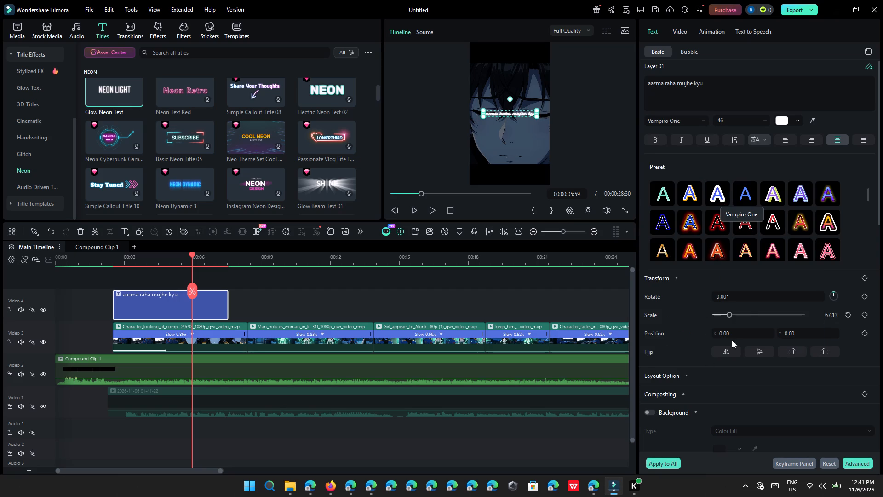
Enlarge the lyric title to a scale of about 93 and place it horizontally centred at about Y -359.
drag(741, 313, 737, 313)
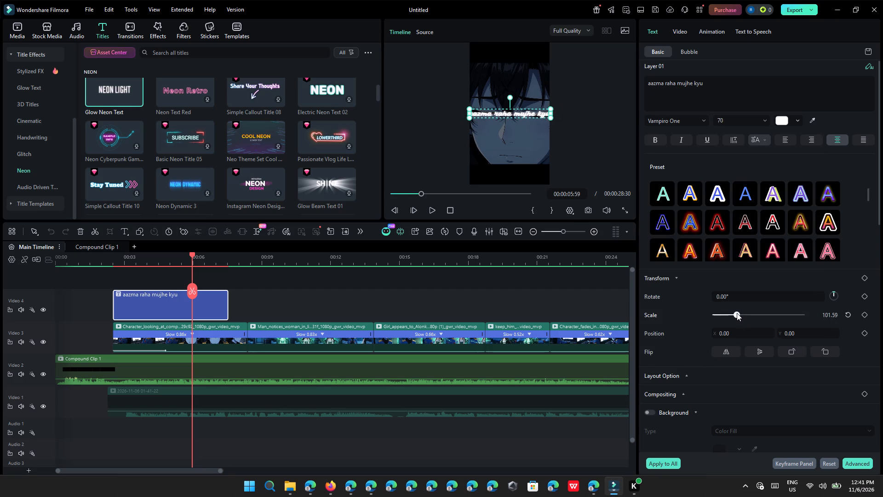
drag(737, 313, 735, 313)
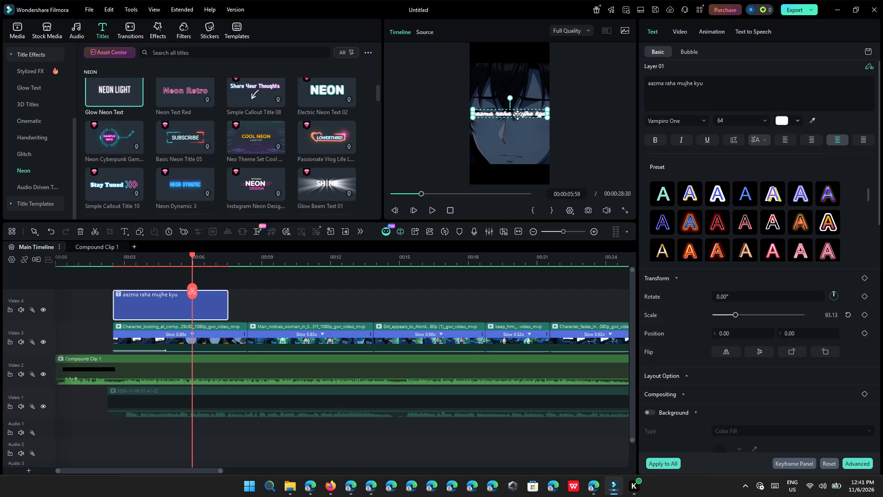
drag(517, 115, 516, 140)
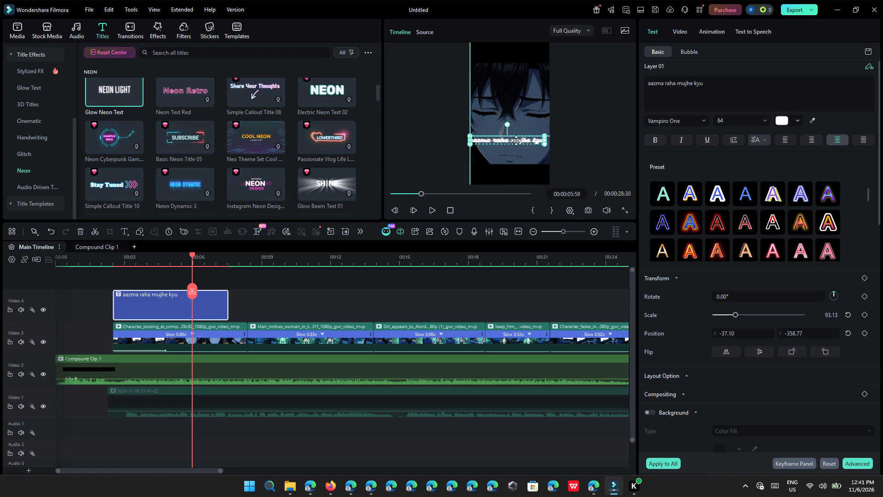
drag(516, 140, 517, 140)
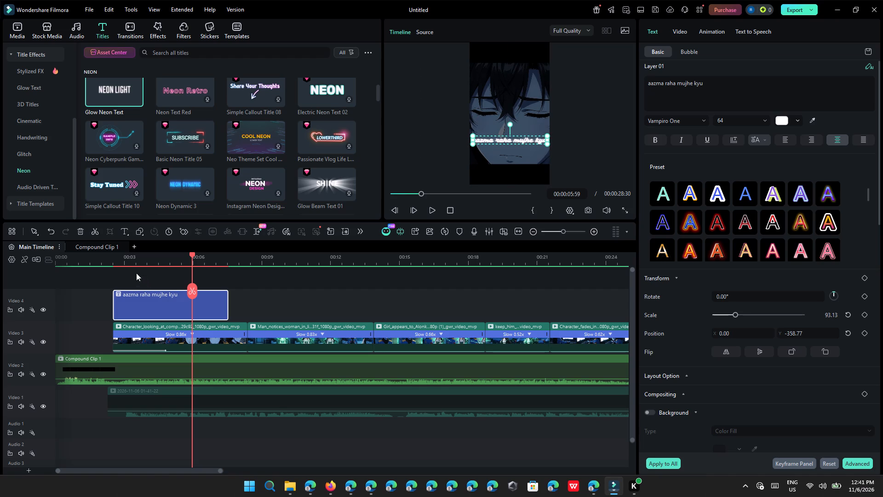
Play the restyled lyric title from its start at about 2.5 seconds to check how it appears.
click(114, 261)
click(328, 309)
click(429, 212)
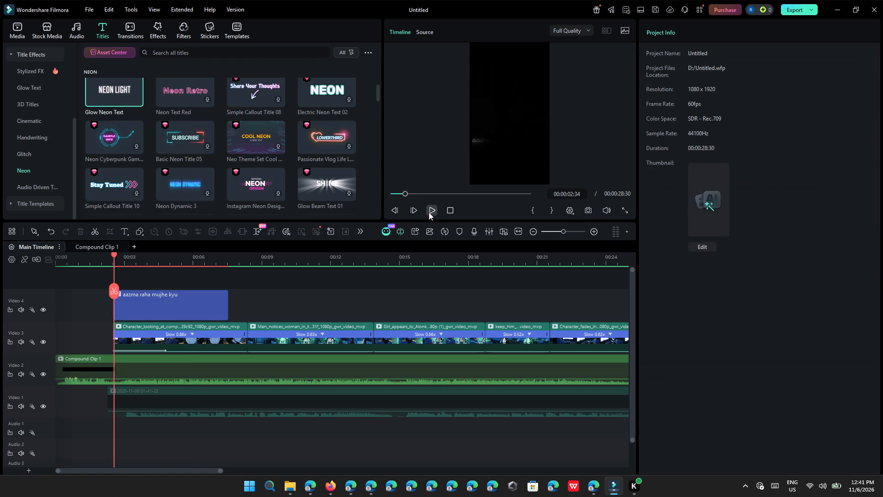
click(429, 212)
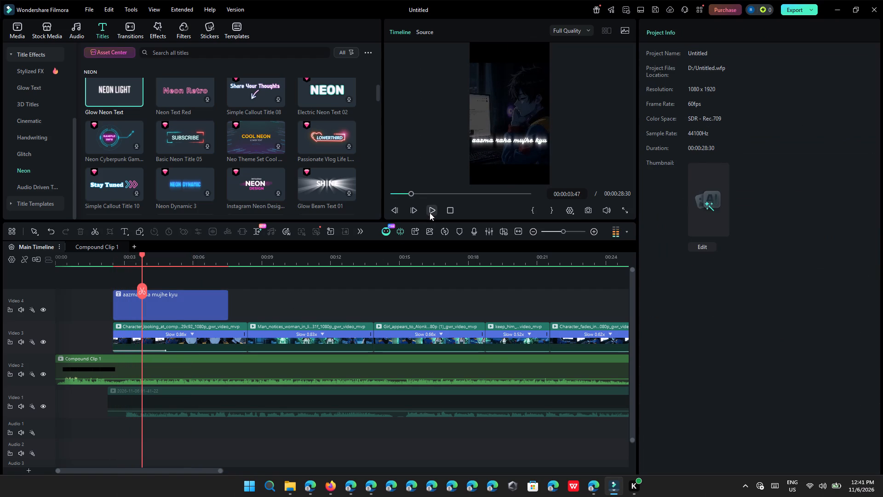
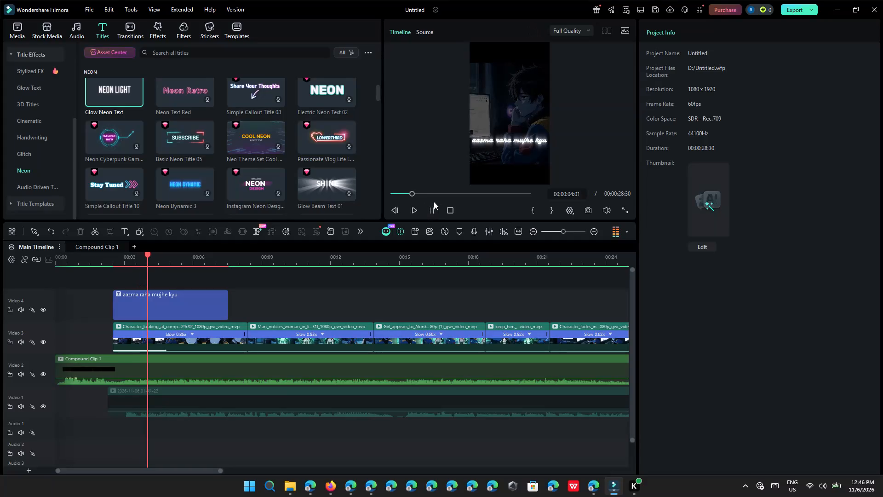
Watch the glowing lyric title full screen, and replay it from its start at about 2.5 seconds.
click(624, 212)
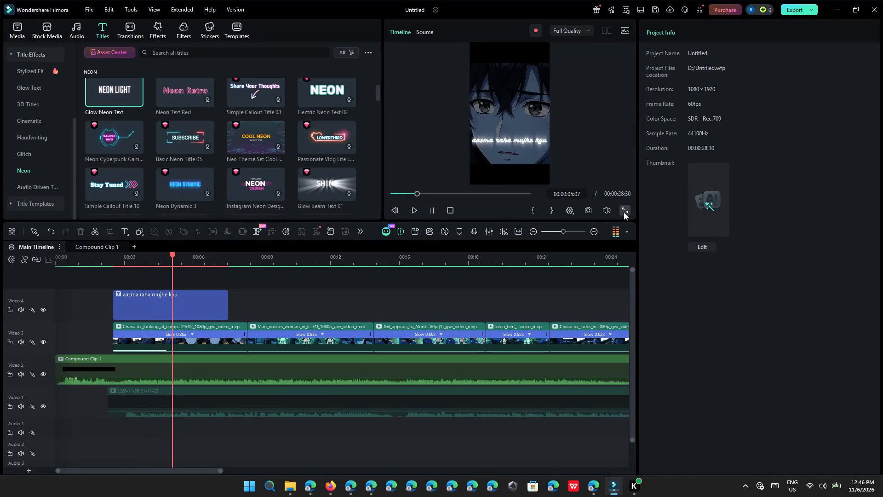
click(873, 486)
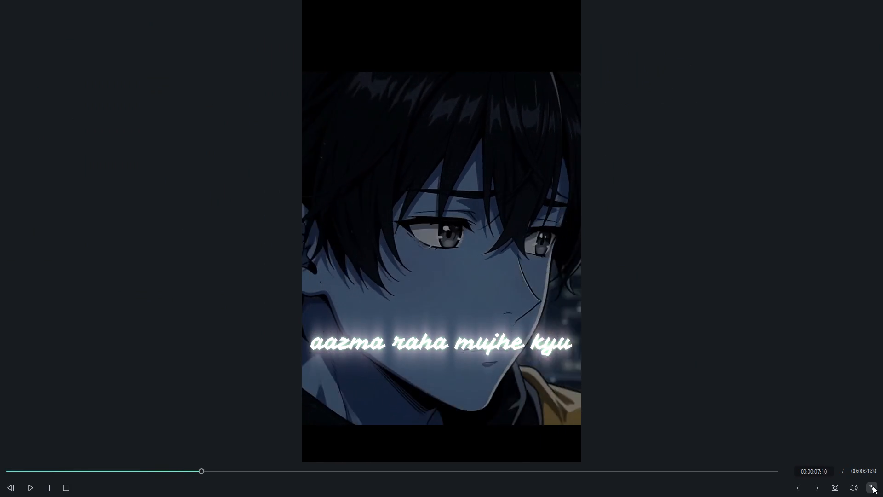
click(113, 266)
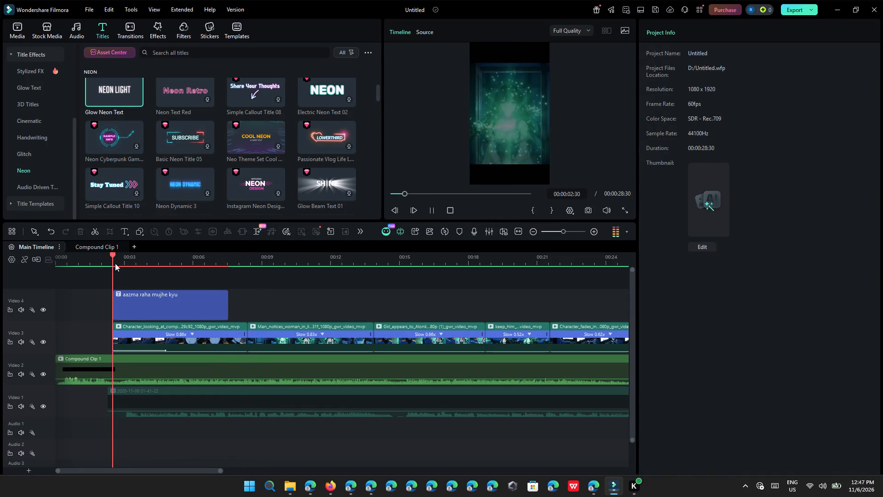
Delete the existing glowing "aazma raha mujhe kyu" title from the Video 4 track.
ctrl+scroll(248, 327, up, 3)
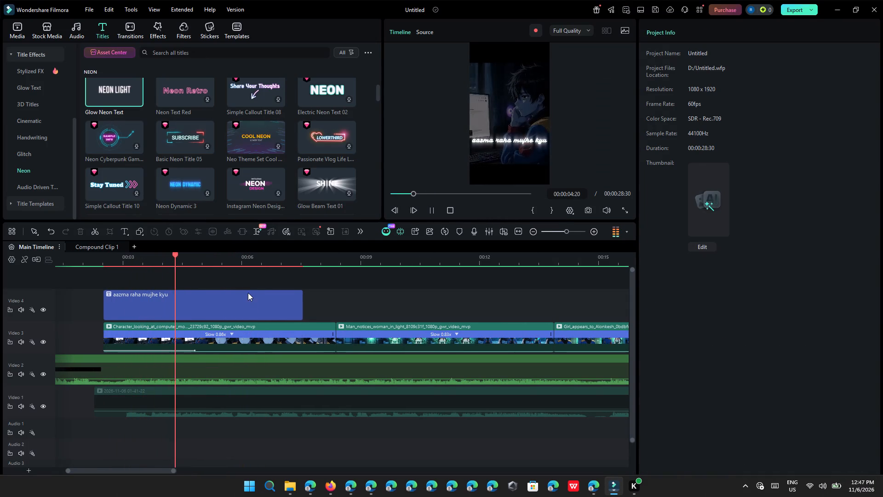
click(248, 293)
click(81, 232)
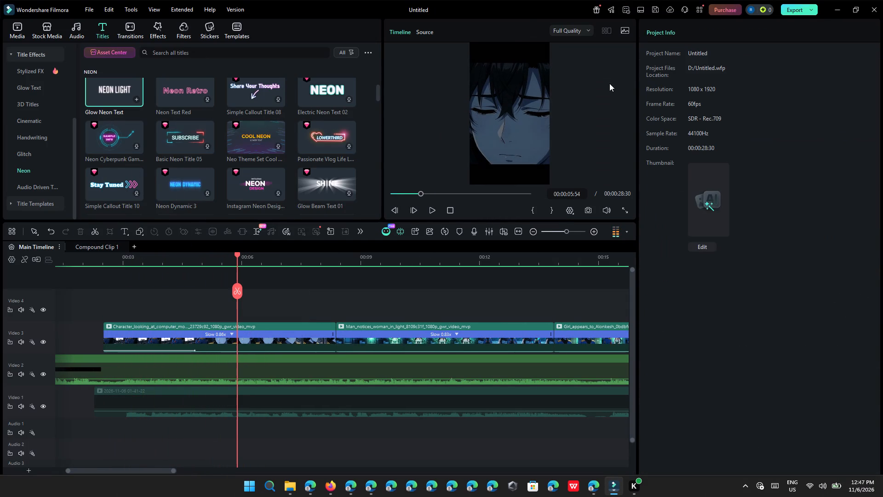
Add a plain text title on the Video 4 track and align its start with the first character clip at about 2.5 seconds.
click(121, 236)
click(136, 245)
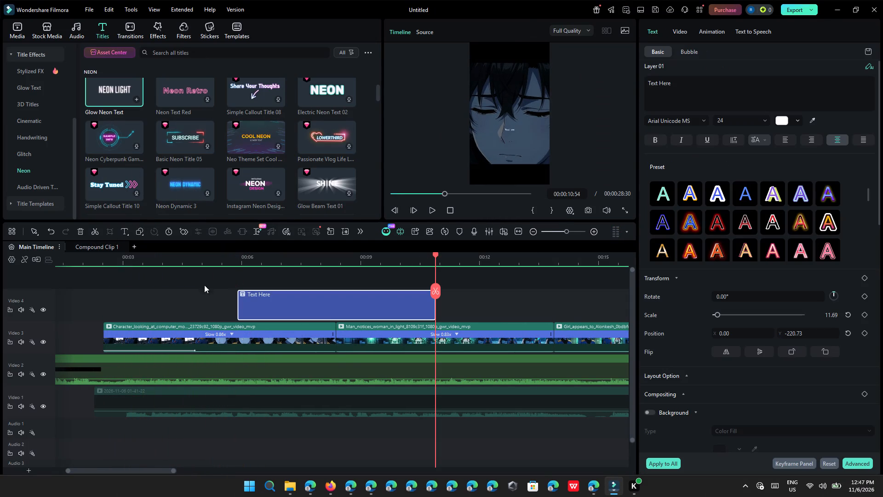
drag(340, 293, 204, 293)
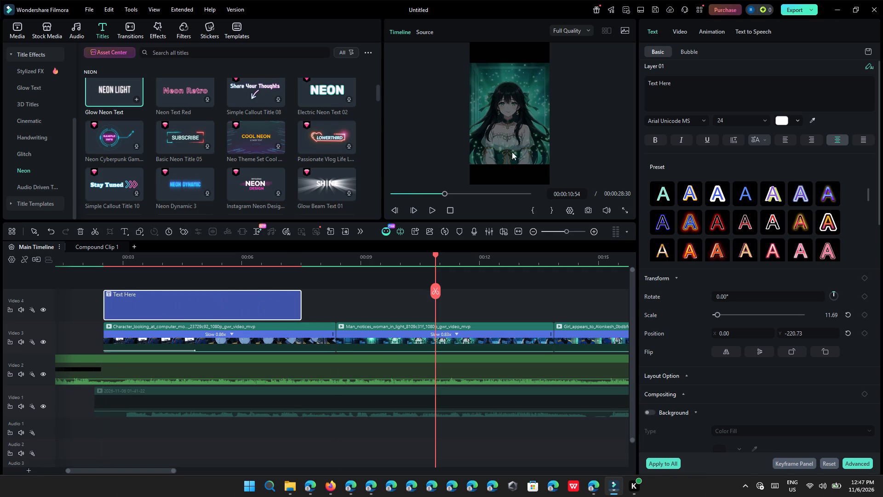
Replace the new title's placeholder text with "aazma raha mujhe kyu".
ctrl+click(689, 85)
key(ctrl+a)
key(BackSpace)
text(aa)
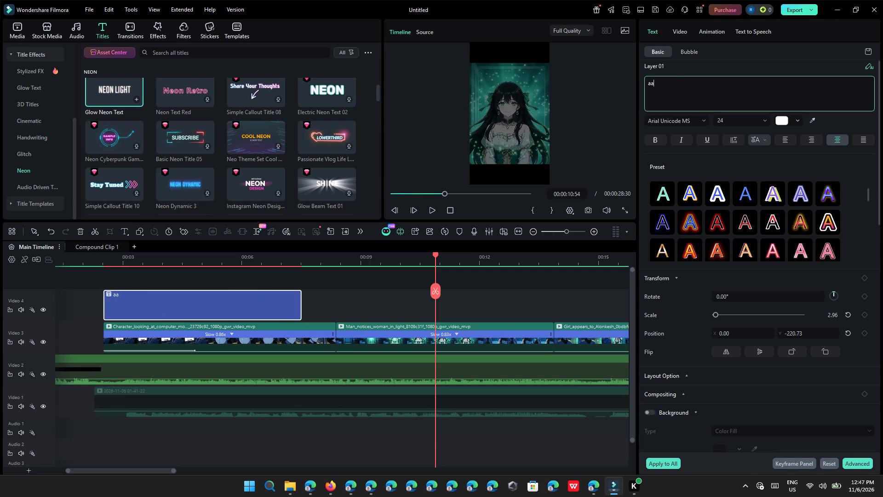
text(zam)
key(BackSpace)
key(BackSpace)
text(ma)
key(space)
text(raha mujhe kyu)
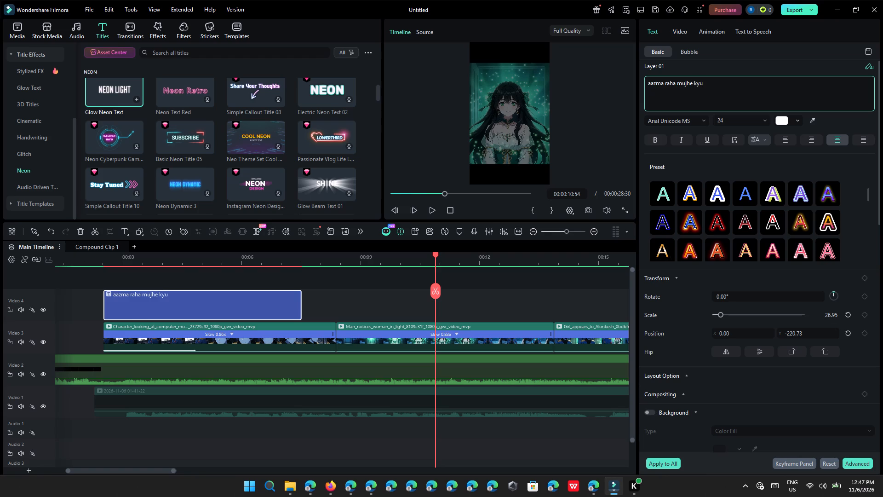
Look through the text style presets for the title, with the playhead placed inside it at about 5 seconds.
scroll(813, 222, down, 5)
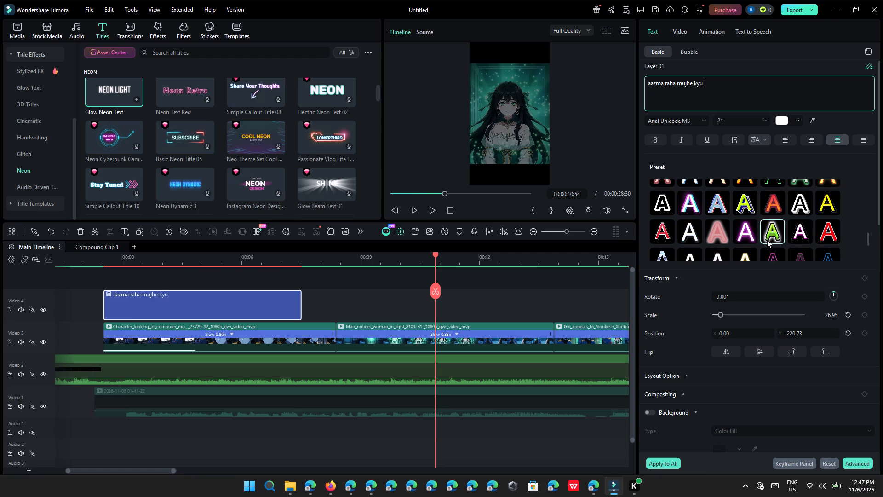
scroll(795, 229, down, 4)
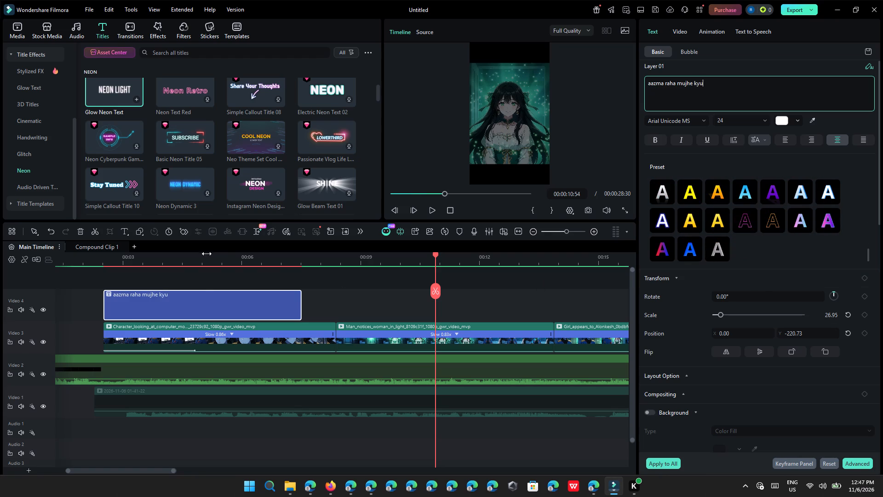
click(201, 260)
scroll(800, 199, up, 6)
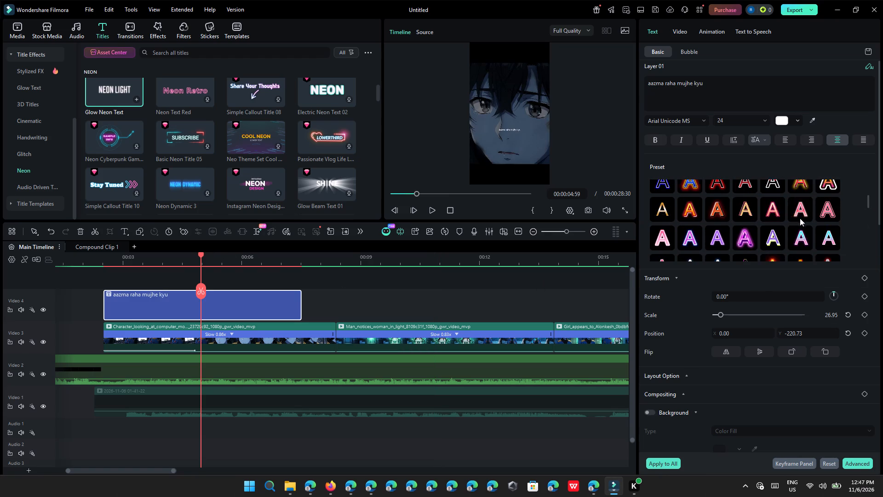
scroll(642, 178, up, 4)
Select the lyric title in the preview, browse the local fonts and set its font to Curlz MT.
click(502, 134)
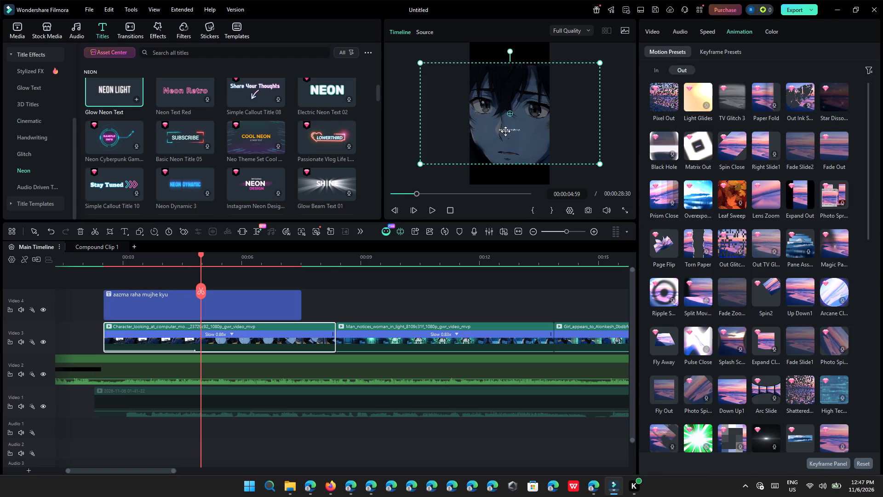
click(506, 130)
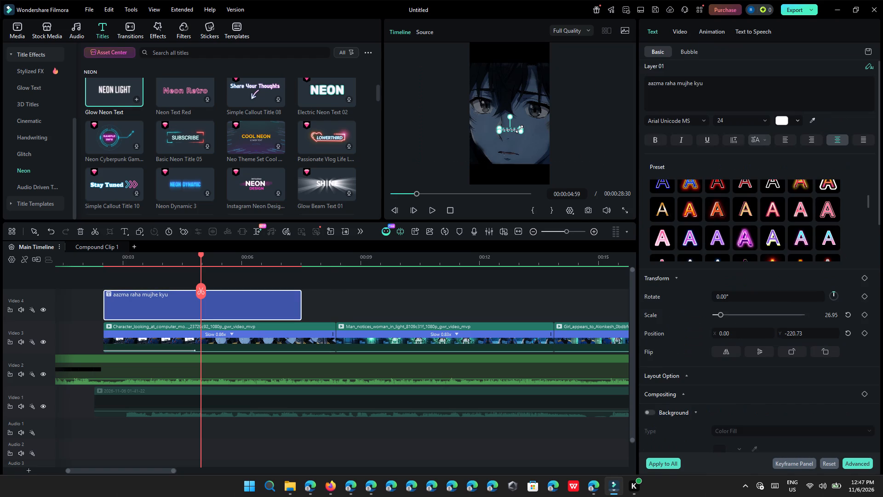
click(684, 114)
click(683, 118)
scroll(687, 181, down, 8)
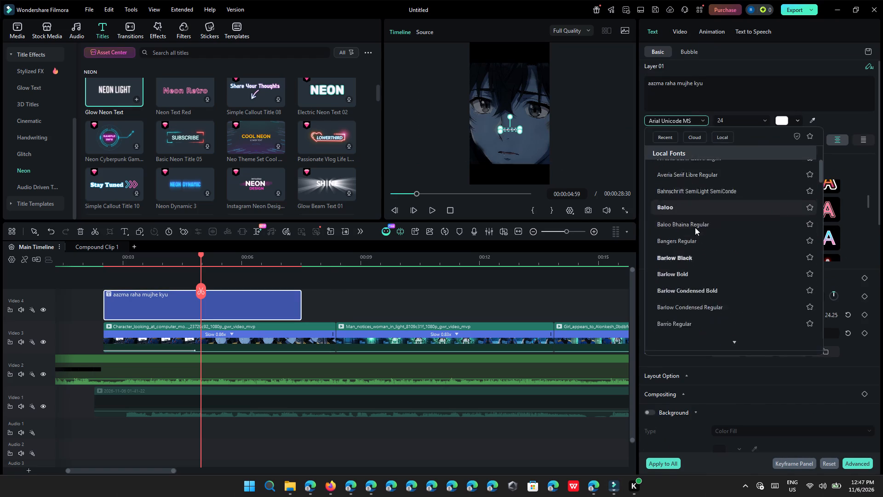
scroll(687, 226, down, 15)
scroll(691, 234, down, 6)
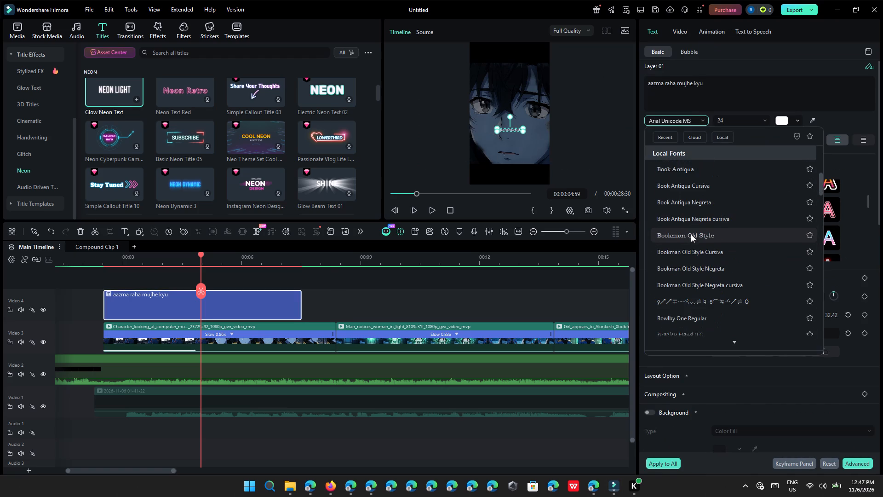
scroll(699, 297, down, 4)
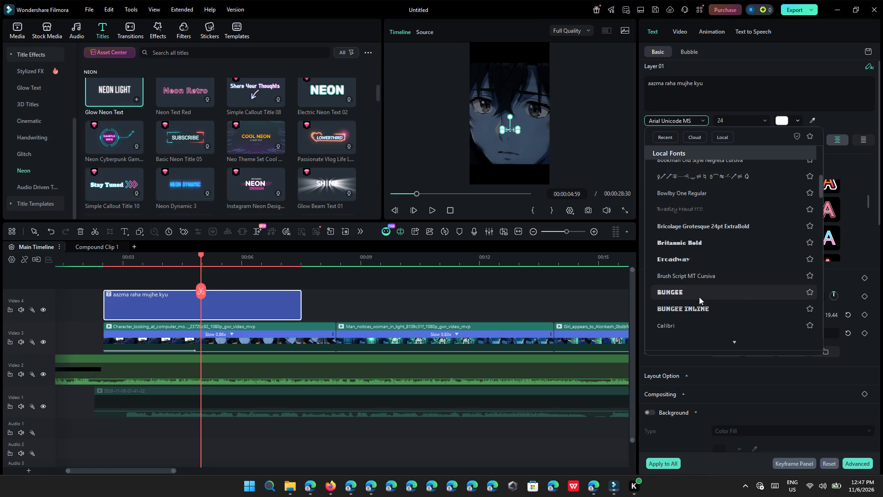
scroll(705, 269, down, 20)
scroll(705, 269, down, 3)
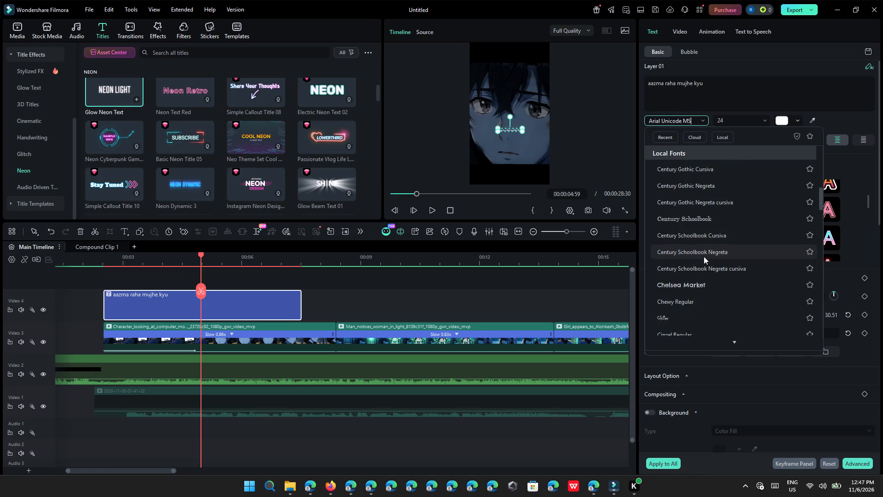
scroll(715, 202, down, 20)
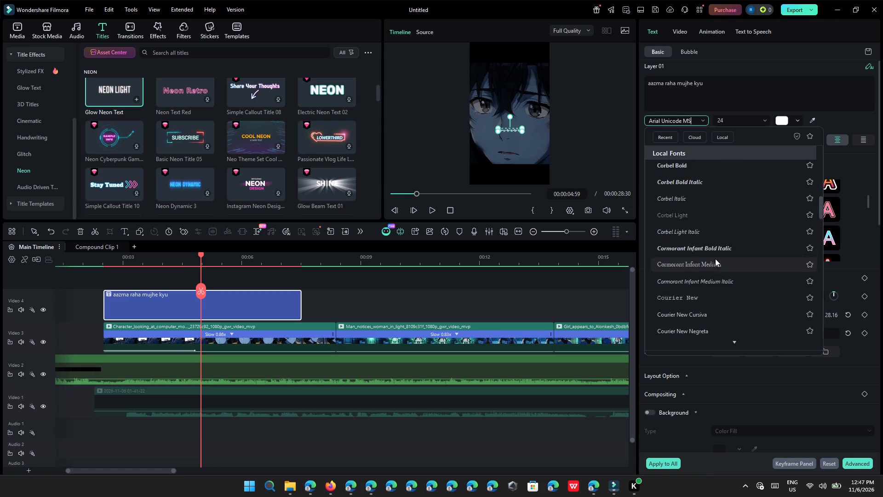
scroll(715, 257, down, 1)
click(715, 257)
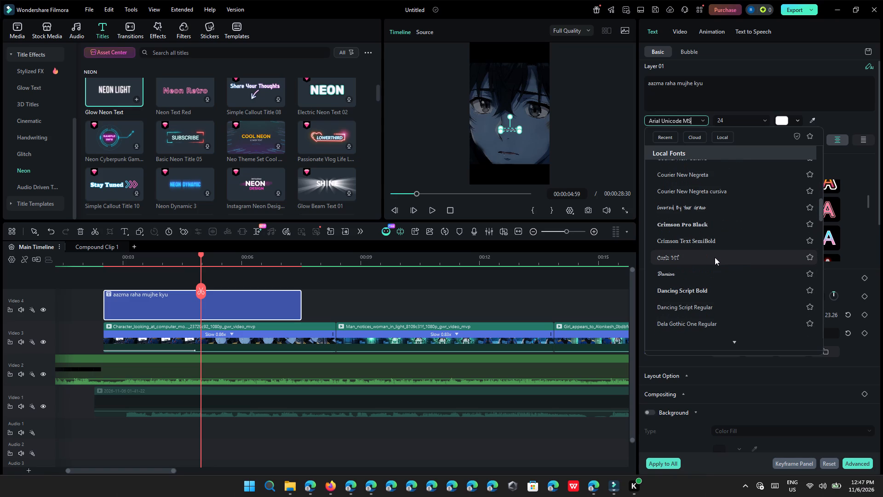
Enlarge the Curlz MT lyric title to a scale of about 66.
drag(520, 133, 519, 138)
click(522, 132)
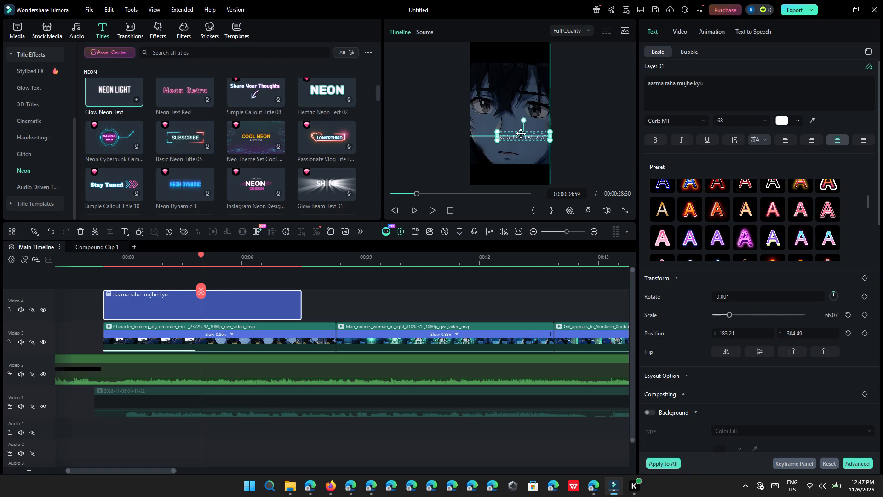
Change the lyric title's font to Edwardian Script ITC.
click(677, 122)
scroll(718, 250, down, 7)
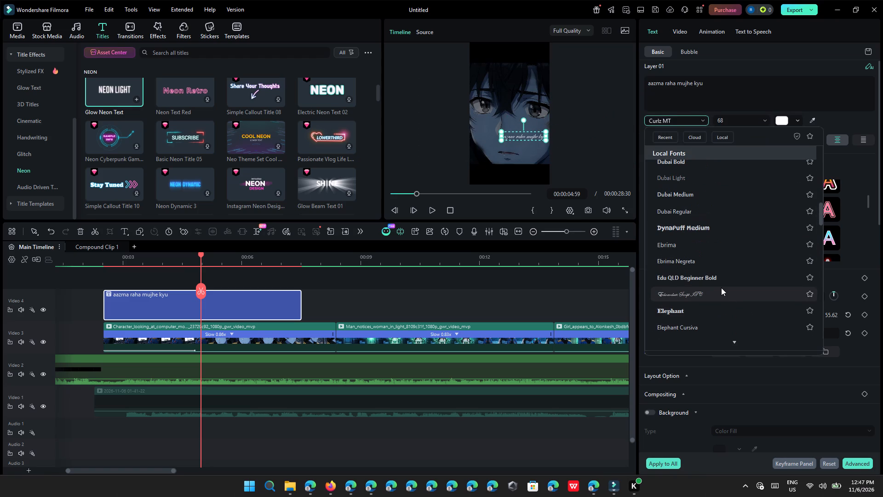
click(721, 289)
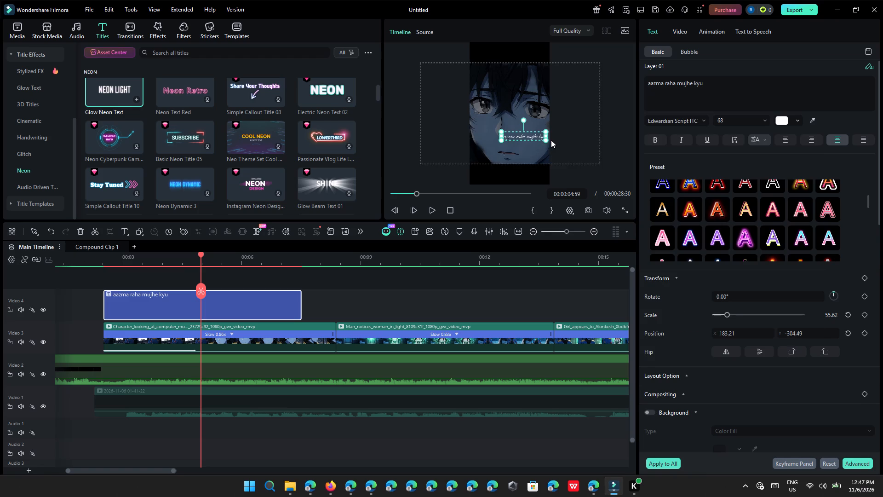
Resize the lyric title to a scale of about 61 and place it horizontally centred at about Y -136.
drag(546, 141, 561, 158)
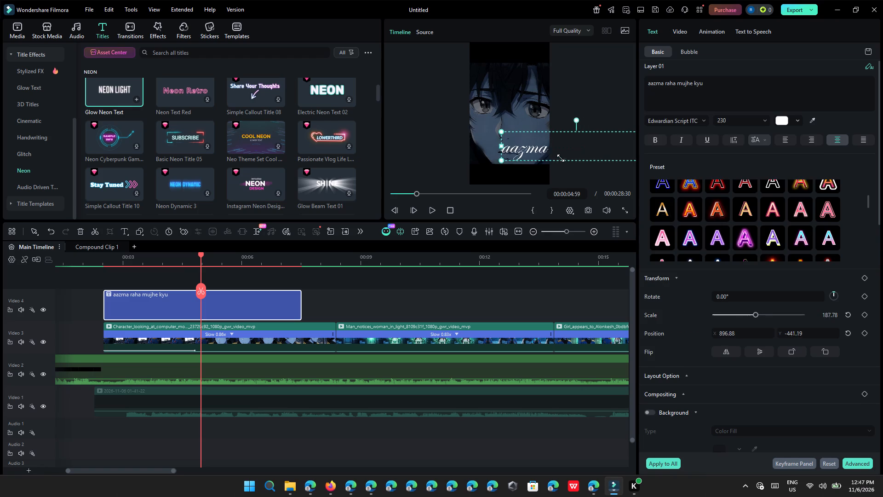
drag(561, 158, 532, 142)
drag(536, 136, 534, 133)
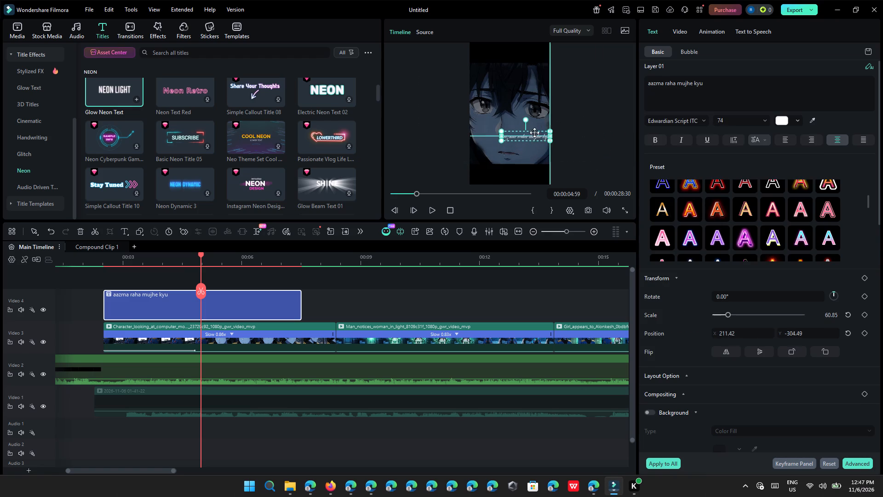
drag(534, 133, 519, 123)
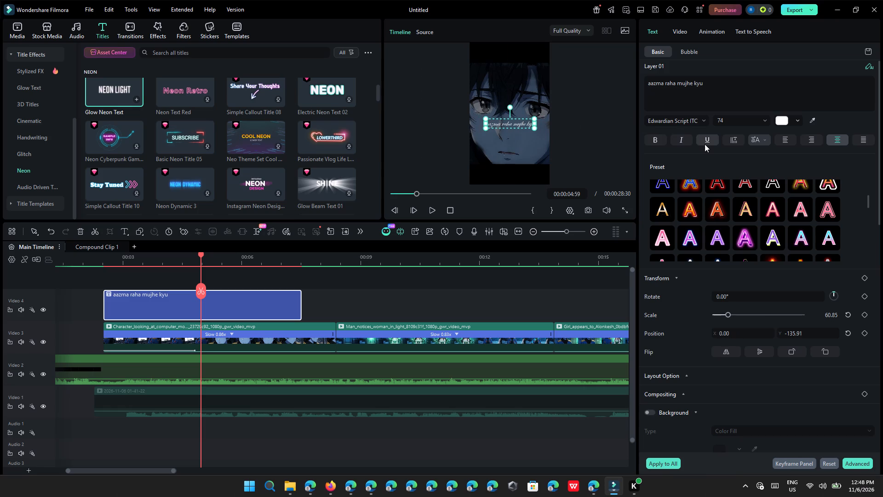
Turn on the lyric title's Glow, try the Glowing Ray type, and set the type back to Glowing Edges.
scroll(737, 199, down, 7)
scroll(776, 244, down, 8)
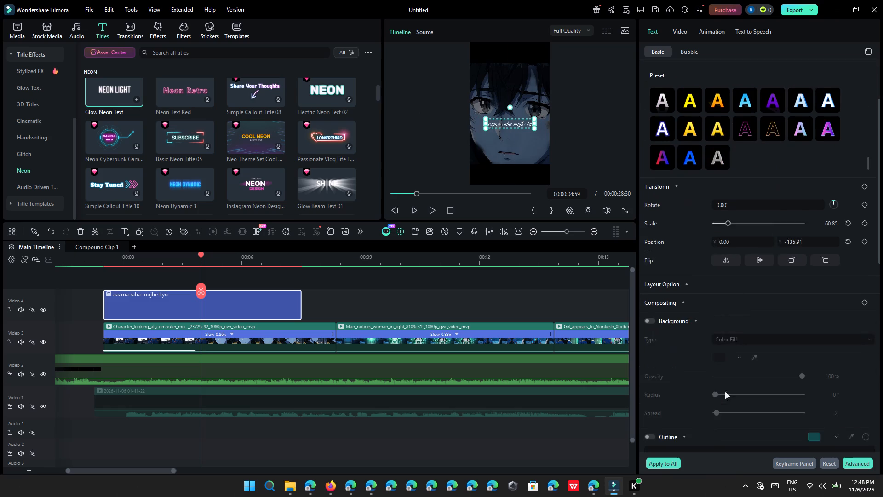
scroll(709, 320, down, 8)
click(650, 312)
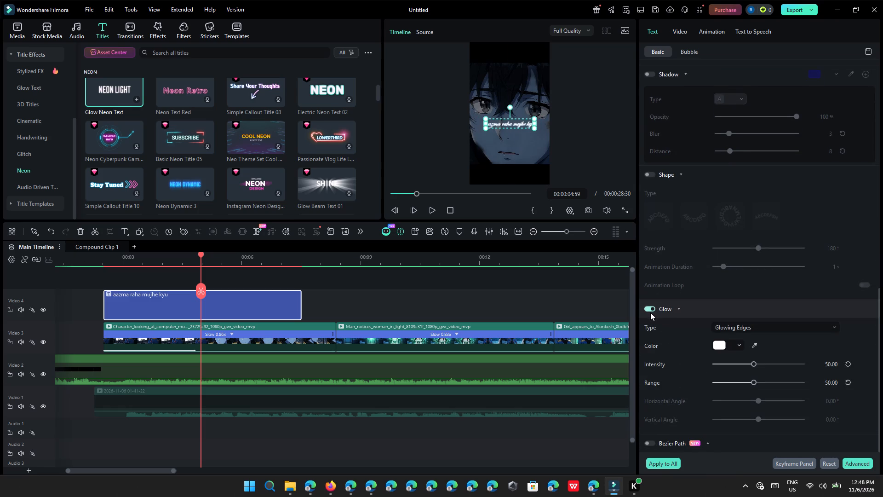
click(749, 329)
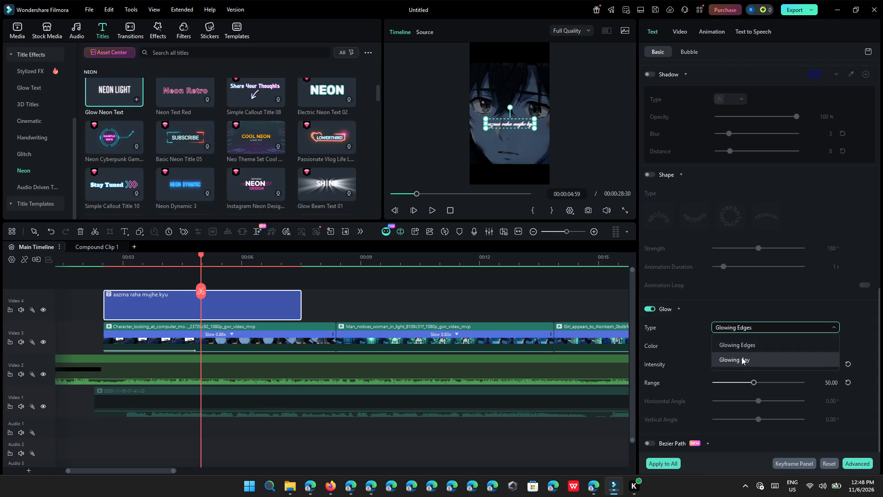
click(741, 357)
click(745, 330)
click(746, 340)
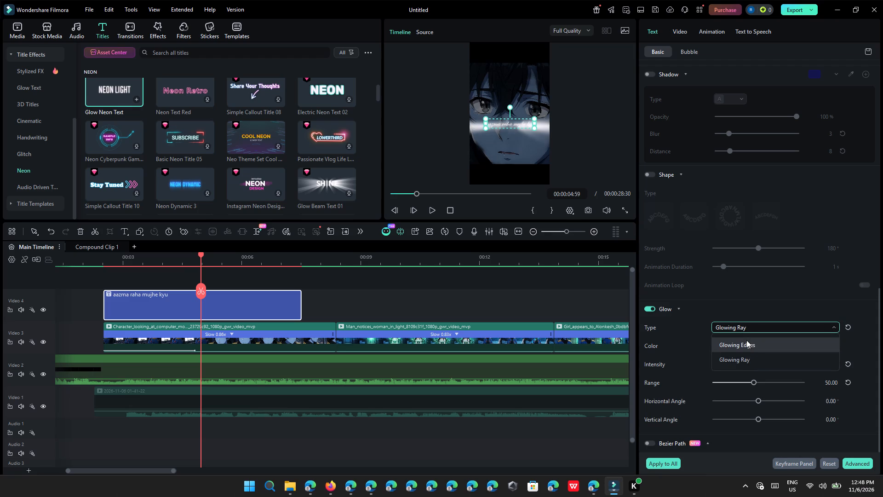
Turn on the lyric title's Outline and set its colour to black.
scroll(665, 288, up, 2)
scroll(662, 283, down, 6)
scroll(677, 356, down, 3)
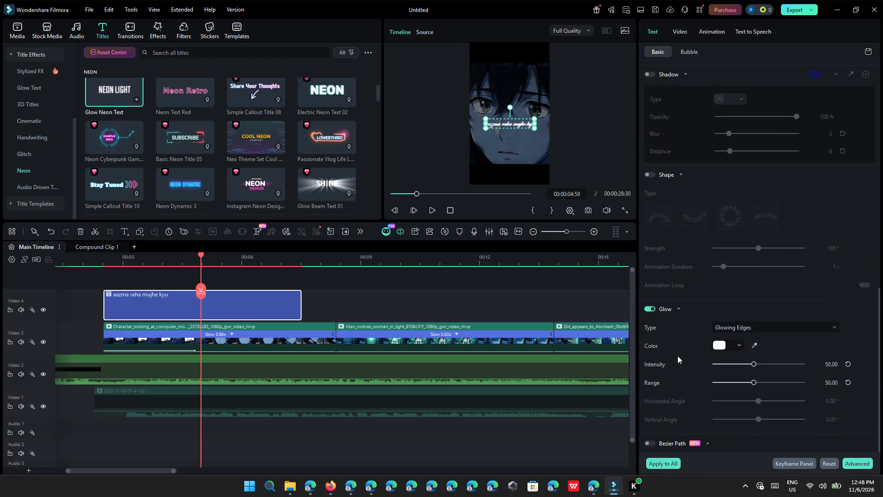
scroll(677, 356, down, 2)
scroll(654, 436, up, 5)
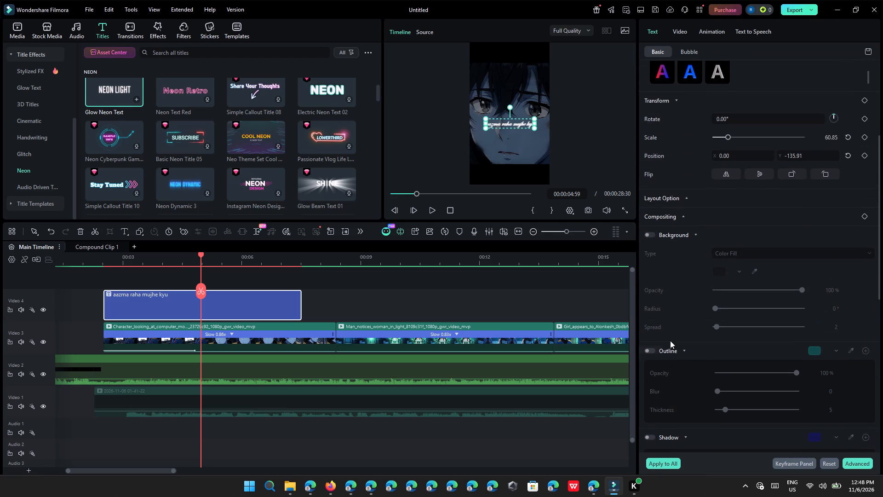
click(650, 354)
click(814, 353)
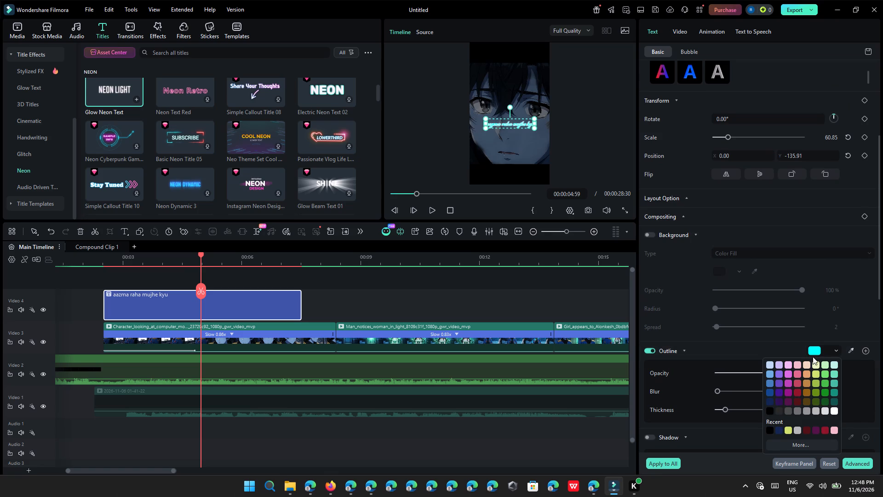
click(770, 409)
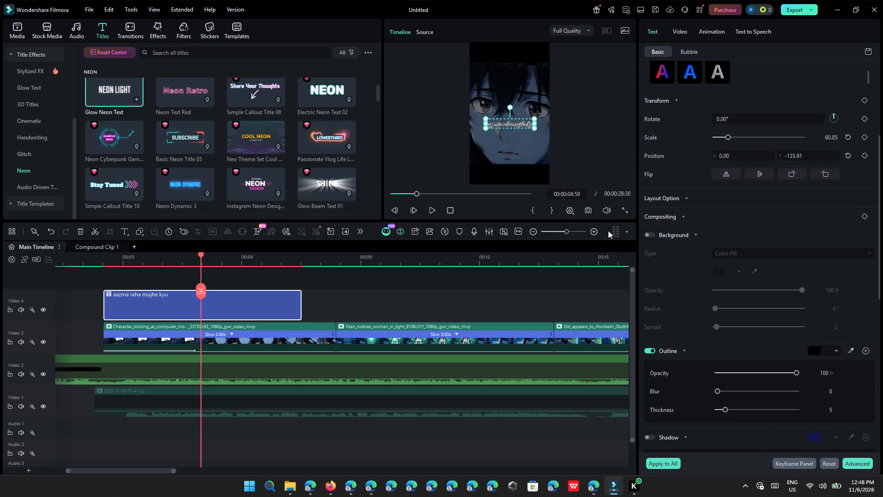
Check the outlined lyric title in the full-screen preview and return to the editing view.
click(625, 210)
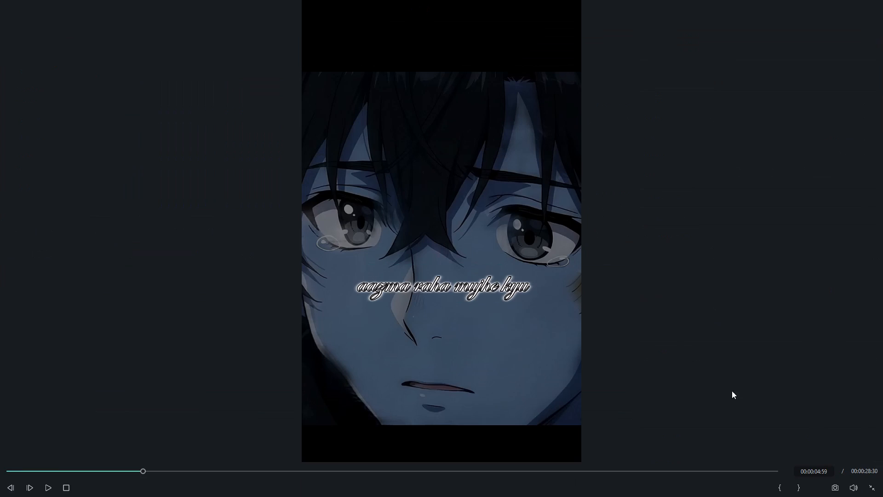
click(872, 493)
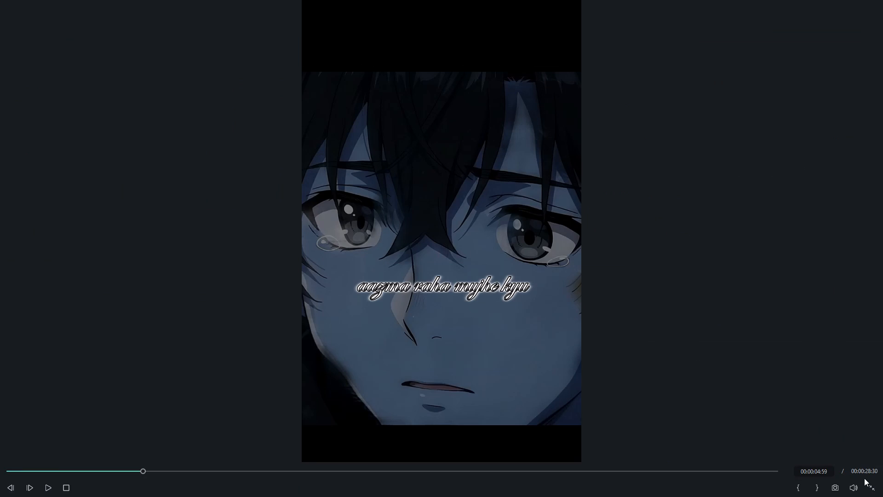
click(866, 476)
click(875, 487)
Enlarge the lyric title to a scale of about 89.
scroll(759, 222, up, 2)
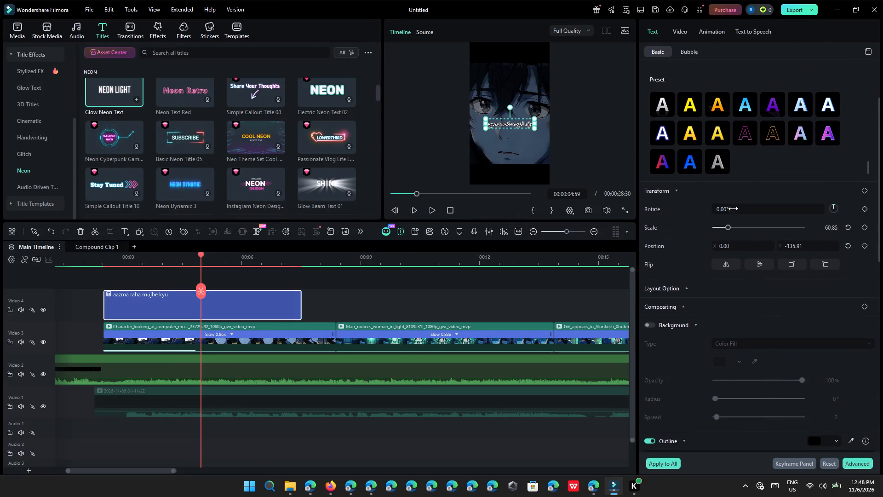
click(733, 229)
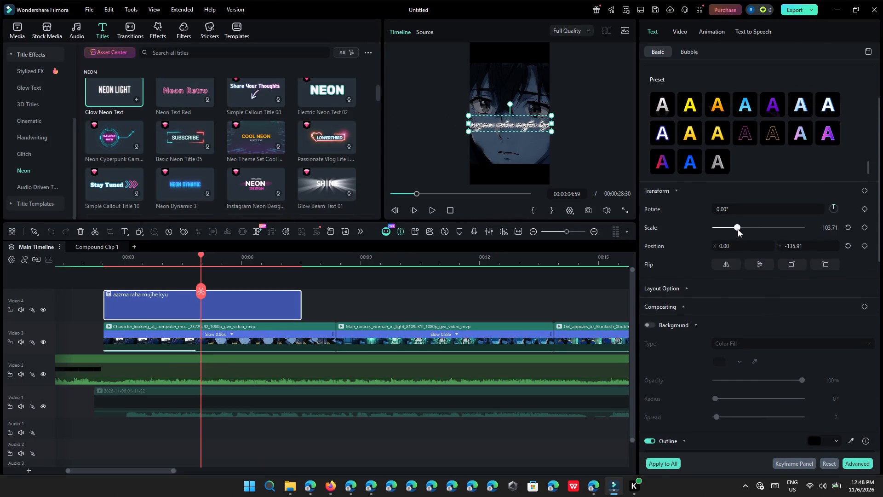
Lower the lyric title's glow intensity to about 47 and slightly reduce its outline thickness.
scroll(729, 293, down, 7)
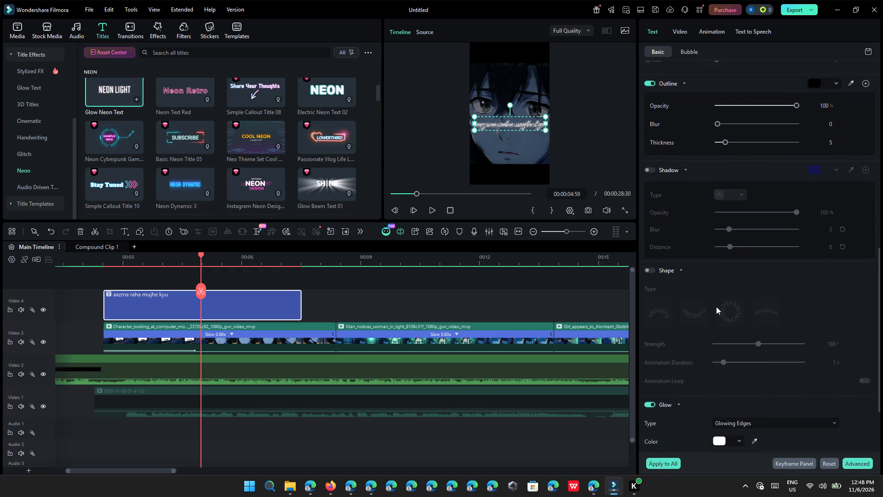
scroll(717, 312, down, 6)
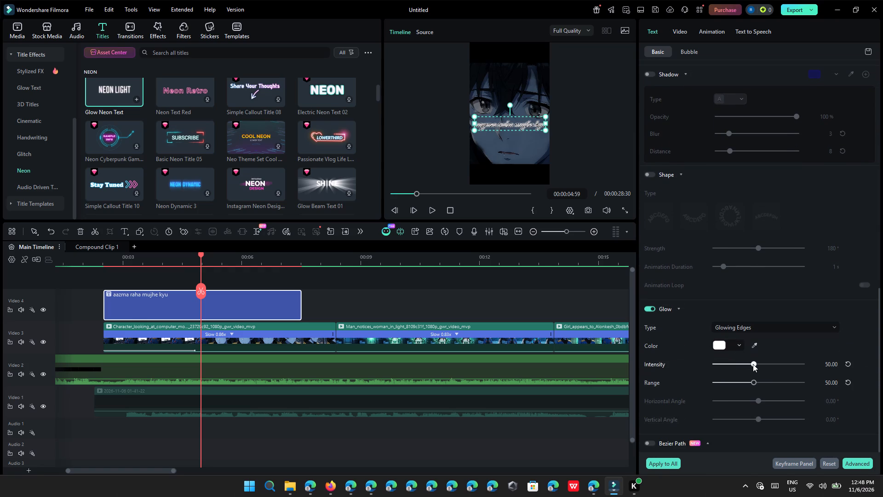
click(753, 364)
scroll(755, 295, up, 5)
scroll(726, 305, down, 4)
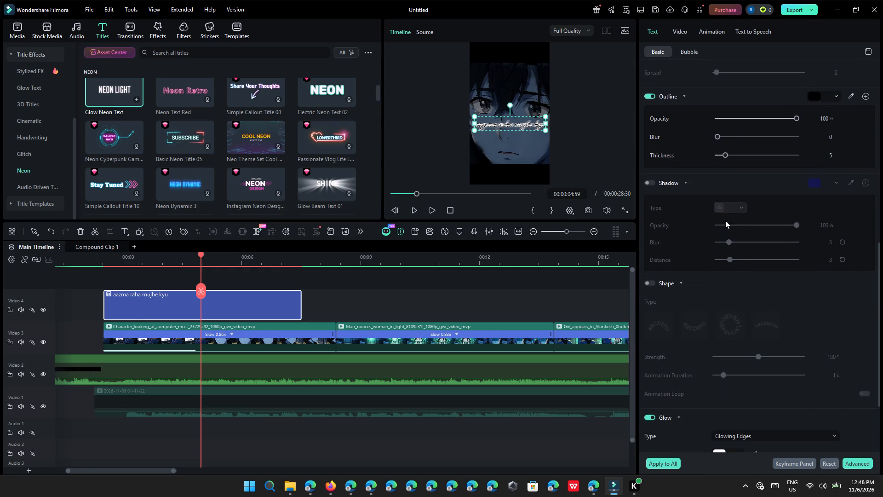
drag(727, 159, 721, 154)
Change the lyric title's font to Elephant.
scroll(721, 154, up, 7)
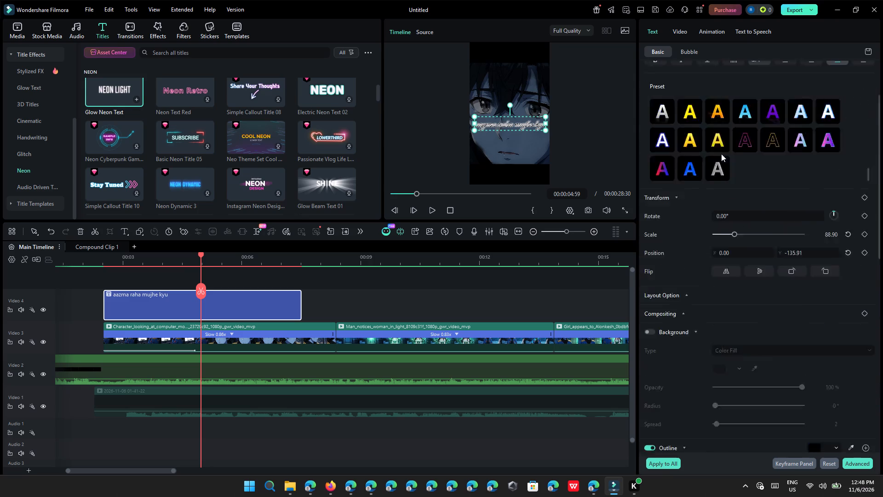
click(687, 116)
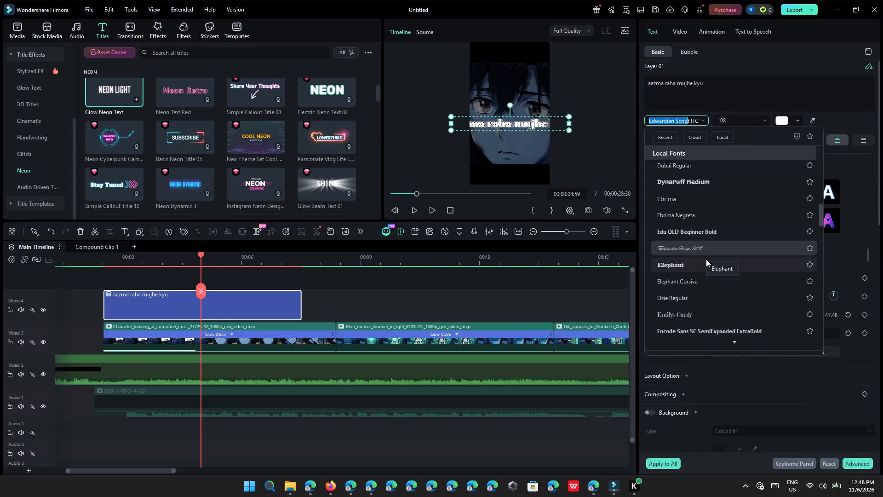
click(706, 259)
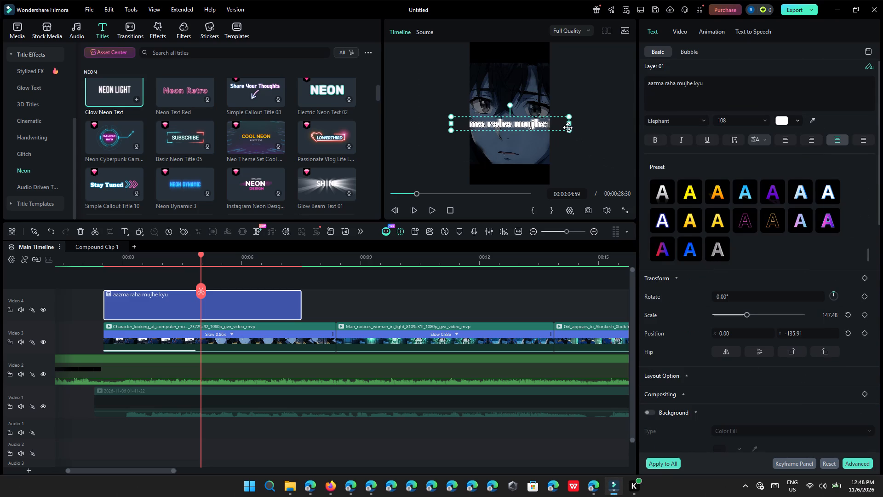
Resize the lyric title to a scale of about 94 and place it horizontally centred at about Y -177.
drag(570, 132, 528, 123)
drag(519, 121, 539, 124)
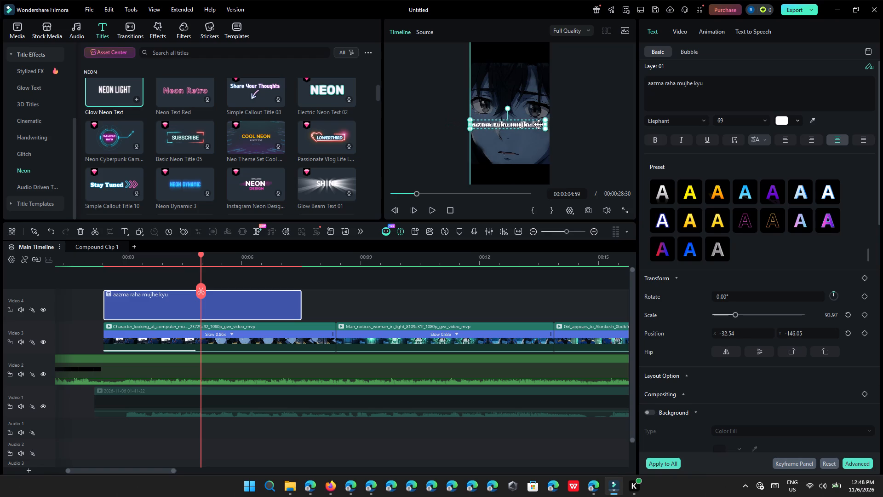
drag(539, 124, 539, 127)
drag(539, 127, 539, 129)
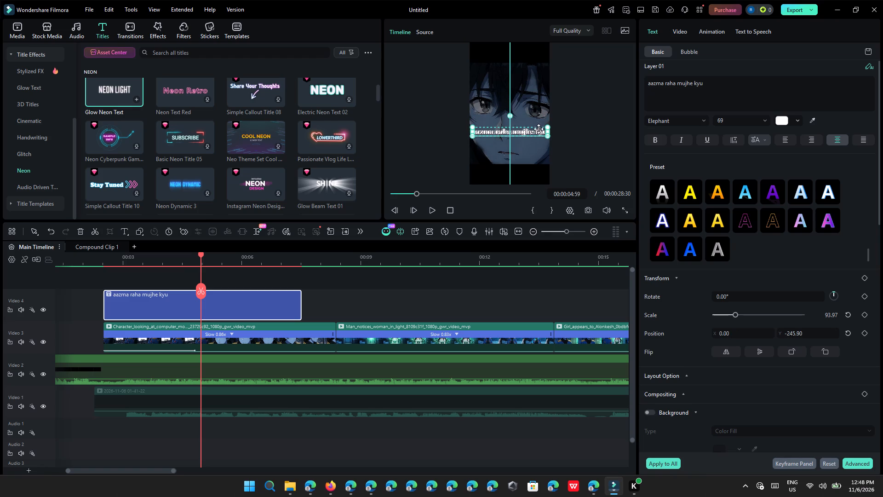
drag(539, 129, 541, 127)
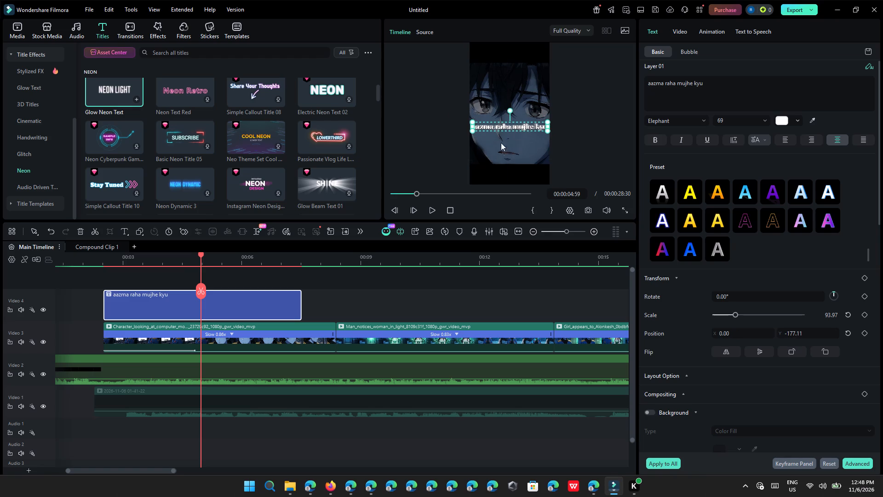
Play back the opening from just before the lyric title to check its look and timing.
click(98, 260)
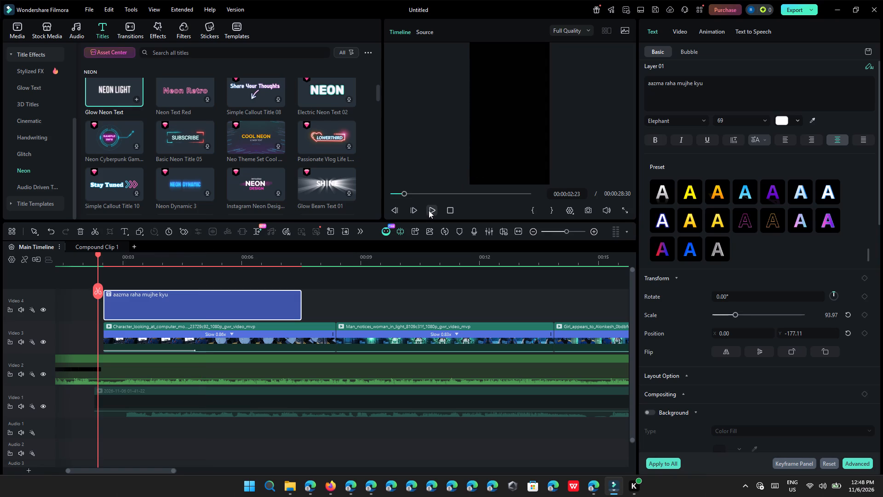
click(429, 210)
ctrl+click(429, 210)
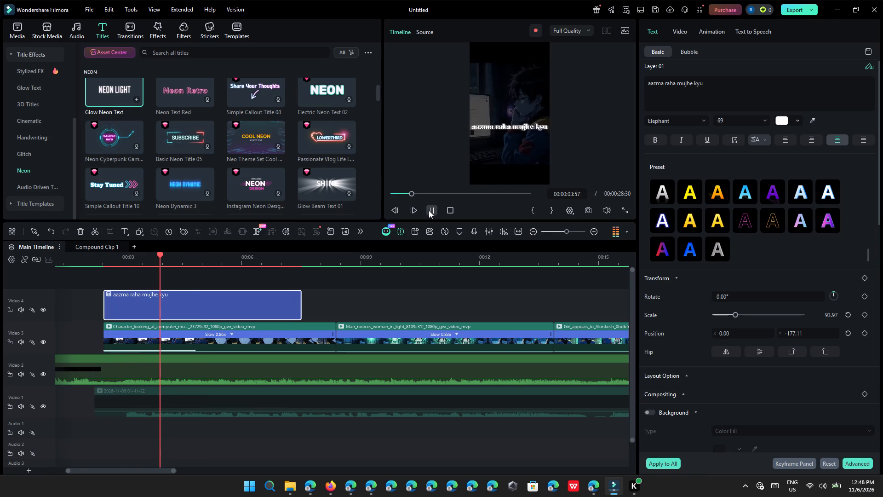
Move the lyric title clip about 32 frames later on the Video 4 track.
ctrl+scroll(359, 322, up, 2)
drag(207, 319, 237, 308)
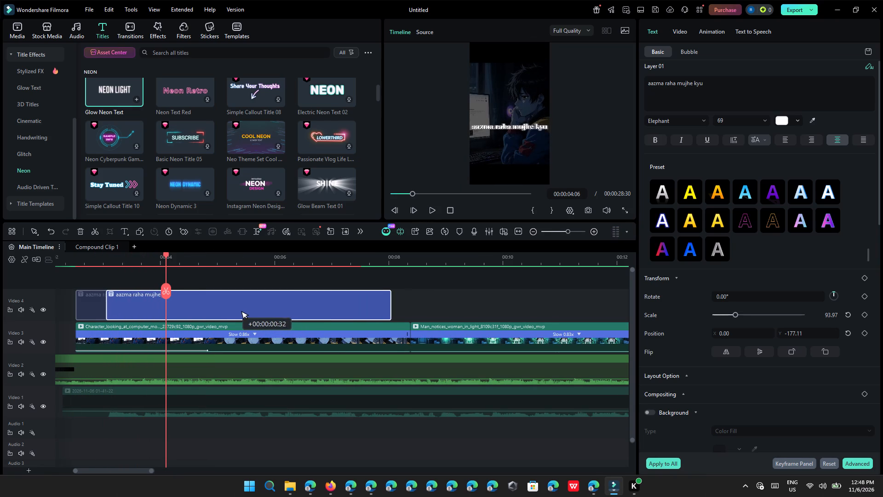
drag(237, 308, 238, 309)
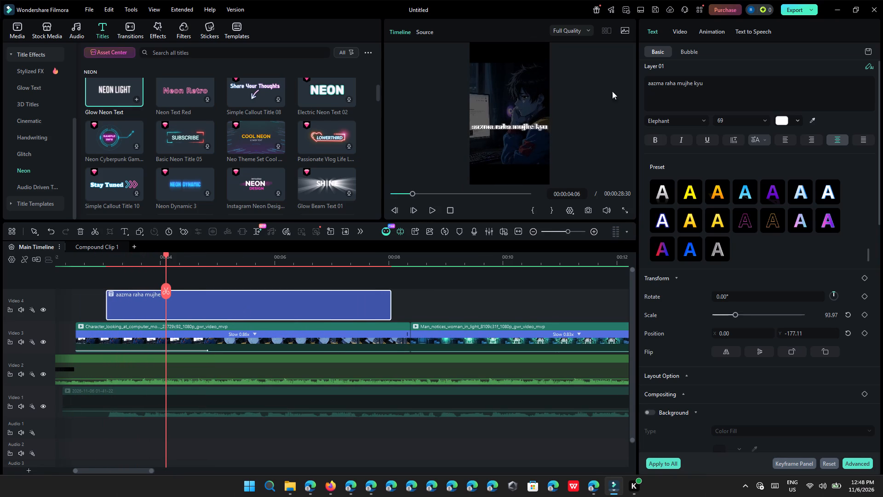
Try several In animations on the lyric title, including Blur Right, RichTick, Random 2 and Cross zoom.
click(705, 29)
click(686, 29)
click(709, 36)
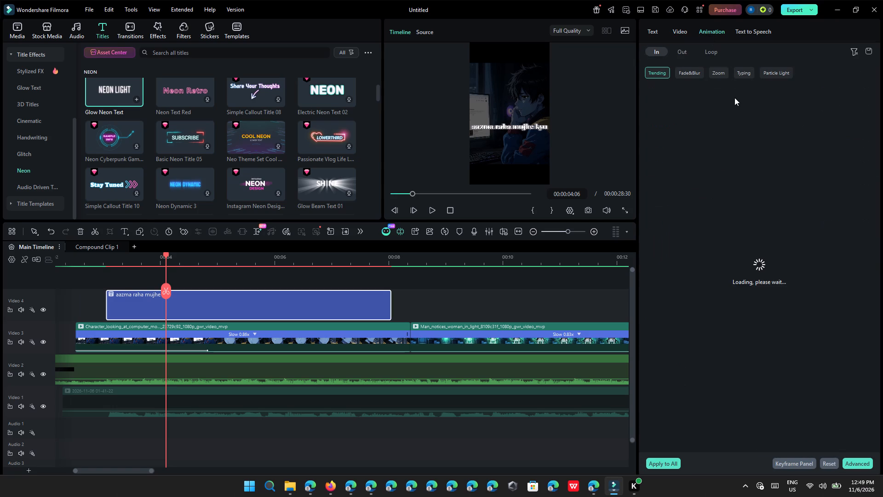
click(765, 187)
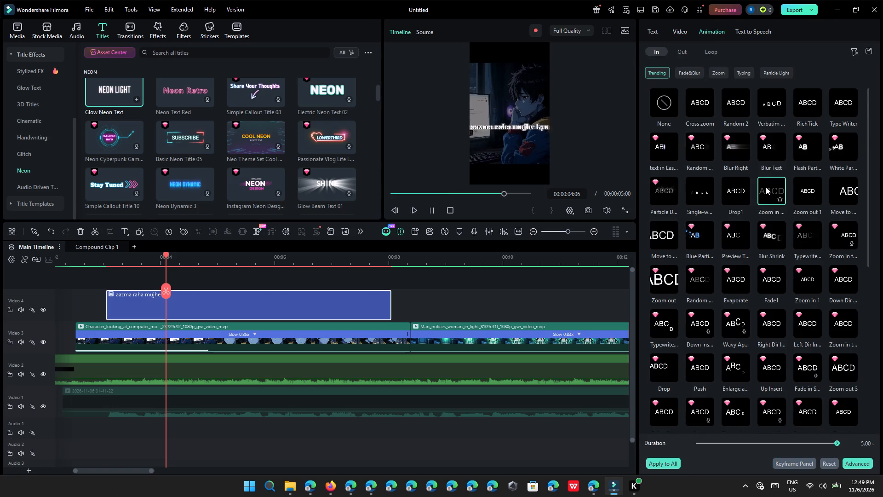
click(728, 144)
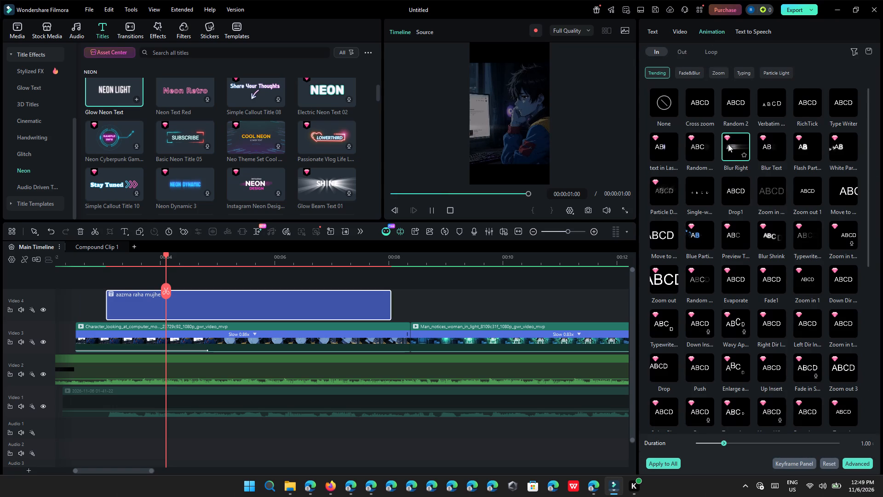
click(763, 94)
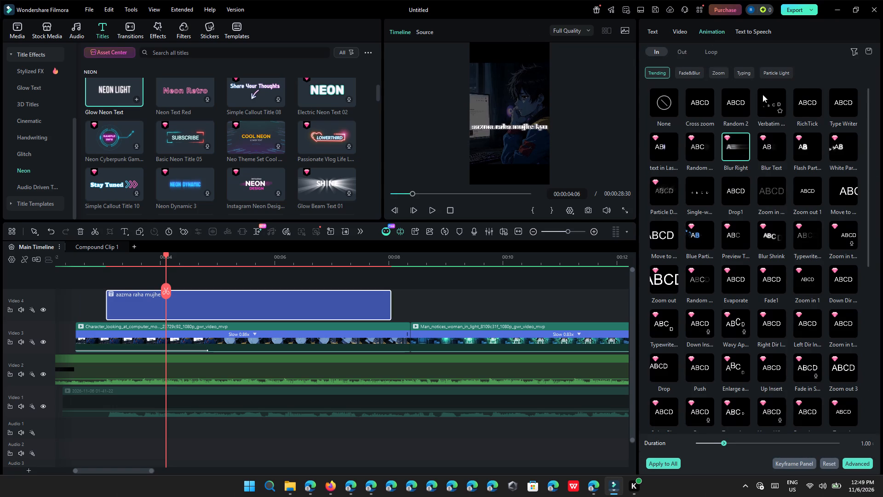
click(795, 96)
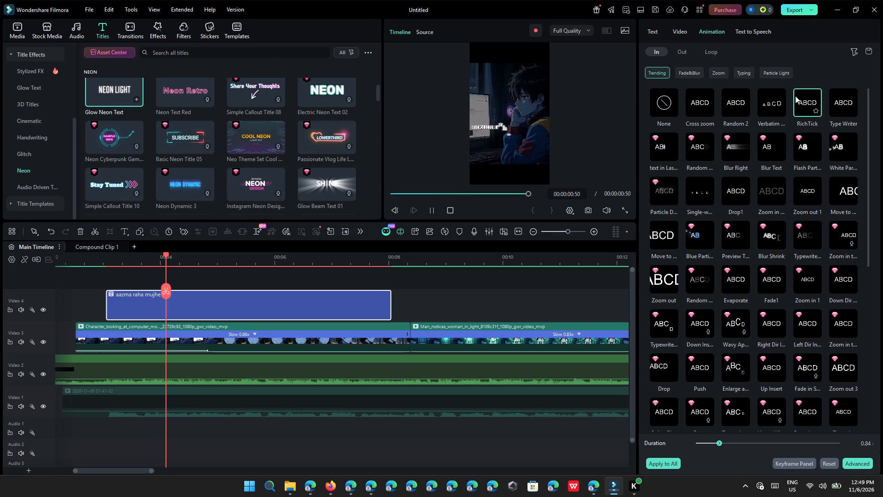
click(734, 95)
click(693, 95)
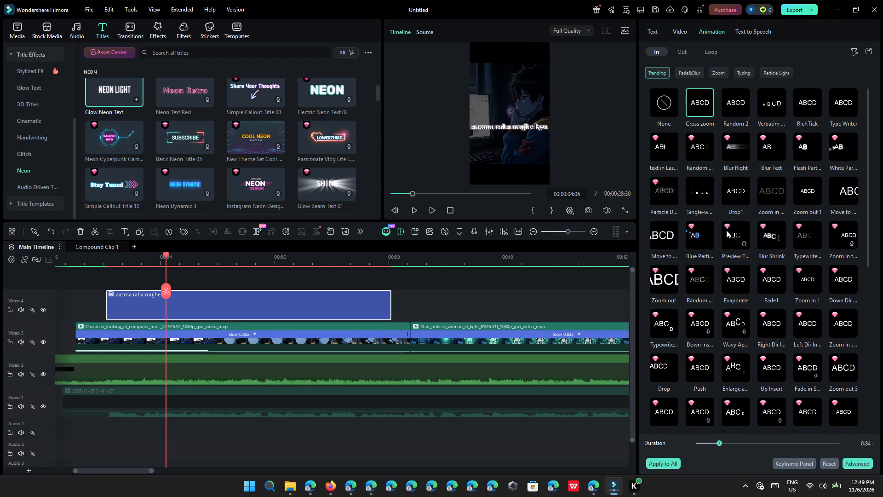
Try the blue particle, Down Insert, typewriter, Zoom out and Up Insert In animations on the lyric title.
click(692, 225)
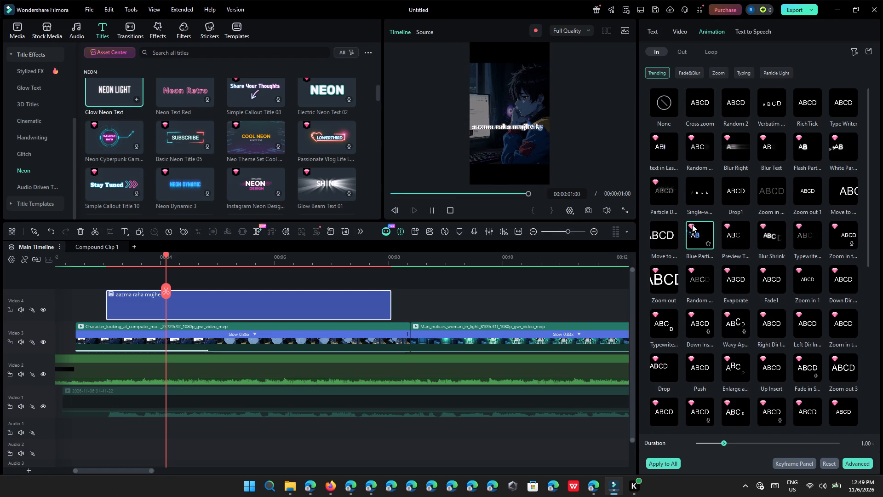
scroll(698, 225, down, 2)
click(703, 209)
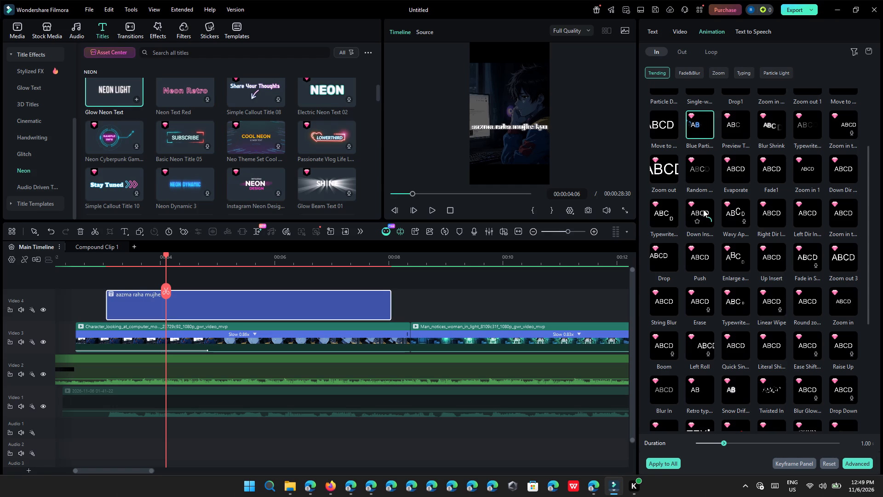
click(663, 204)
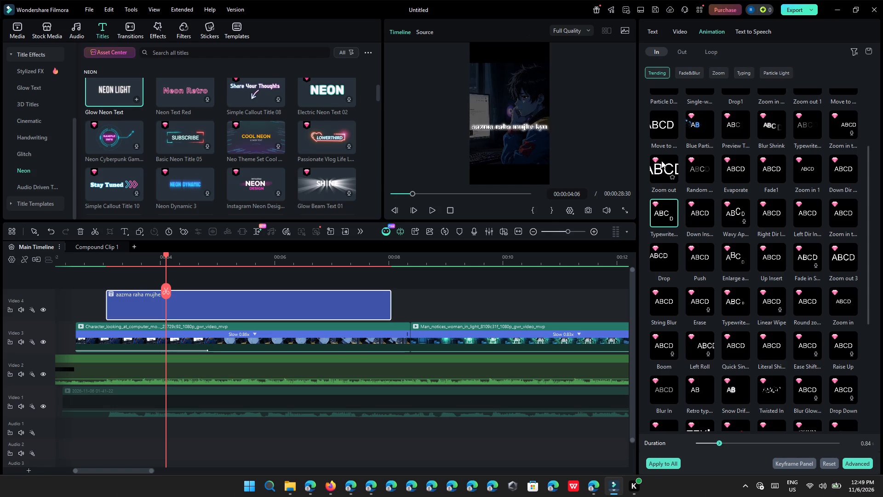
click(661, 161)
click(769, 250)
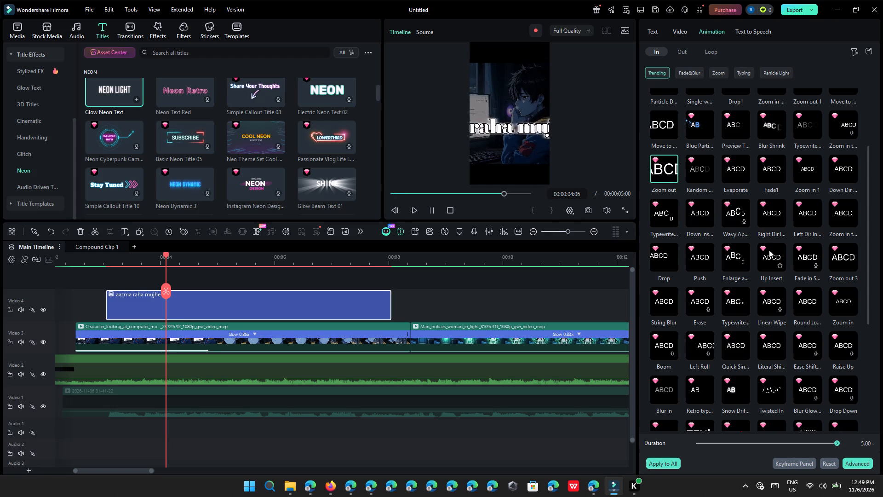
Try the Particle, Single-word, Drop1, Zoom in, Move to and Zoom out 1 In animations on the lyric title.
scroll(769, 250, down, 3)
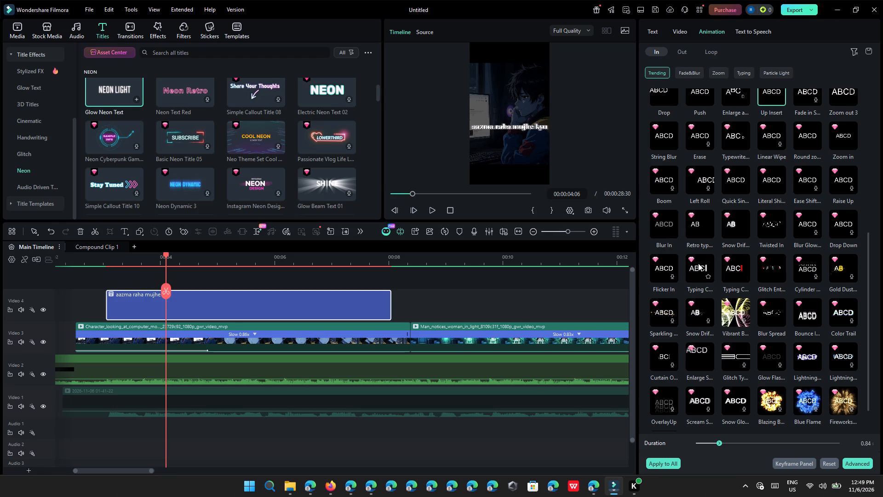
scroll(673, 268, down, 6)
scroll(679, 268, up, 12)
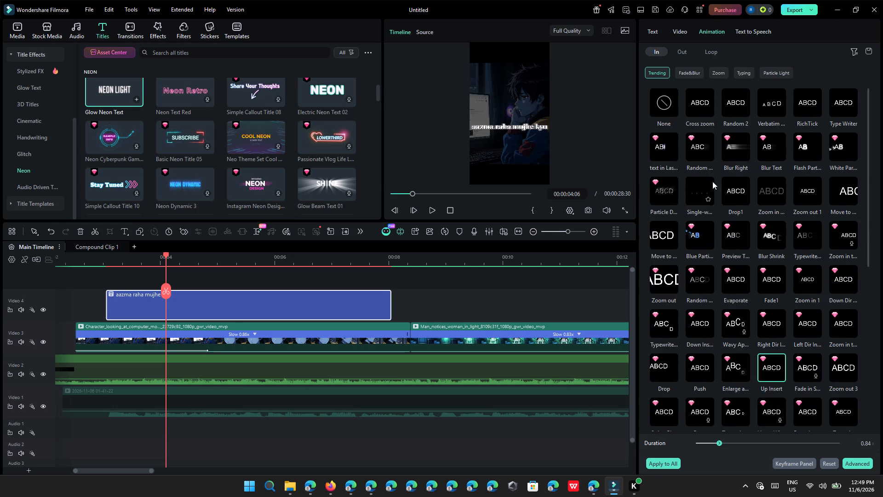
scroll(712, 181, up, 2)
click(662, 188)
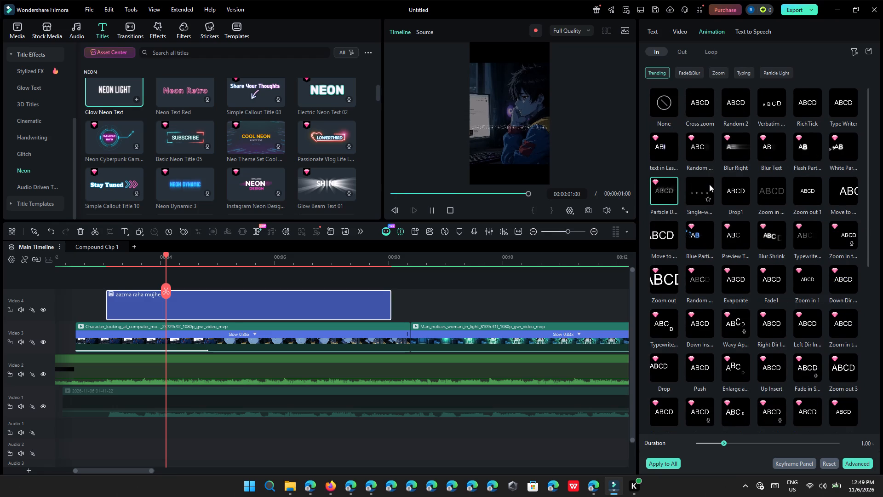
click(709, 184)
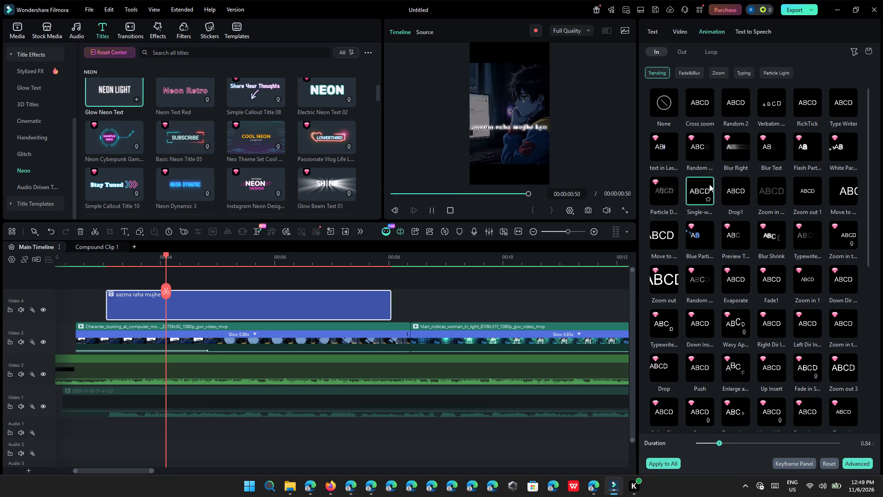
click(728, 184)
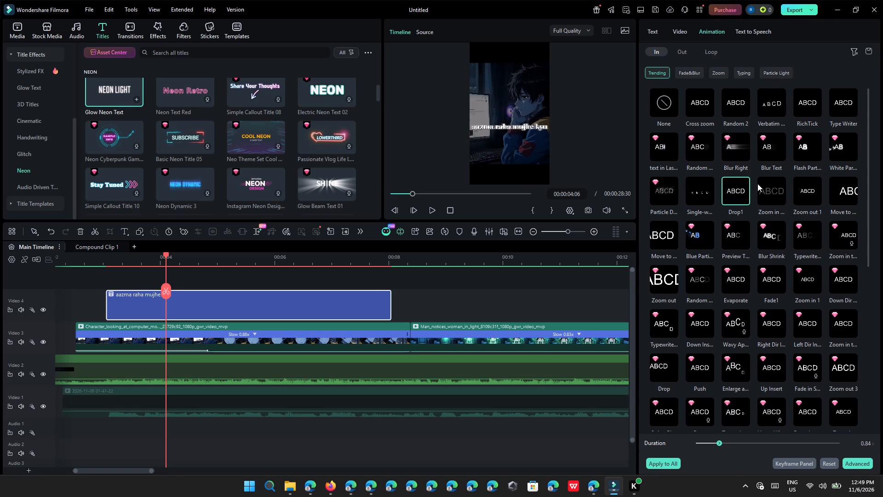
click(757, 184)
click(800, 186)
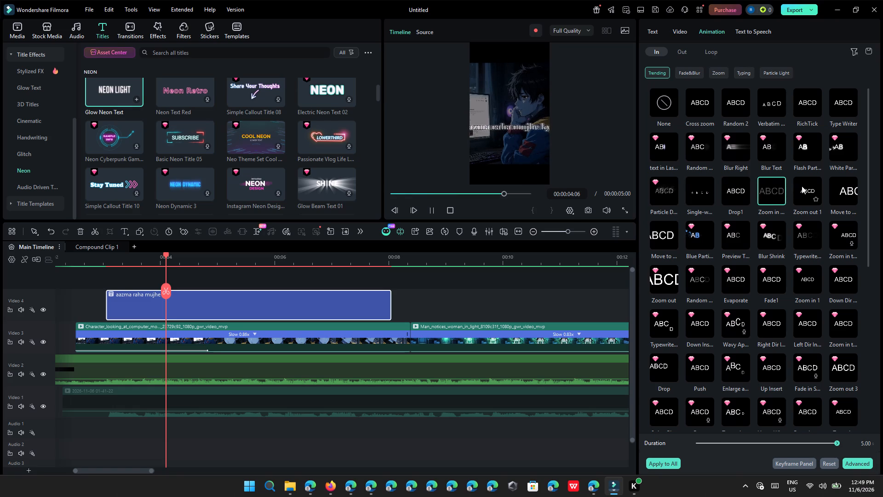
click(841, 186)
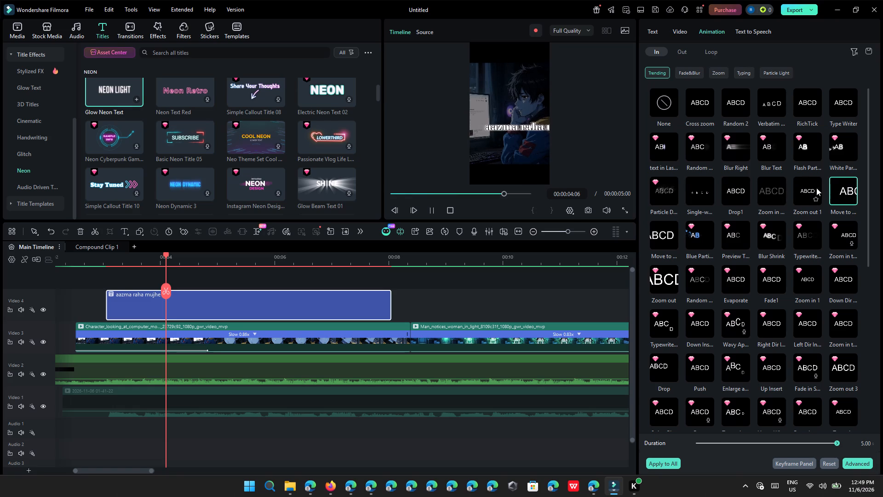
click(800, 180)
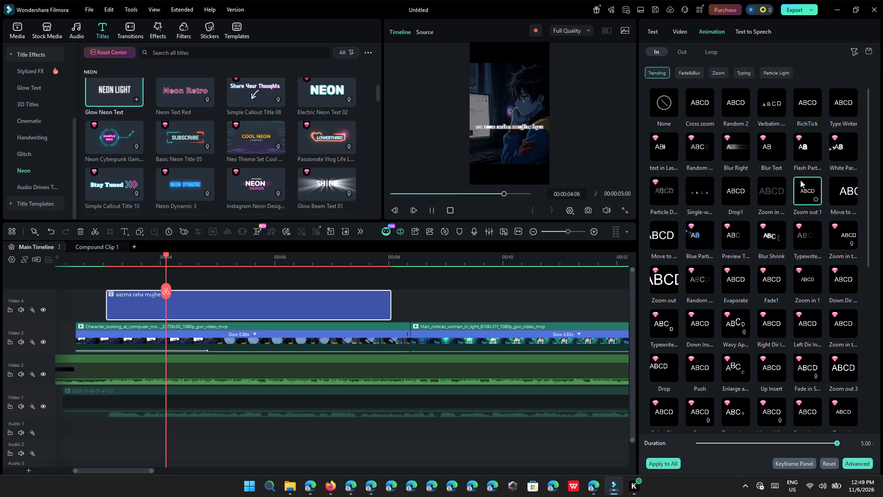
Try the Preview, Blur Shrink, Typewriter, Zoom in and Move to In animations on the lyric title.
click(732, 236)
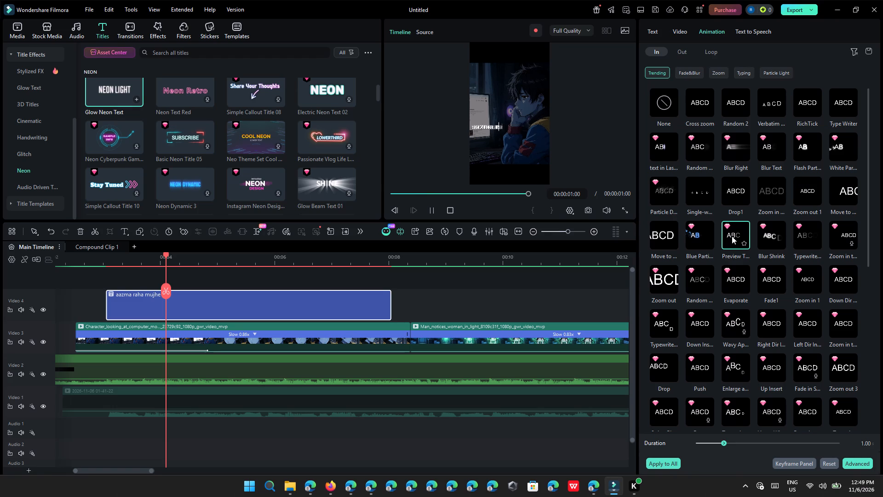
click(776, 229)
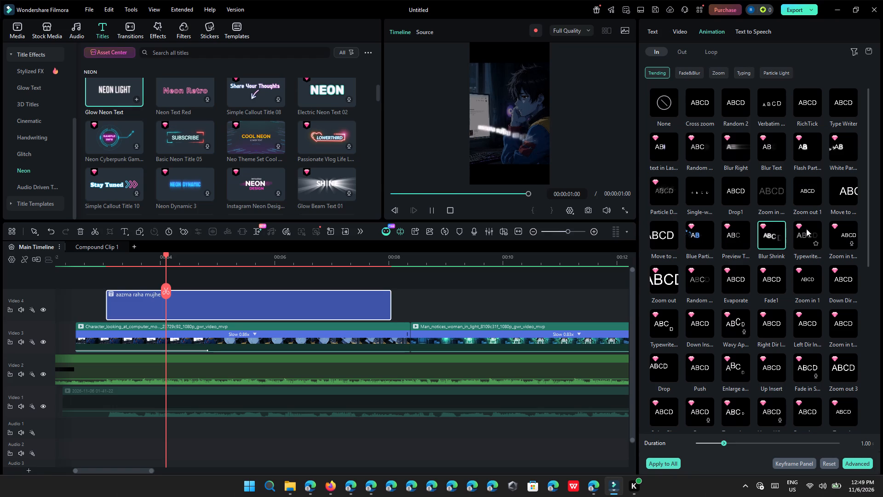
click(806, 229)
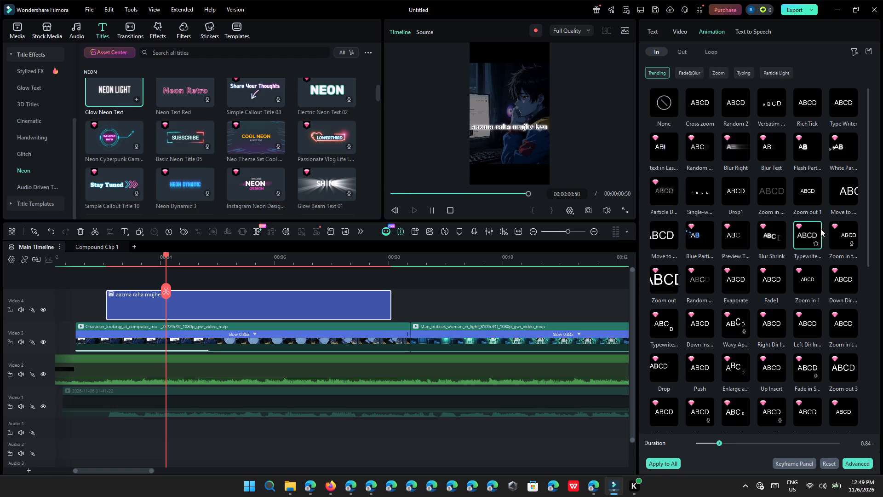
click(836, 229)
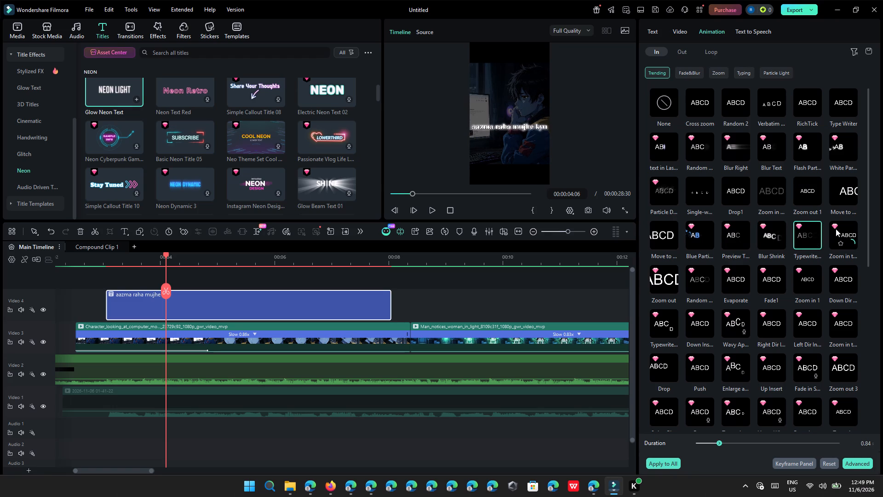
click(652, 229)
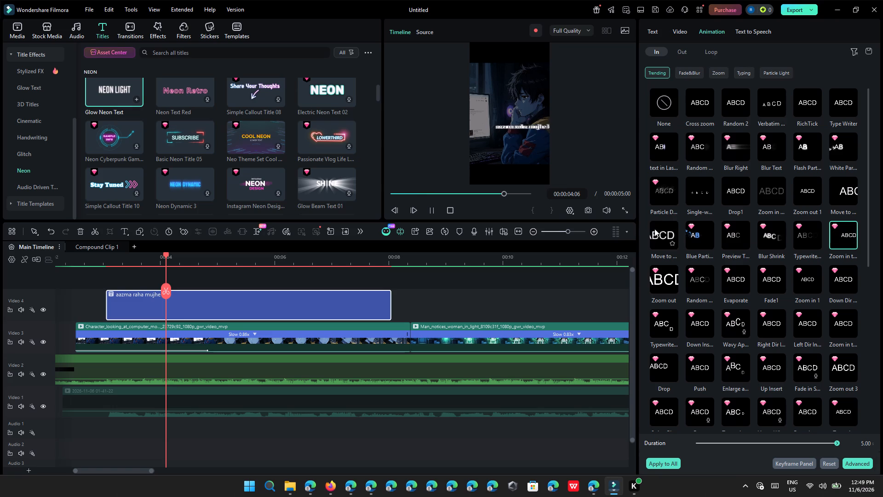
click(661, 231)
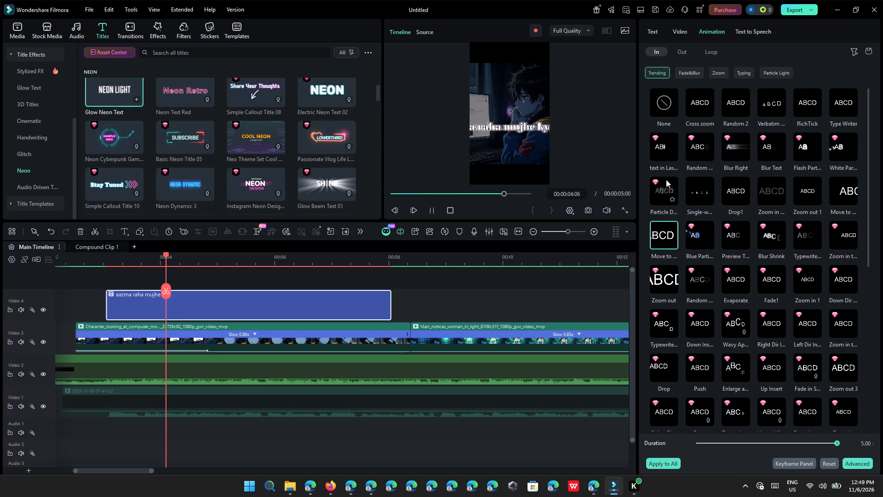
Compare the Blur Right, Blur Text, Flash Particle and White Particle In animations, and apply Flash Particle to the lyric title.
click(666, 147)
click(698, 146)
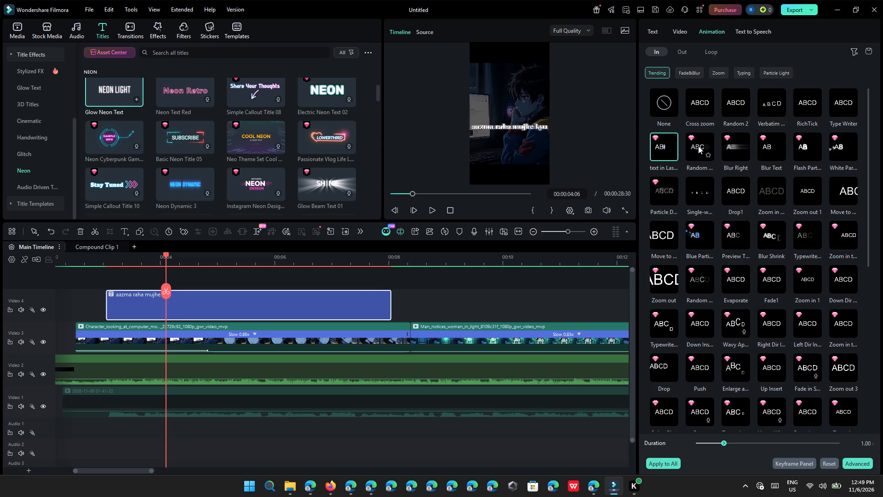
click(728, 142)
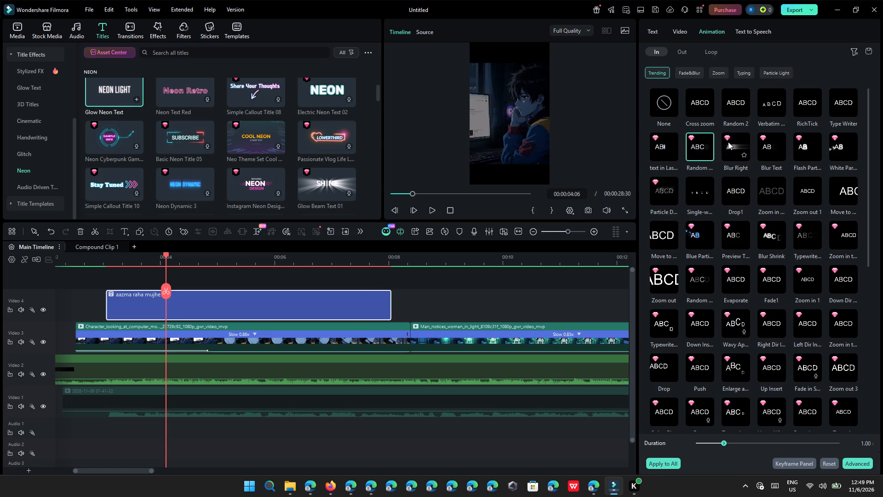
click(764, 140)
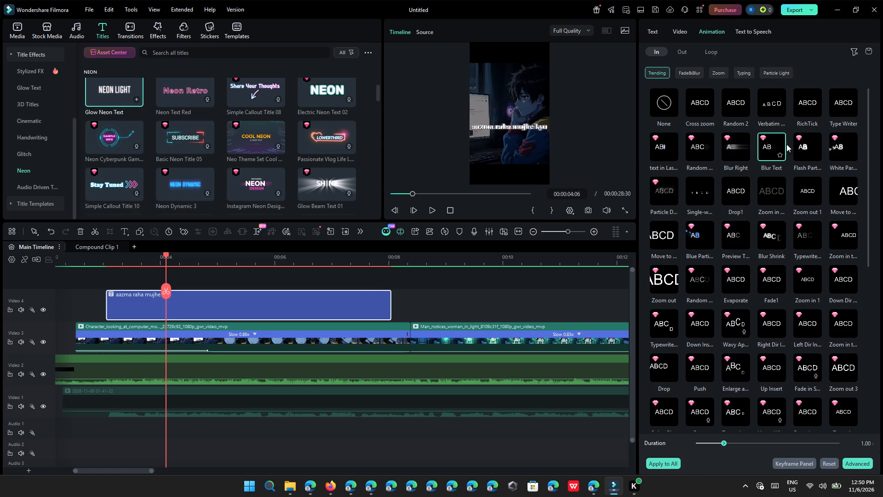
click(802, 145)
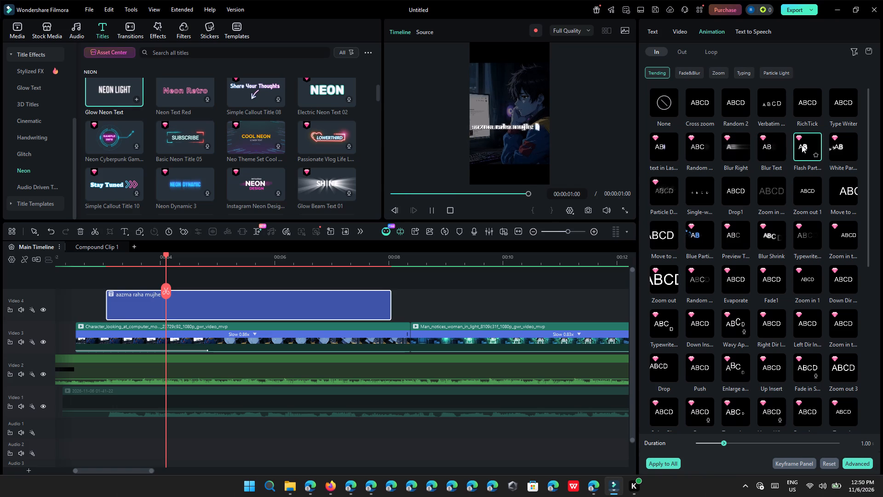
click(834, 146)
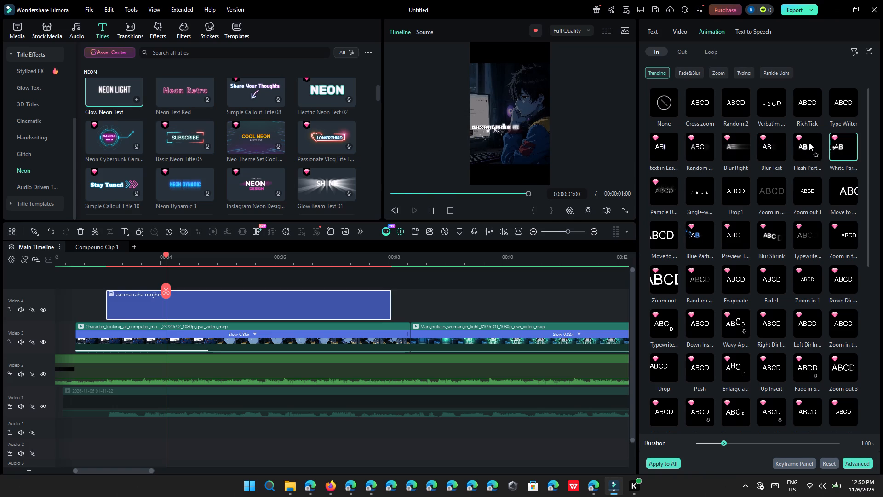
click(809, 143)
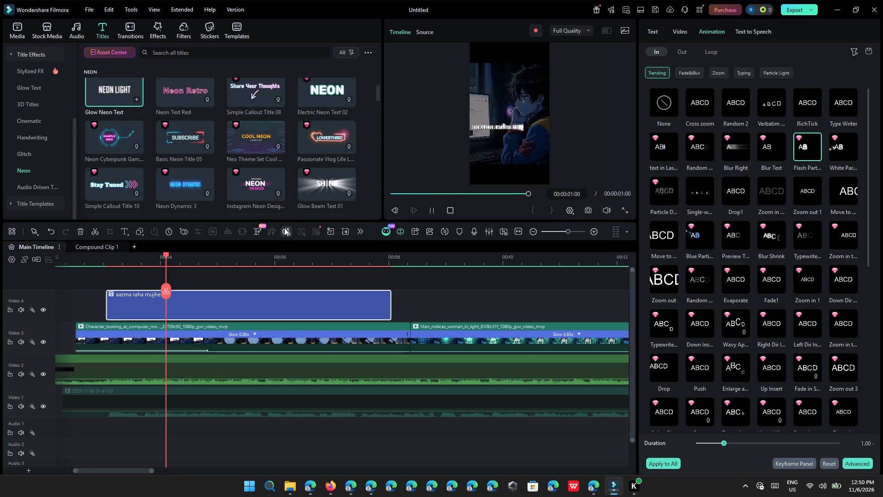
Play back from just before the lyric title to check the entrance animation and its timing against the song.
click(93, 259)
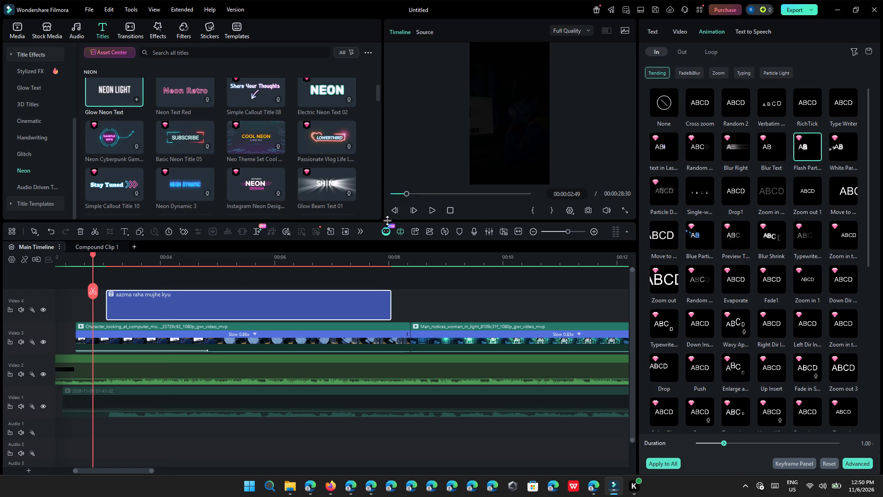
click(435, 213)
click(435, 213)
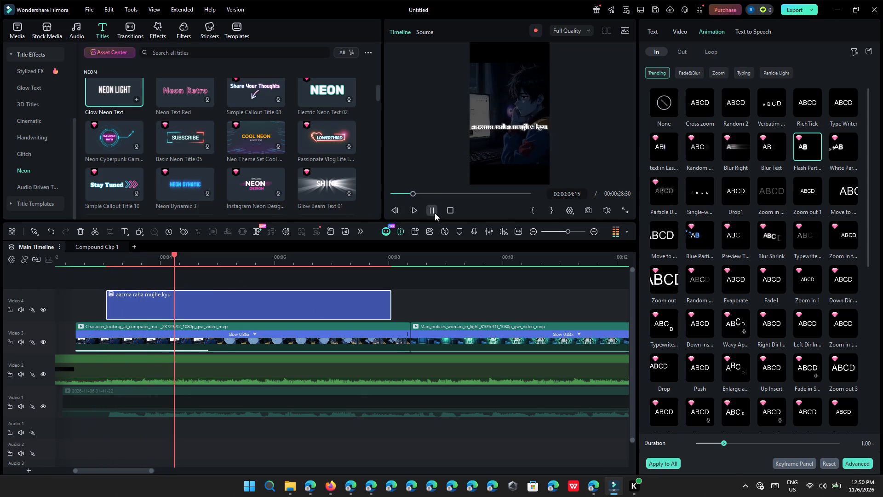
ctrl+scroll(391, 277, up, 4)
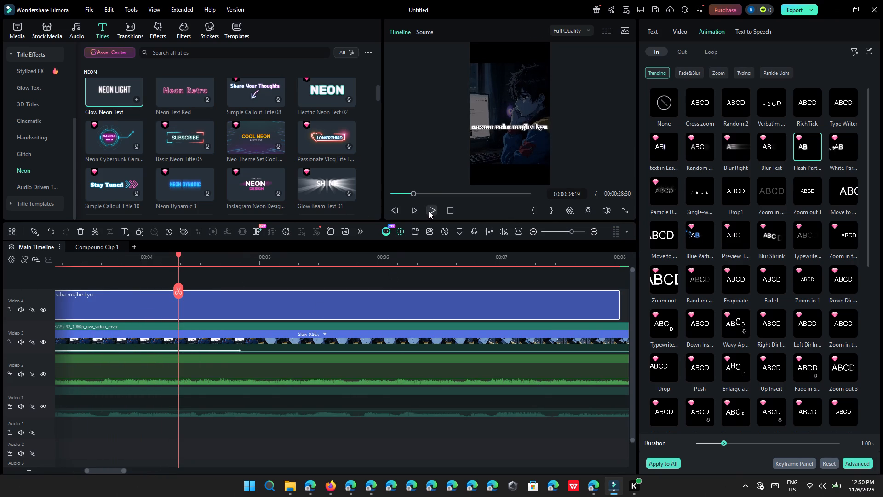
click(429, 211)
click(429, 211)
click(429, 211)
click(429, 211)
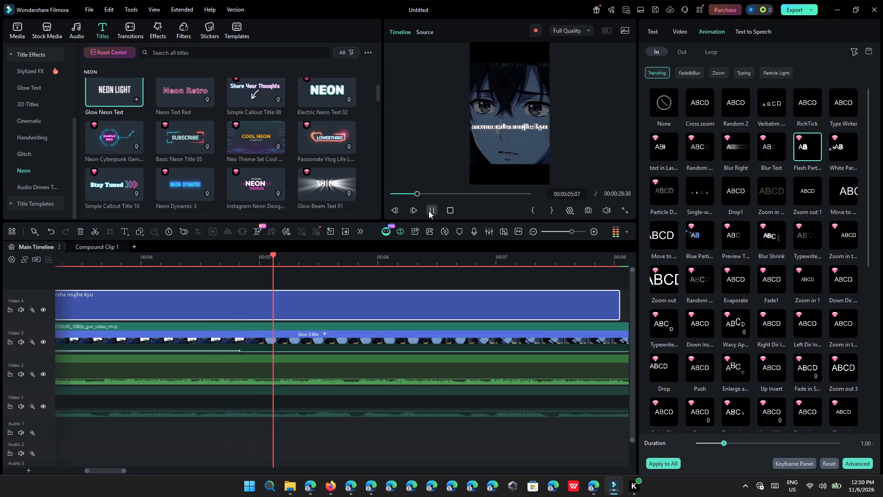
Trim the end of the lyric title clip so it lasts about 2 seconds, ending near 00:00:05.
ctrl+scroll(424, 269, down, 1)
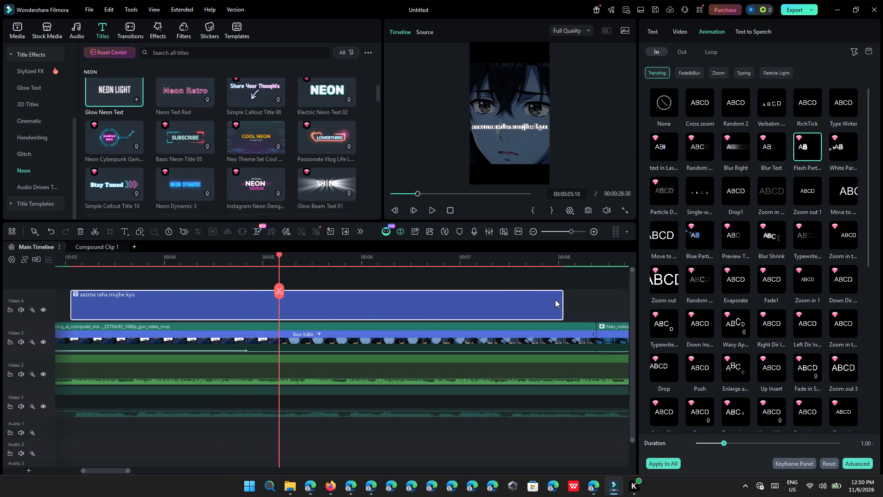
drag(563, 303, 263, 326)
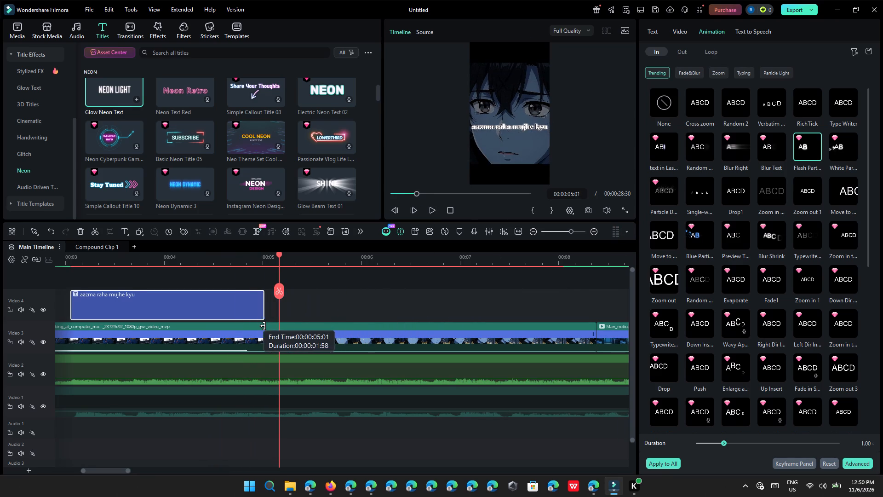
drag(263, 326, 266, 322)
Cut "mujhe kyu" out of the lyric title's text so it reads "aazma raha".
click(261, 310)
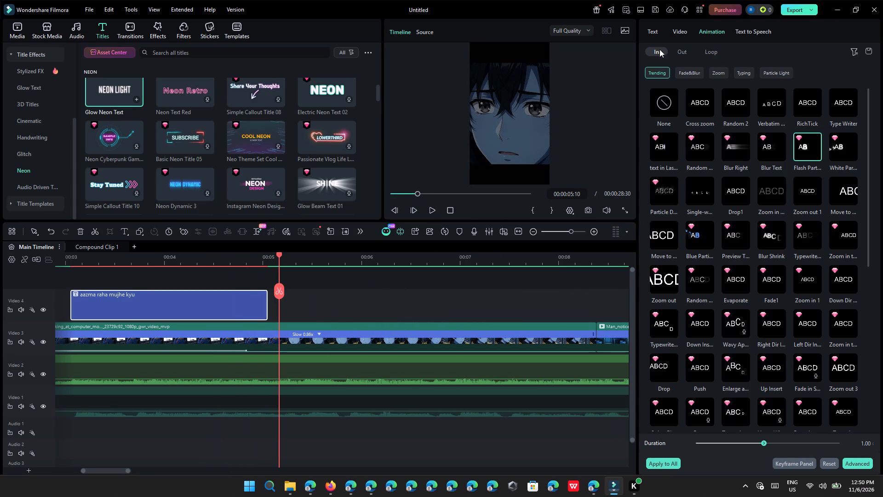
click(654, 28)
drag(717, 86, 679, 87)
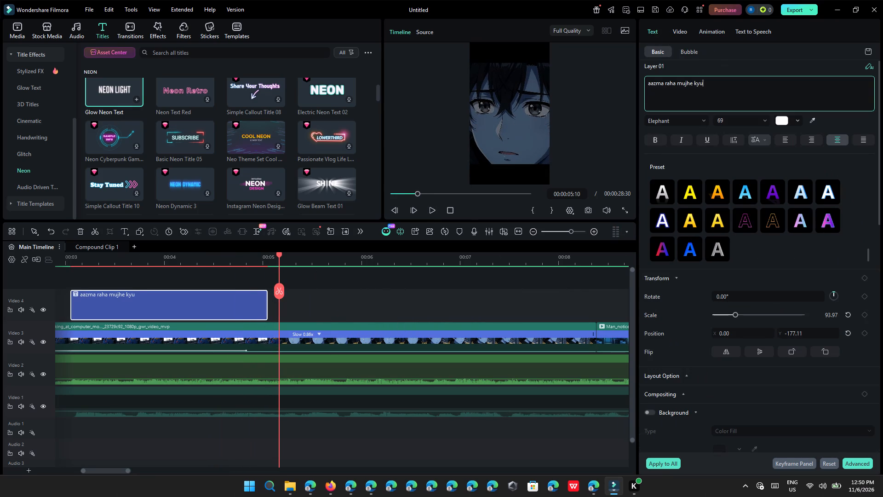
drag(679, 87, 679, 84)
key(ctrl+x)
key(BackSpace)
Duplicate the "aazma raha" title and place the copy directly after the original on the Video 4 track.
right_click(179, 300)
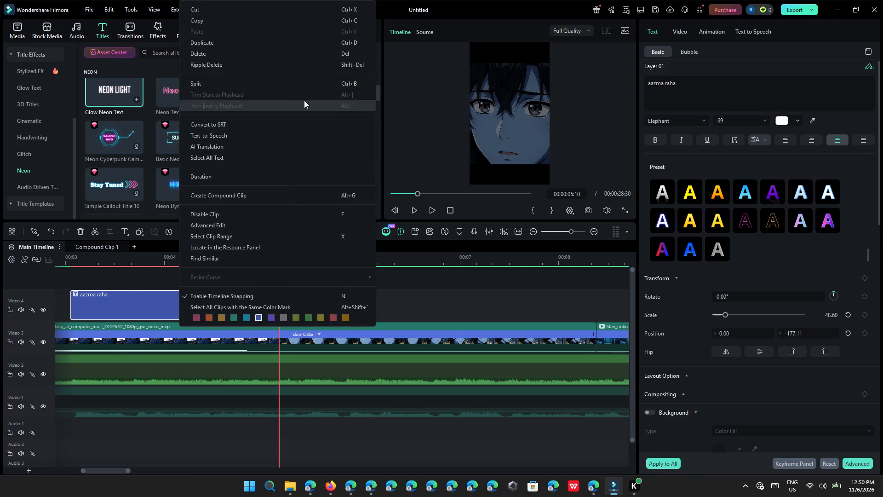
click(266, 41)
drag(369, 297, 359, 296)
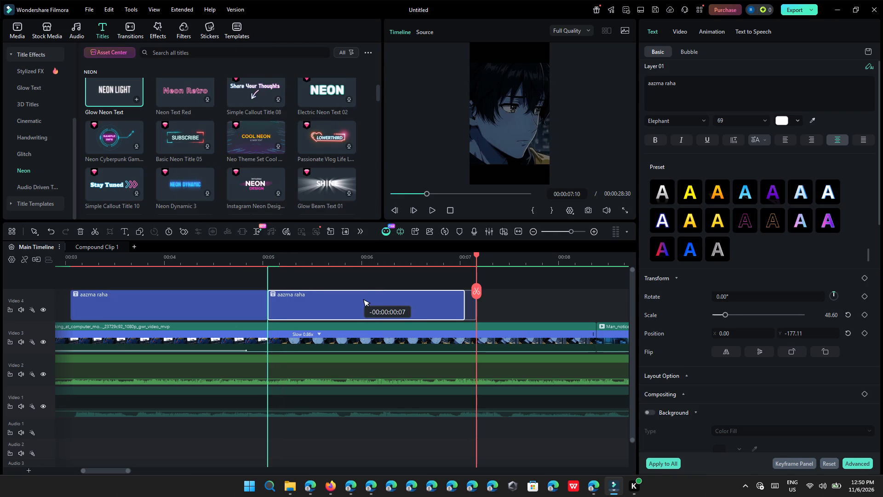
drag(359, 296, 355, 295)
Replace the duplicated title's text with the cut words "mujhe kyu".
ctrl+click(745, 82)
key(ctrl+v)
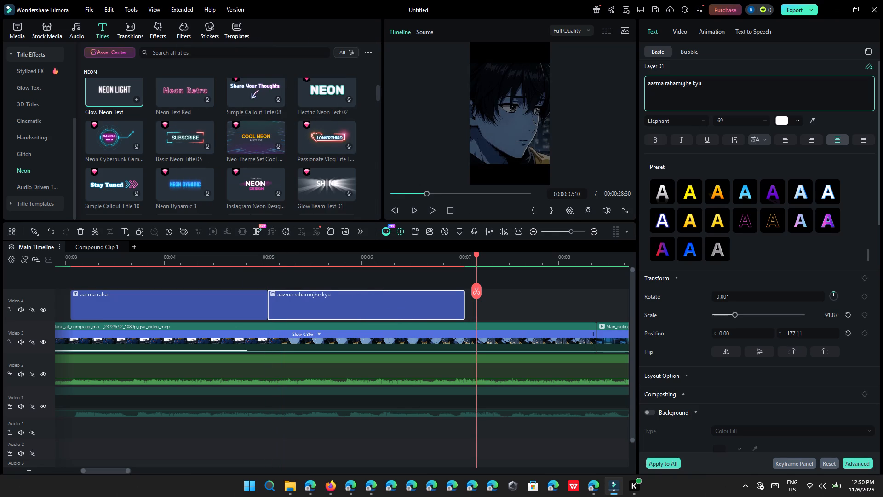
key(ctrl+a)
key(ctrl+v)
Play back both lyric titles full screen from about 00:00:03 to check their timing and look.
click(71, 263)
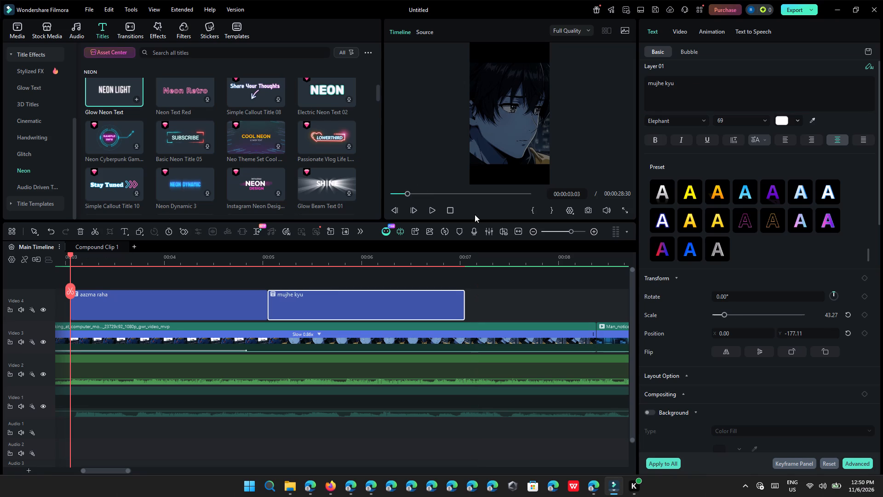
click(428, 210)
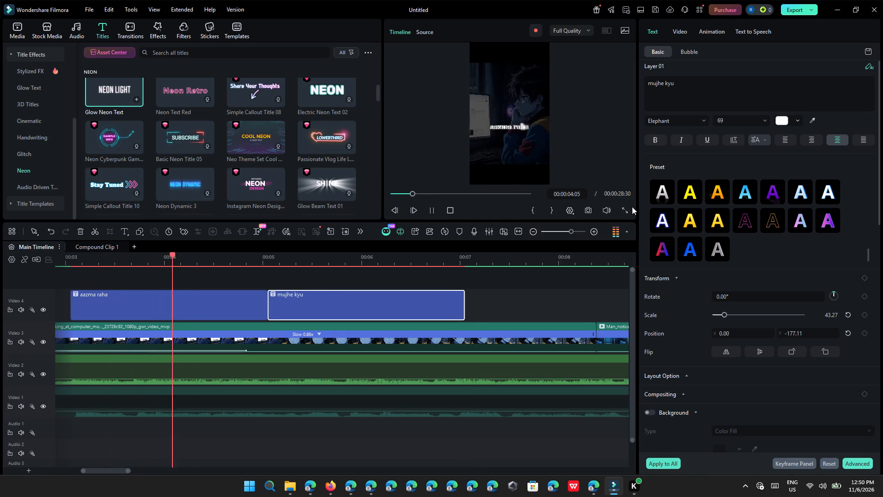
click(629, 210)
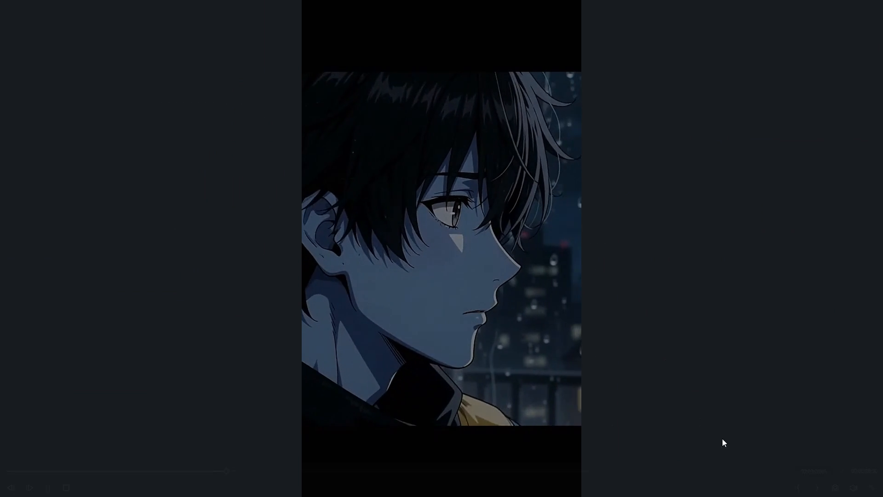
Replay the video full screen from the beginning to review both lyric titles, then return to the editor and pause.
drag(129, 473, 0, 458)
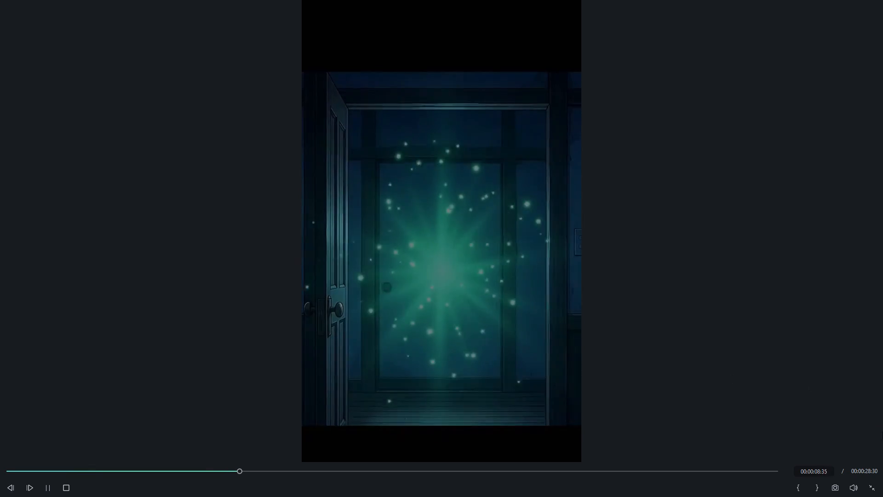
click(874, 491)
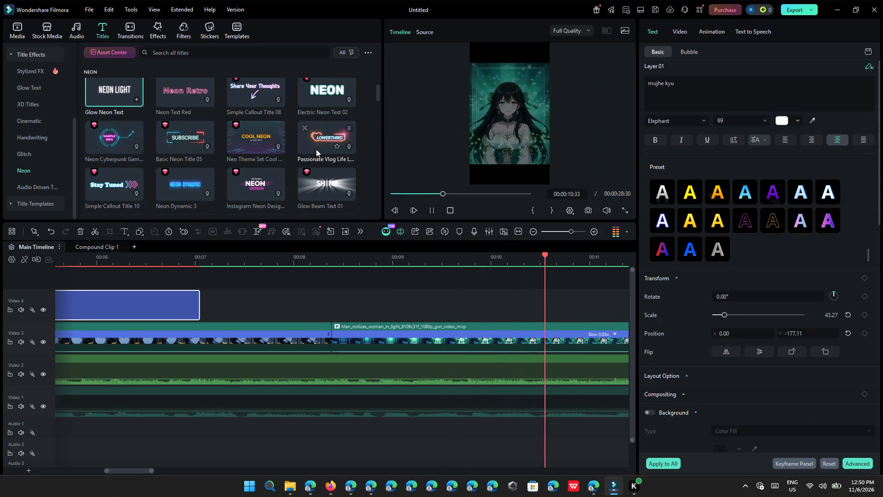
click(427, 208)
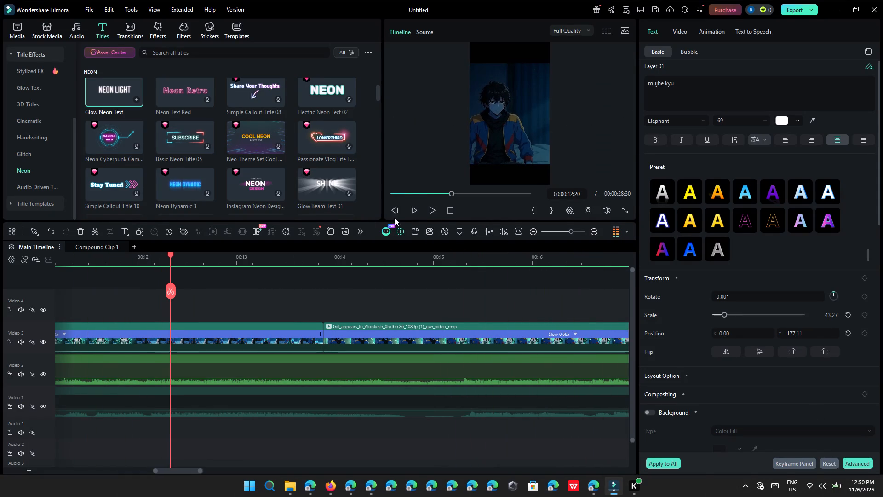
Select both lyric titles, "aazma raha" and "mujhe kyu", and reduce their shared scale to 85%.
drag(171, 256, 52, 308)
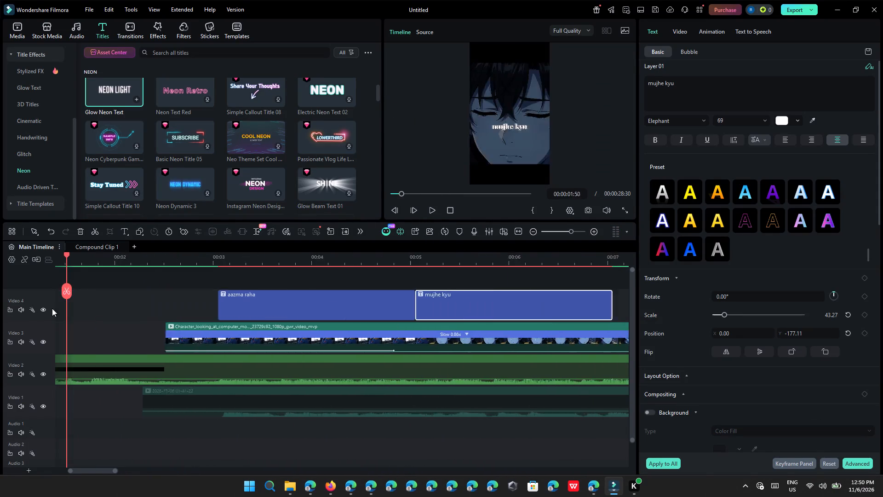
drag(52, 308, 482, 304)
drag(360, 274, 588, 299)
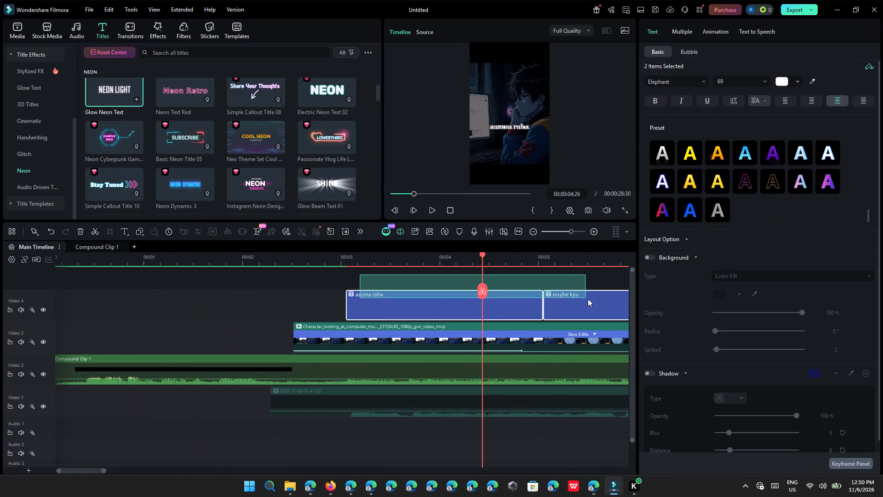
drag(588, 299, 591, 301)
scroll(735, 238, up, 6)
click(691, 30)
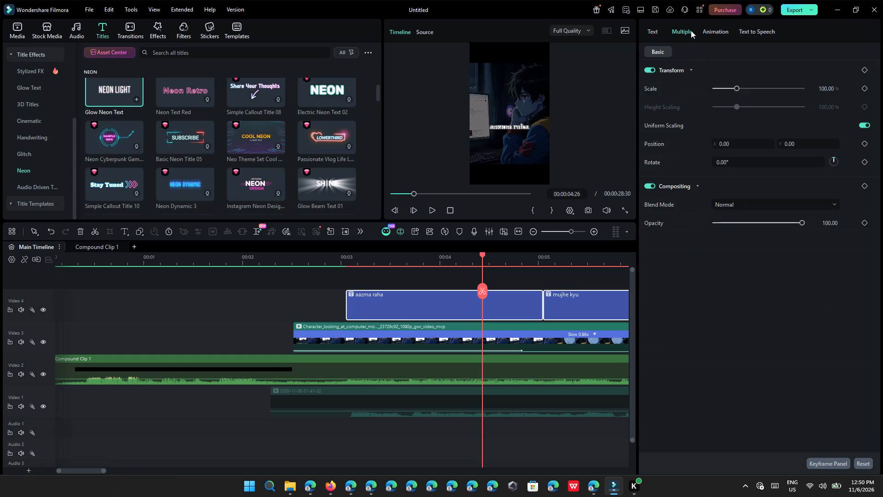
drag(733, 85, 725, 84)
drag(729, 90, 735, 90)
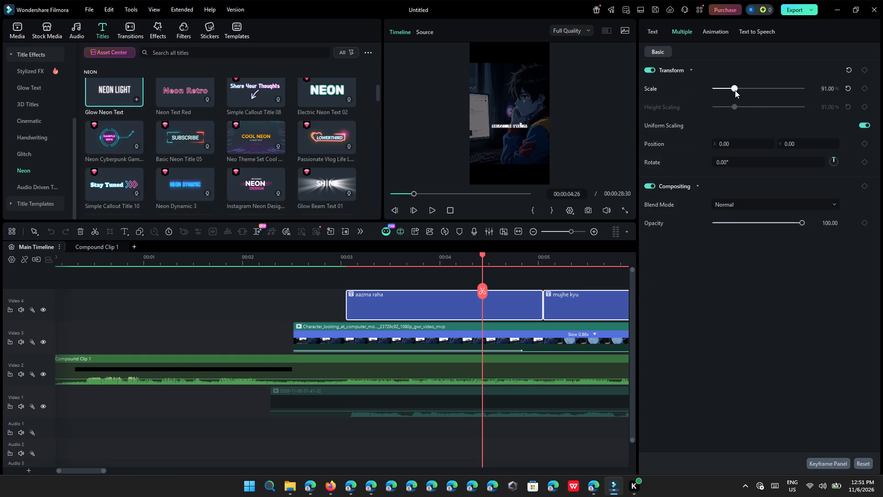
drag(735, 90, 734, 90)
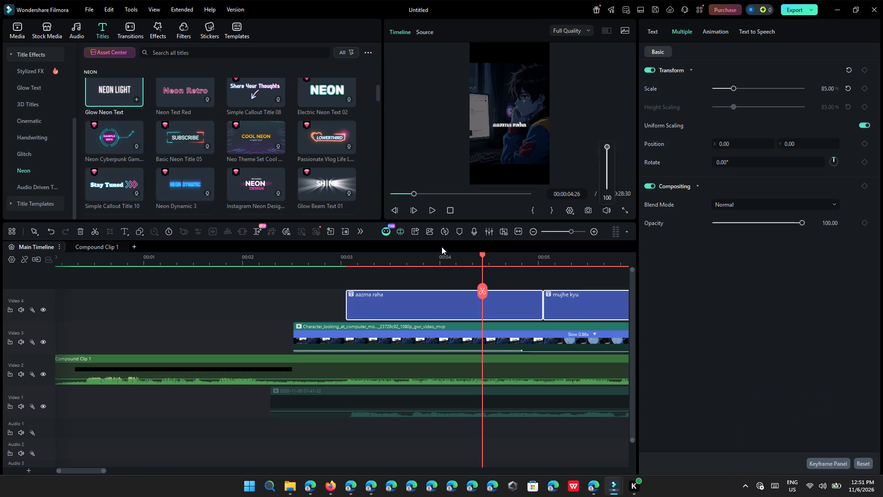
Raise the "aazma raha" title slightly in the frame, to a vertical text position of about -59.
click(625, 213)
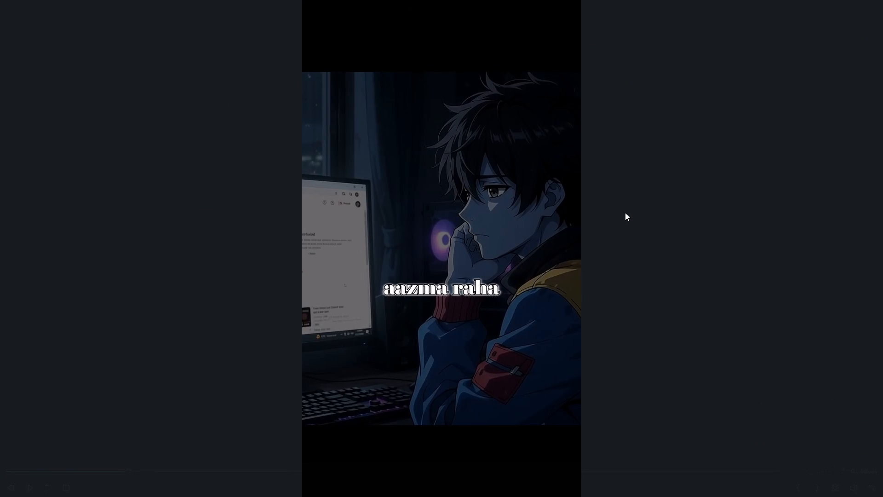
click(869, 488)
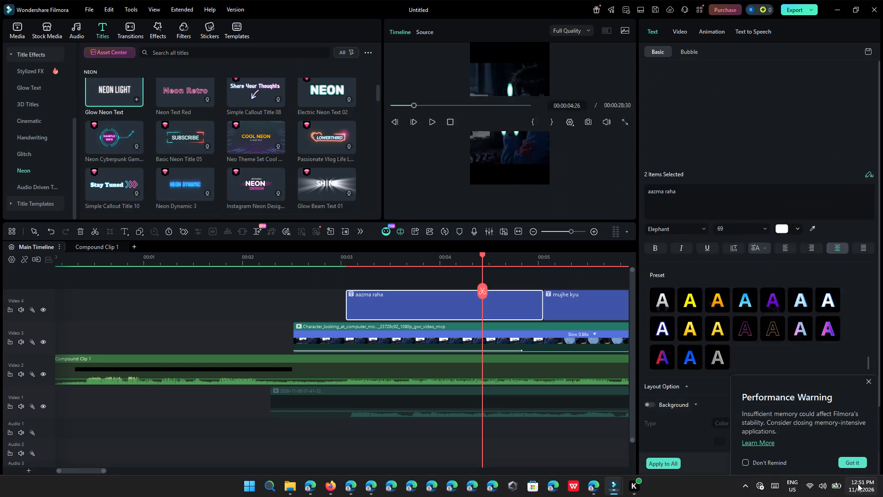
drag(513, 123, 511, 115)
Play back the lyric titles full screen from the start and again from about 00:00:03 to compare their placement.
click(623, 209)
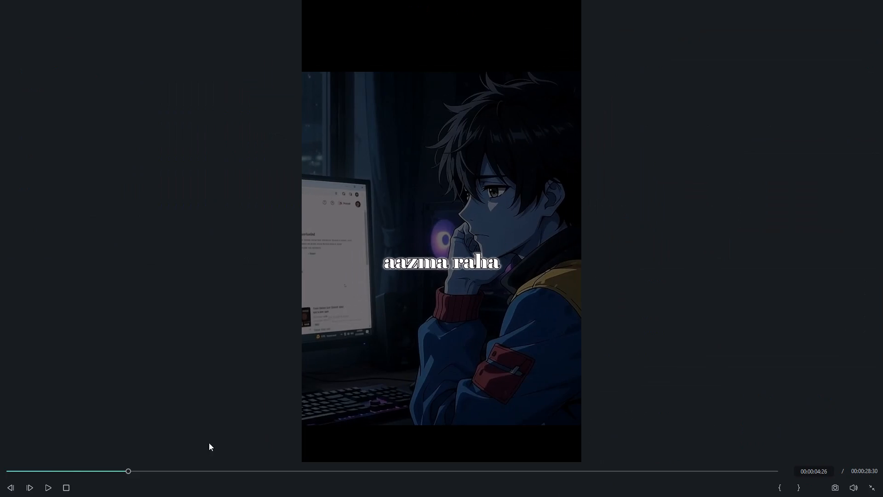
drag(175, 450, 128, 451)
drag(60, 470, 0, 477)
triple_click(45, 481)
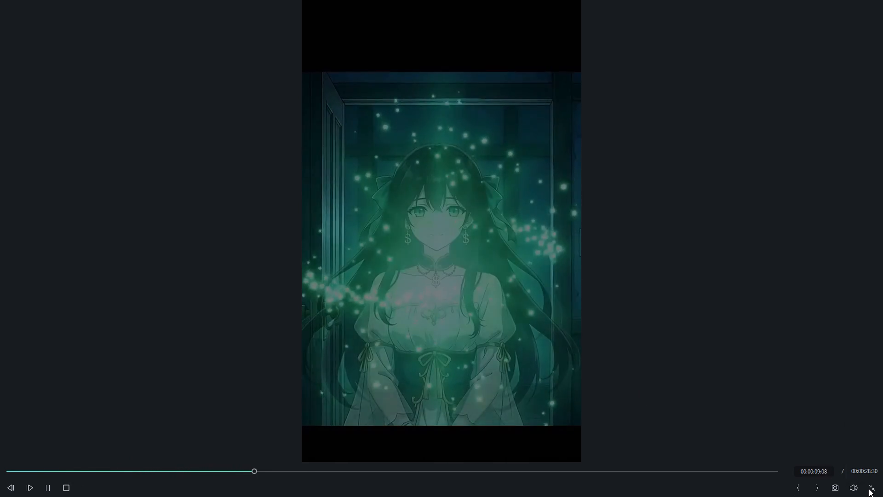
click(870, 489)
ctrl+scroll(425, 314, down, 4)
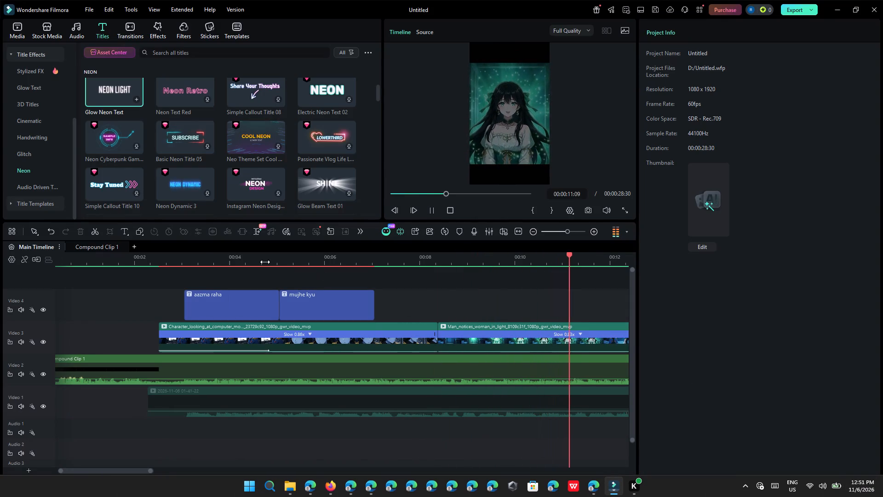
click(189, 255)
ctrl+scroll(189, 255, up, 6)
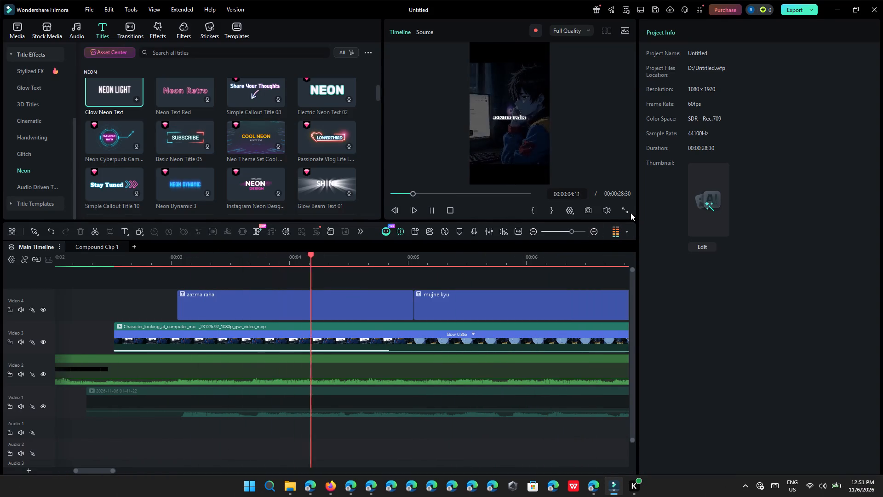
click(631, 213)
click(627, 213)
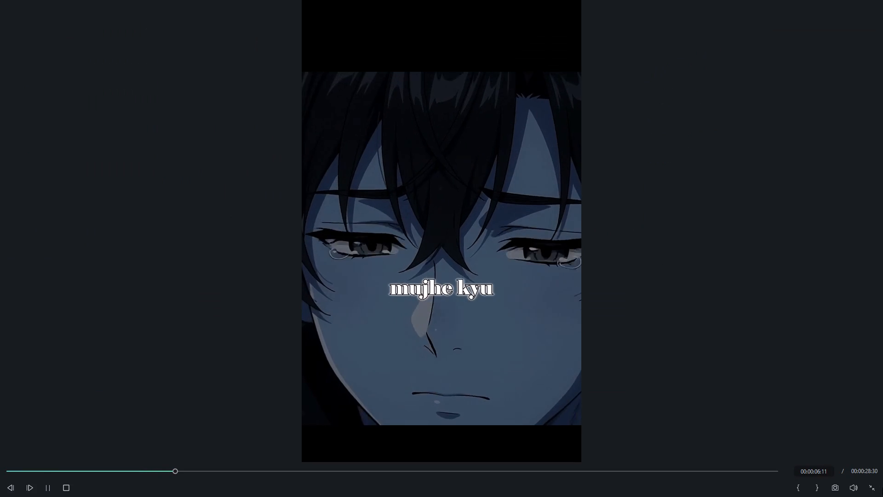
click(876, 485)
Play the passage from "aazma raha" into "mujhe kyu" in the preview, pausing on each title to compare their heights.
ctrl+scroll(390, 338, down, 5)
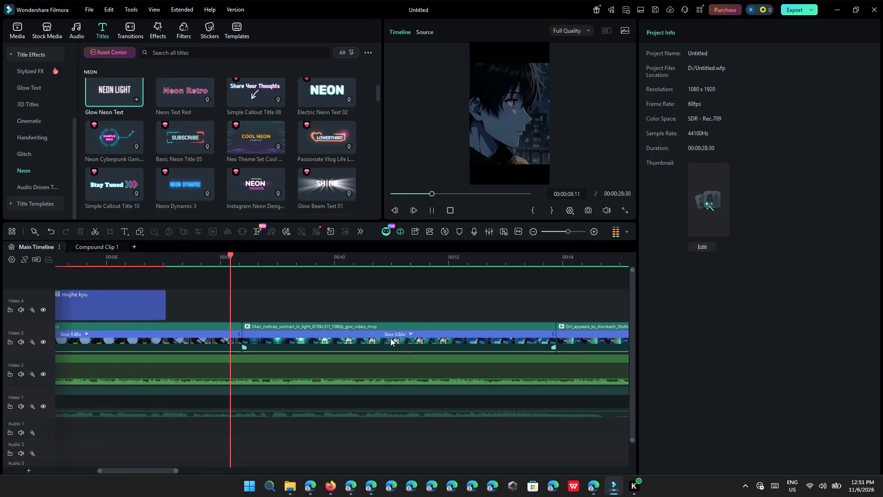
ctrl+scroll(390, 338, down, 2)
click(84, 262)
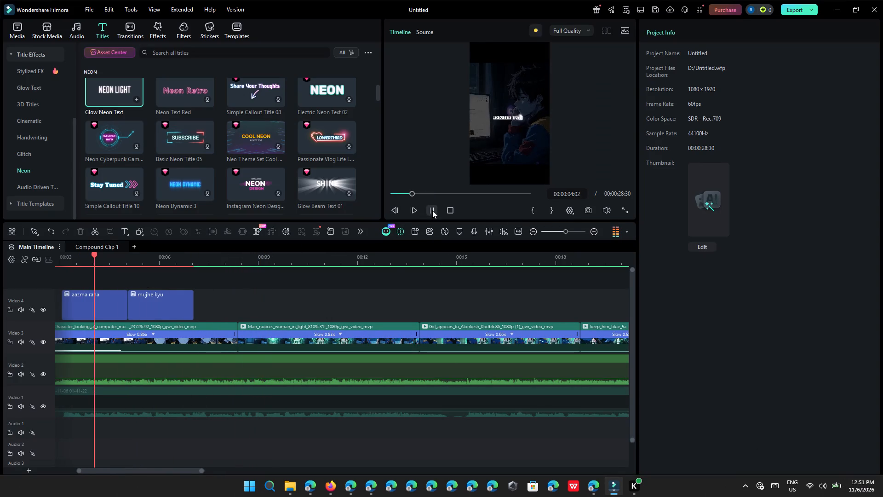
click(432, 211)
ctrl+scroll(385, 286, up, 7)
click(434, 200)
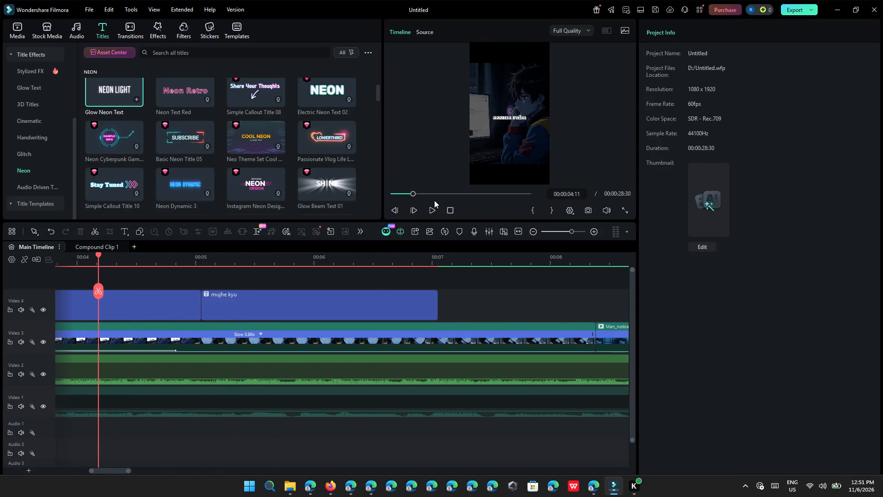
click(426, 218)
click(434, 211)
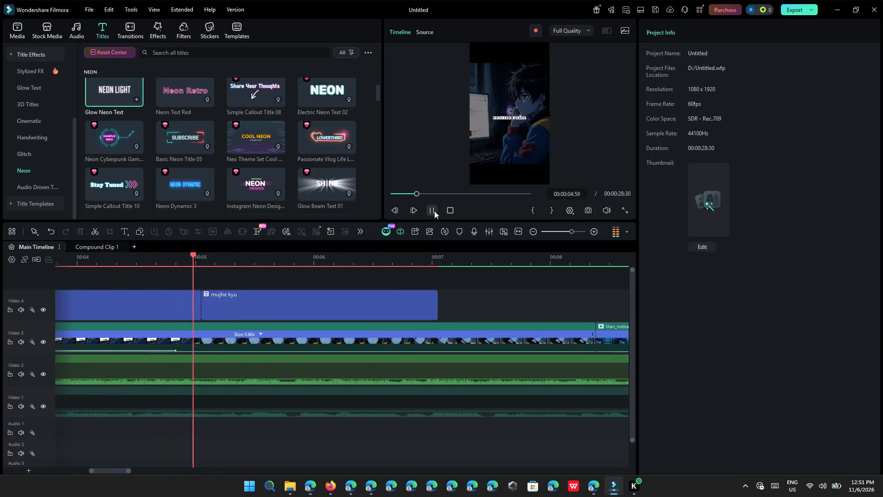
click(434, 211)
Copy the "aazma raha" title's vertical text position, -58.59, to the "mujhe kyu" title so both lyrics align.
click(171, 306)
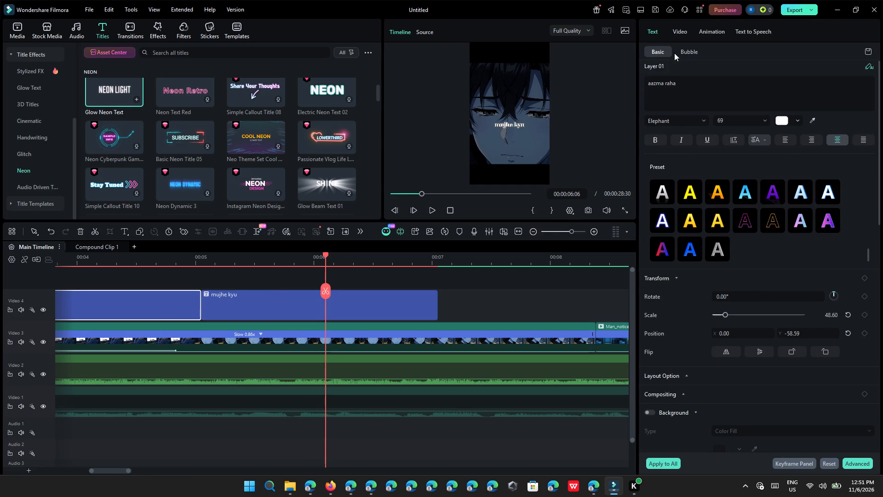
click(673, 37)
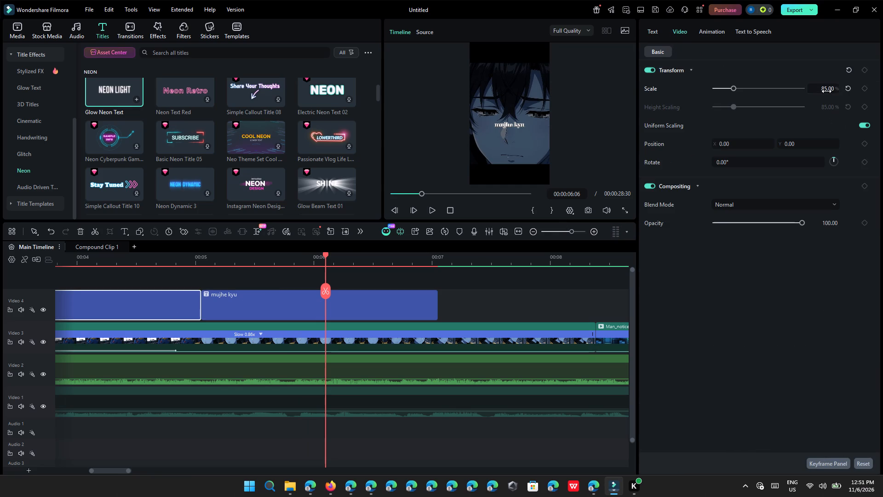
click(656, 34)
scroll(771, 223, down, 5)
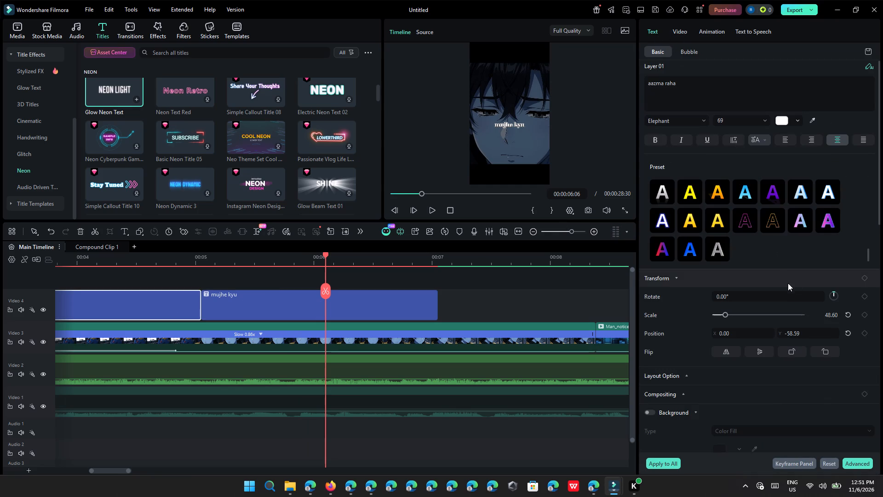
click(826, 333)
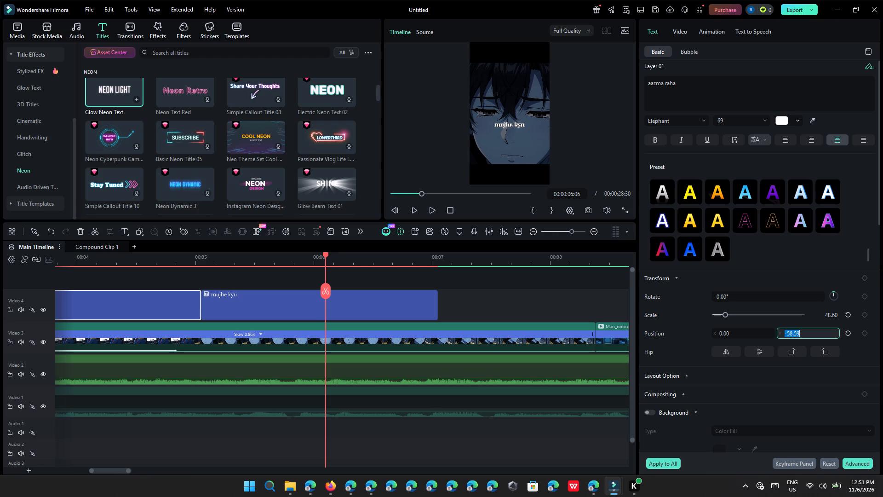
key(ctrl+c)
click(341, 312)
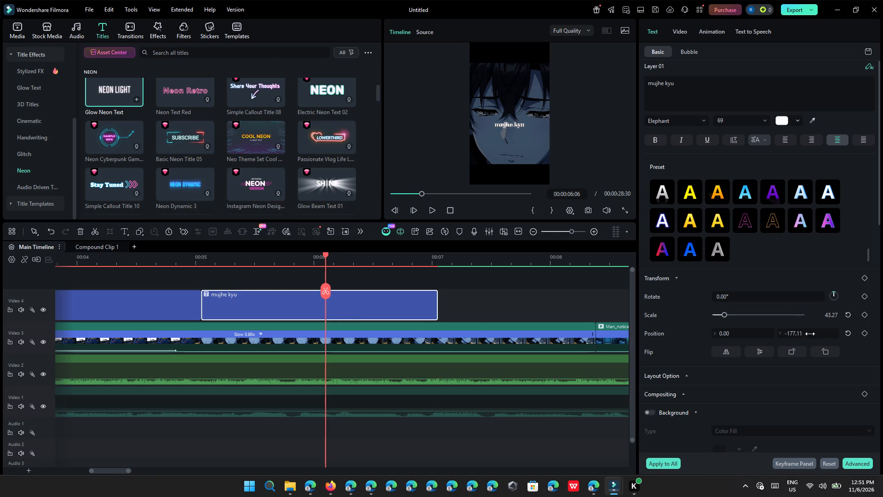
ctrl+click(810, 334)
key(ctrl+v)
click(567, 297)
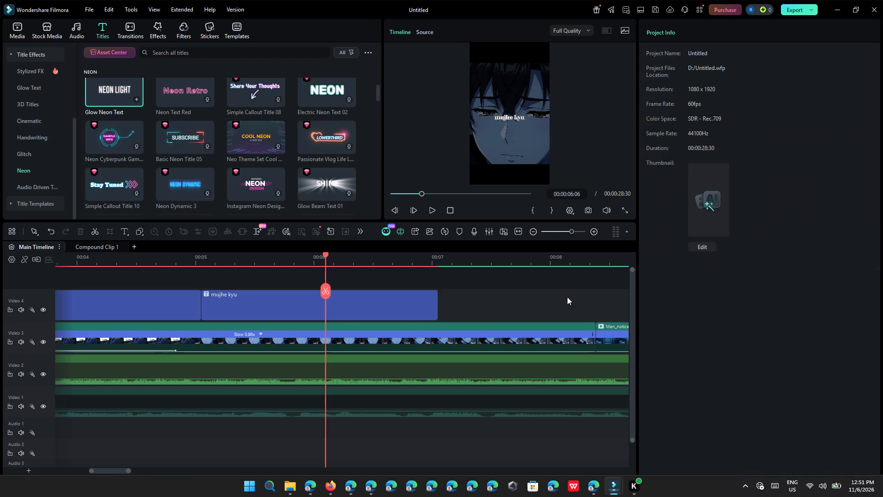
Play the change between the two lyric titles from about 00:00:04:44 to check their alignment.
click(162, 268)
click(164, 261)
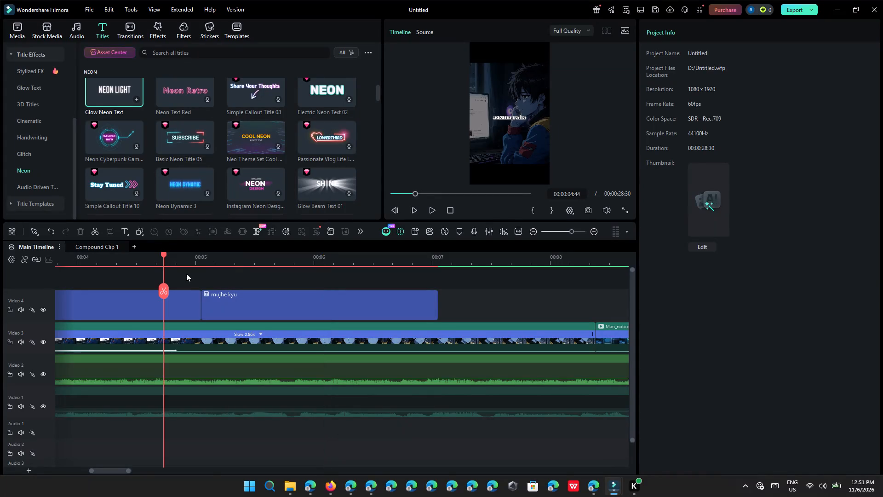
click(196, 295)
click(257, 313)
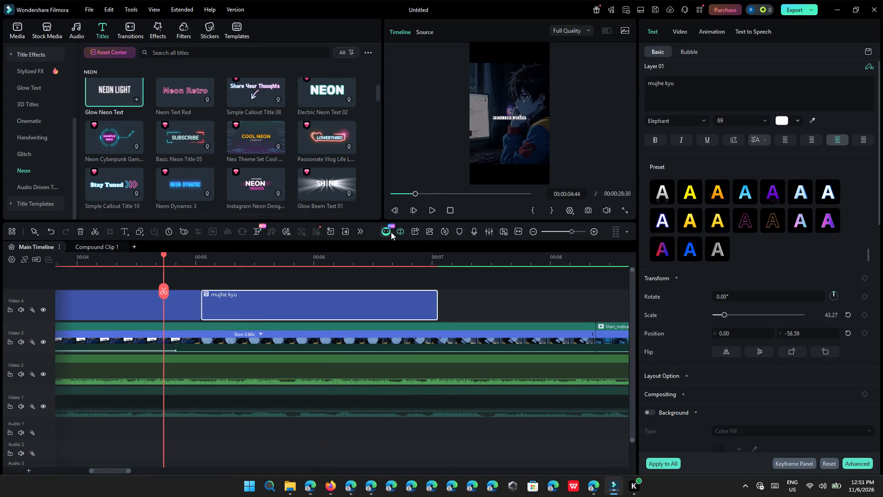
click(438, 205)
click(437, 208)
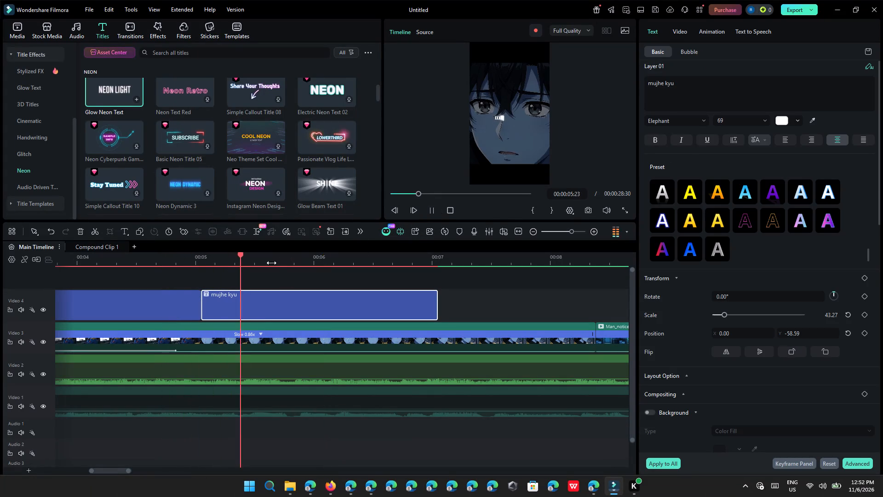
click(166, 302)
click(147, 267)
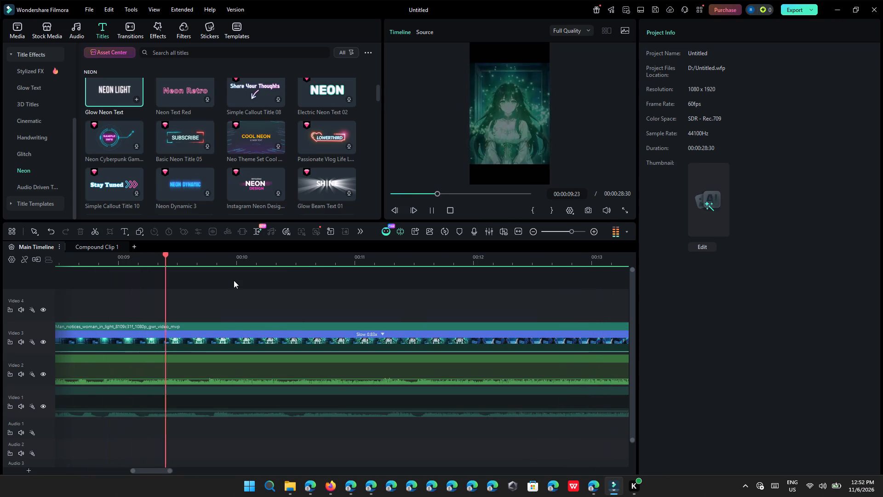
Play the whole video full screen from the start, through to the closing "Audience be like" clip.
ctrl+scroll(234, 280, down, 7)
ctrl+scroll(234, 280, up, 1)
ctrl+scroll(204, 273, down, 7)
drag(84, 263, 80, 263)
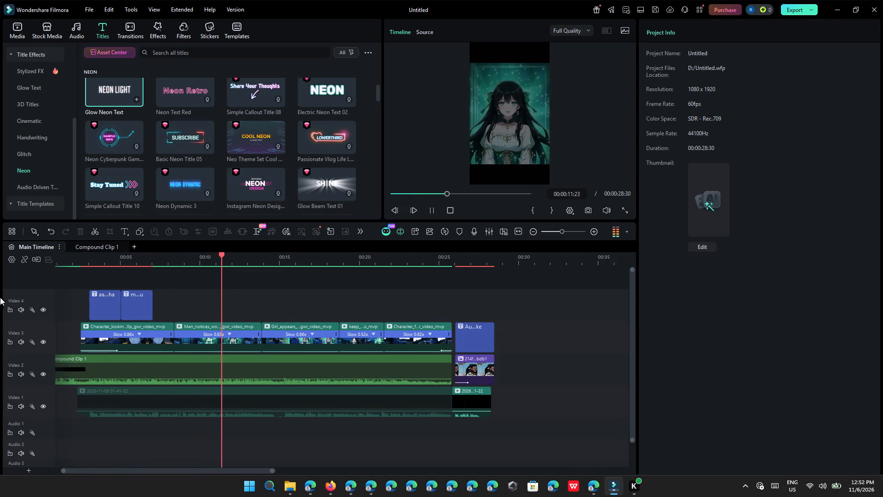
click(65, 267)
click(61, 262)
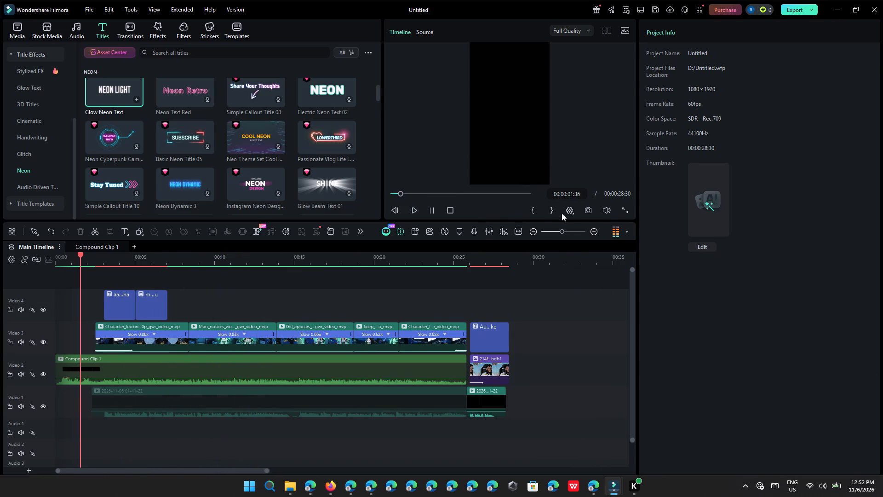
click(630, 209)
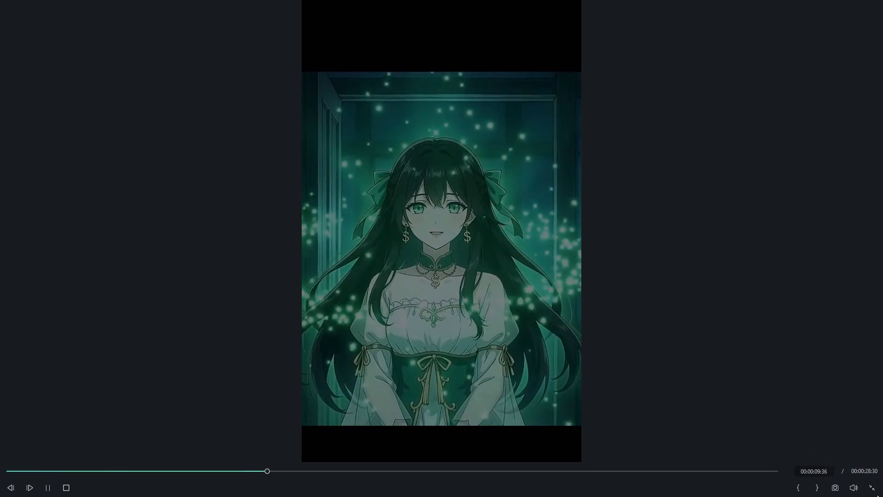
click(872, 483)
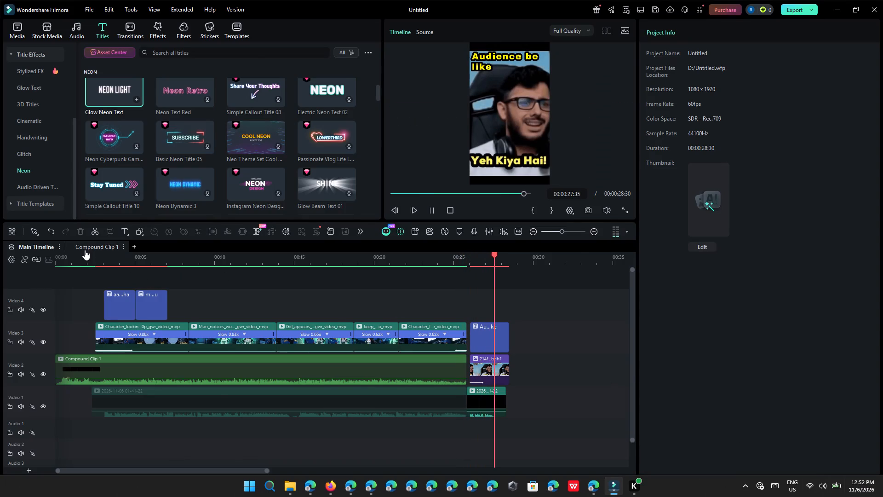
Return the playhead to the beginning of the main timeline for another playback.
click(85, 249)
click(39, 242)
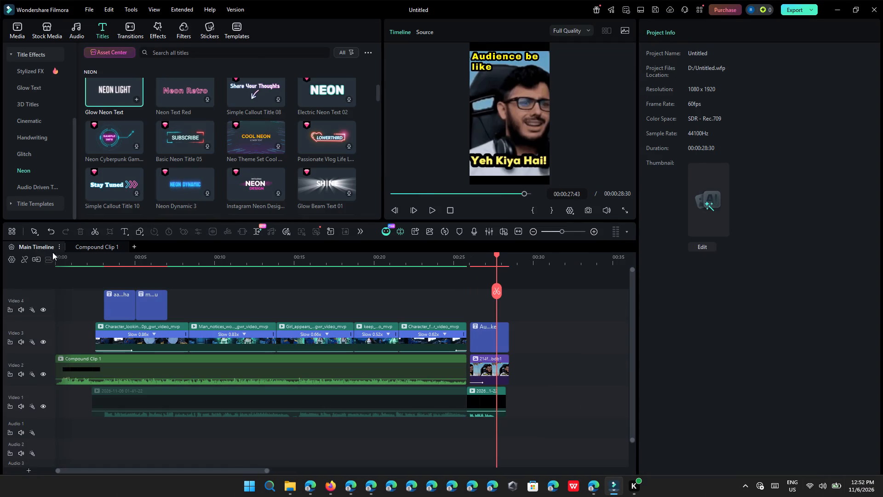
click(64, 255)
drag(425, 203, 427, 212)
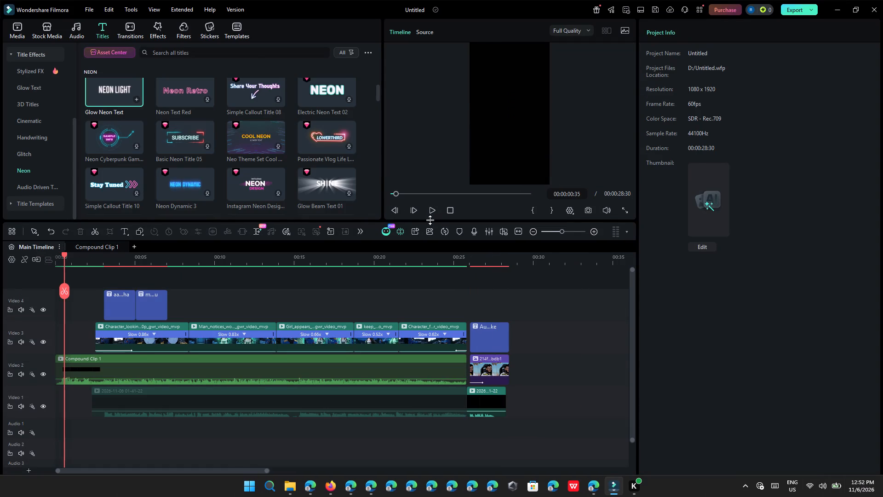
Play the opening of the video full screen to check how the two lyric titles look.
click(431, 215)
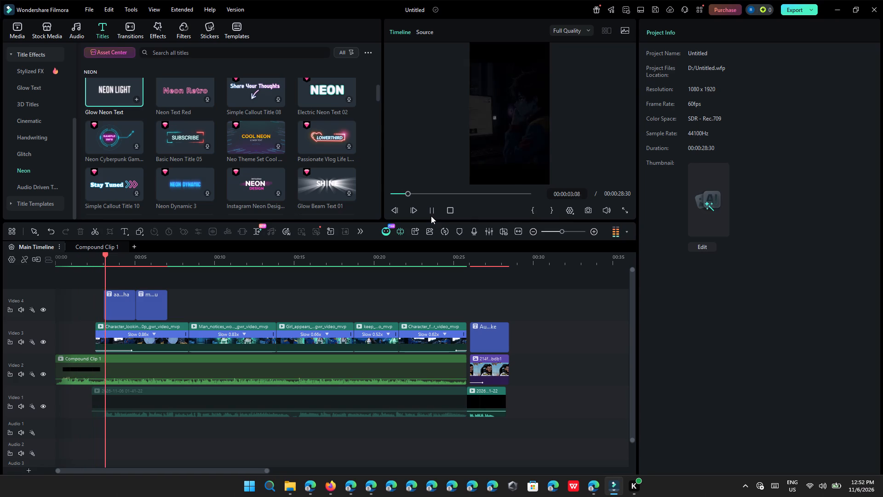
click(621, 209)
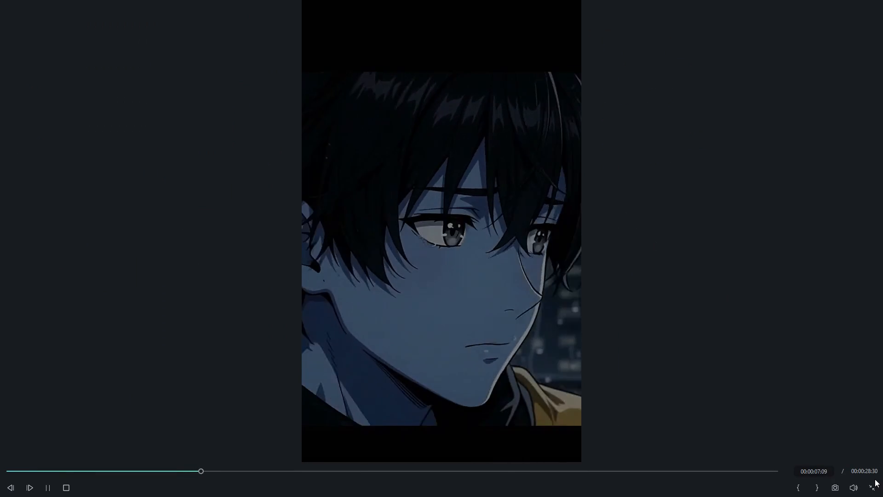
click(869, 483)
Copy the "mujhe kyu" title's scale, 43.27, to the "aazma raha" title so both lyrics match in size.
click(93, 263)
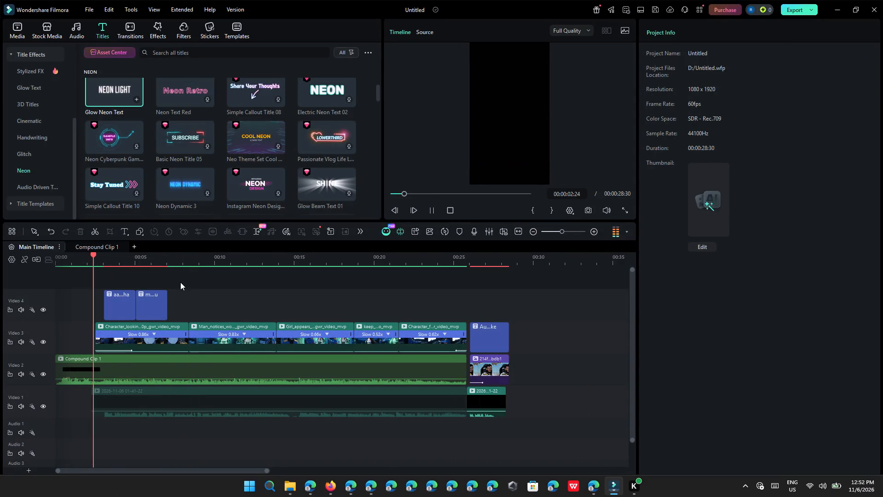
ctrl+scroll(180, 282, up, 6)
click(191, 300)
click(298, 304)
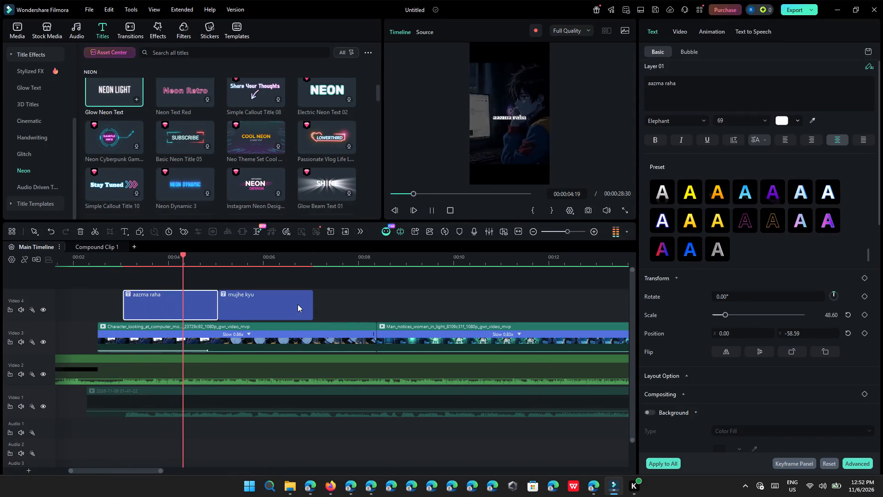
click(175, 301)
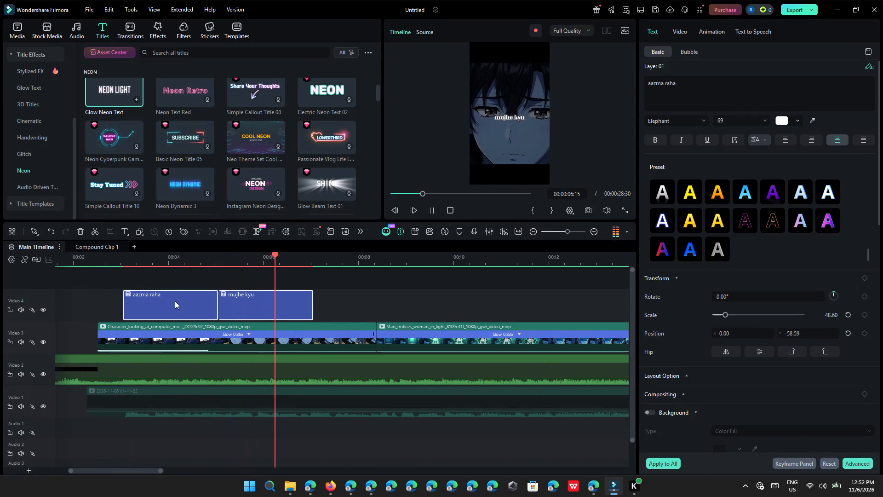
click(170, 258)
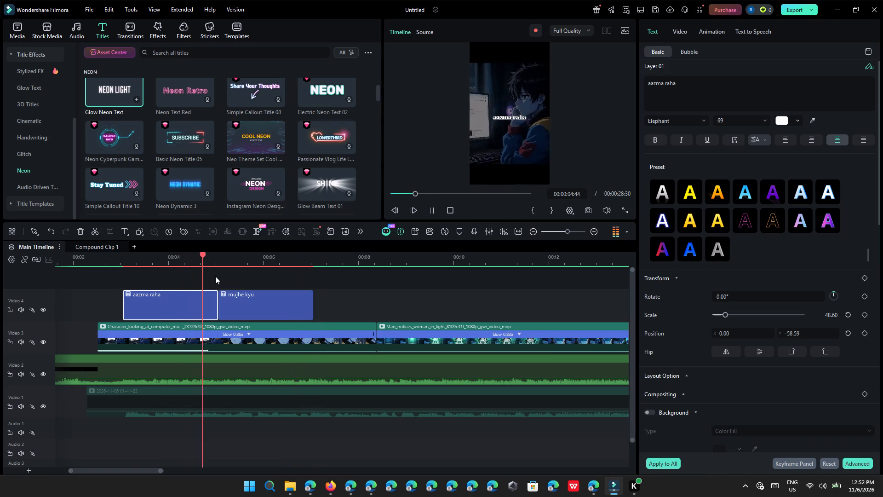
click(179, 309)
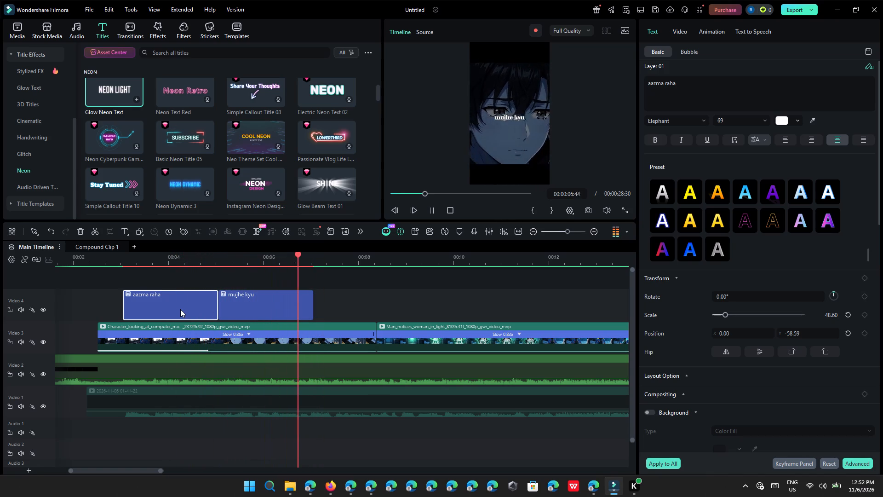
click(833, 316)
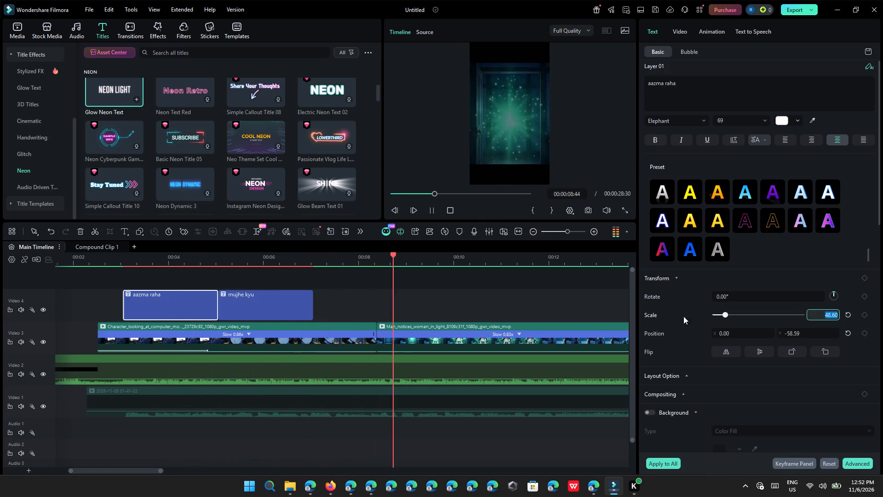
click(284, 311)
click(826, 318)
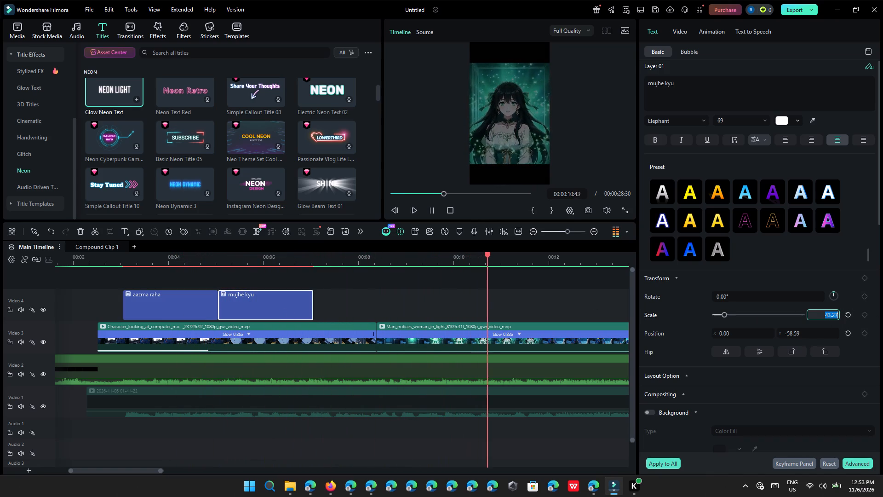
key(ctrl+c)
click(133, 294)
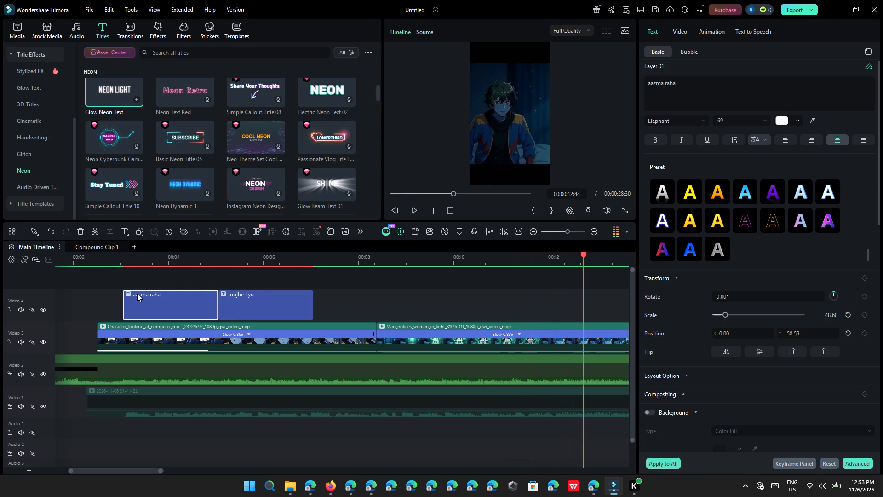
ctrl+click(831, 312)
key(ctrl+v)
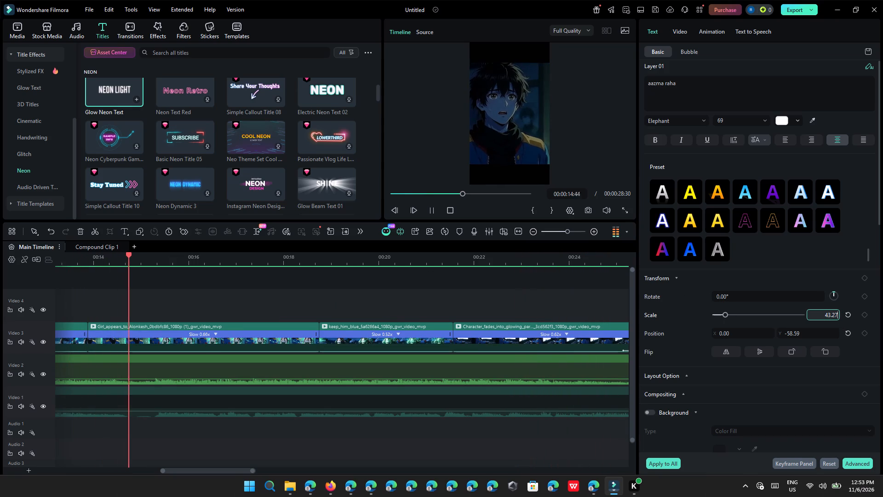
Play both lyric titles full screen from just before "aazma raha" to check their matching size.
ctrl+scroll(526, 339, down, 10)
ctrl+scroll(351, 322, down, 4)
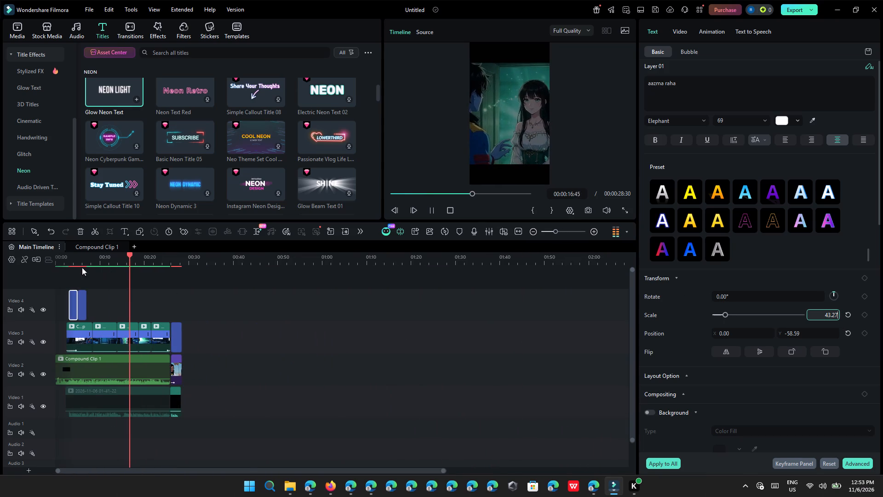
click(65, 262)
ctrl+scroll(177, 277, up, 9)
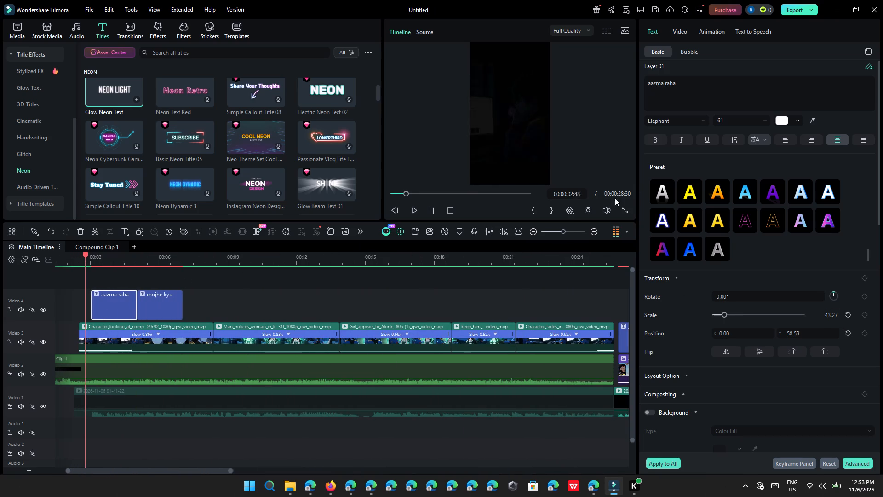
click(626, 210)
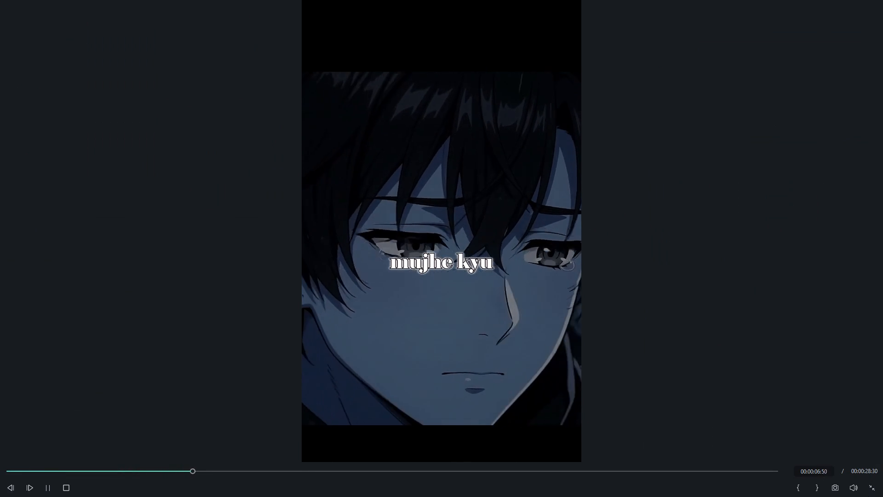
click(874, 486)
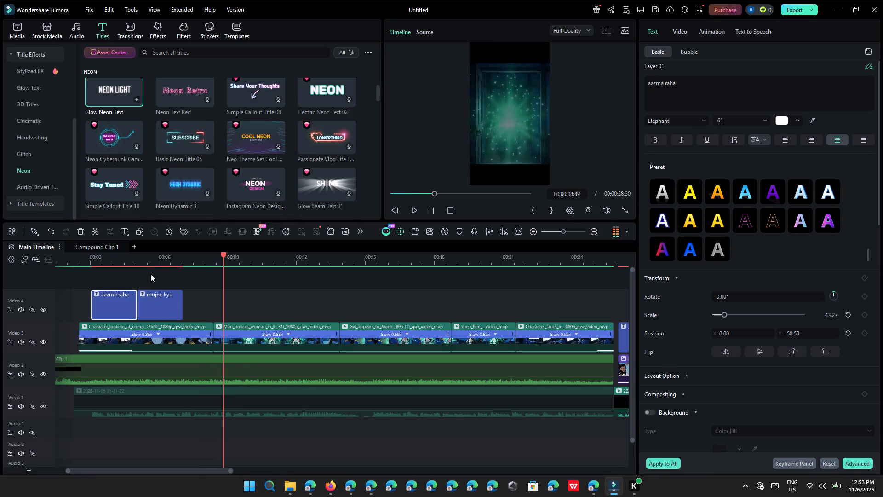
Play the "mujhe kyu" section of the main timeline in short bursts to compare the title's timing with the vocals.
click(156, 260)
ctrl+scroll(399, 334, up, 5)
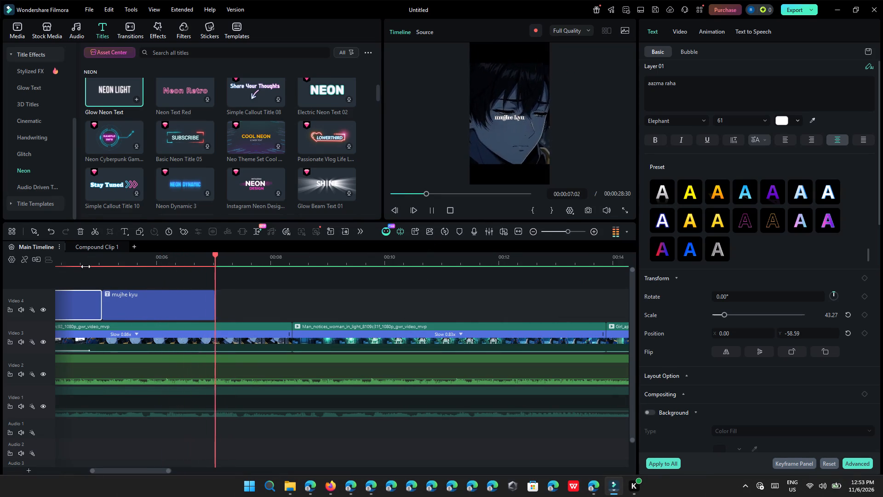
click(95, 263)
click(433, 211)
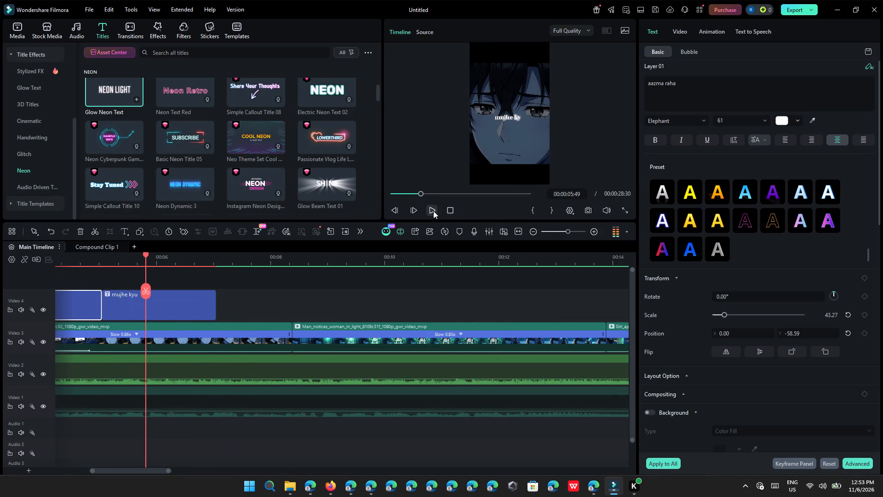
click(433, 211)
click(433, 211)
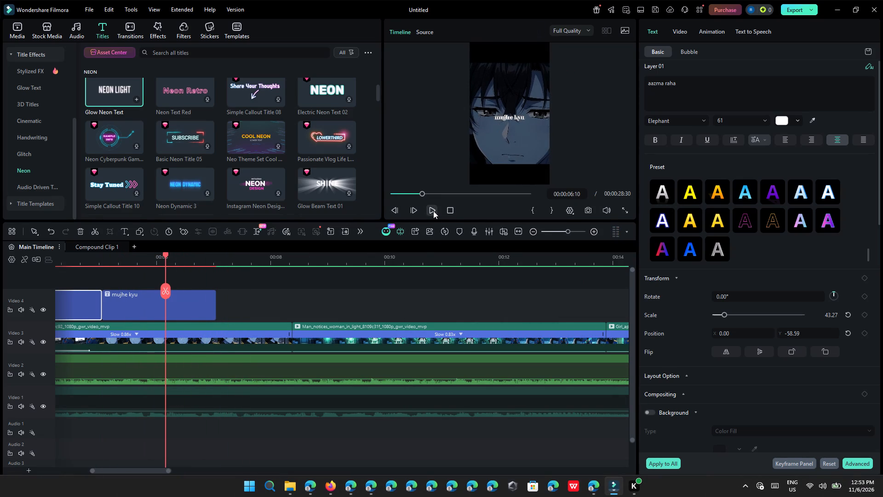
click(433, 211)
click(433, 211)
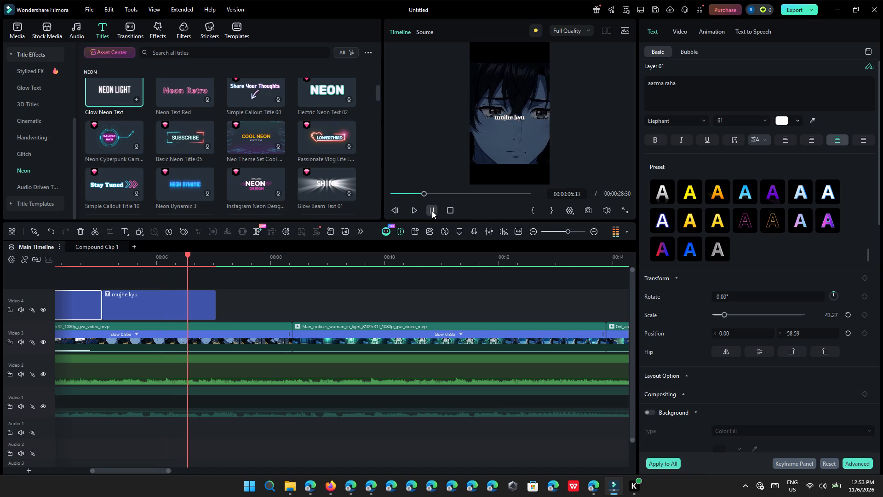
click(114, 252)
click(52, 245)
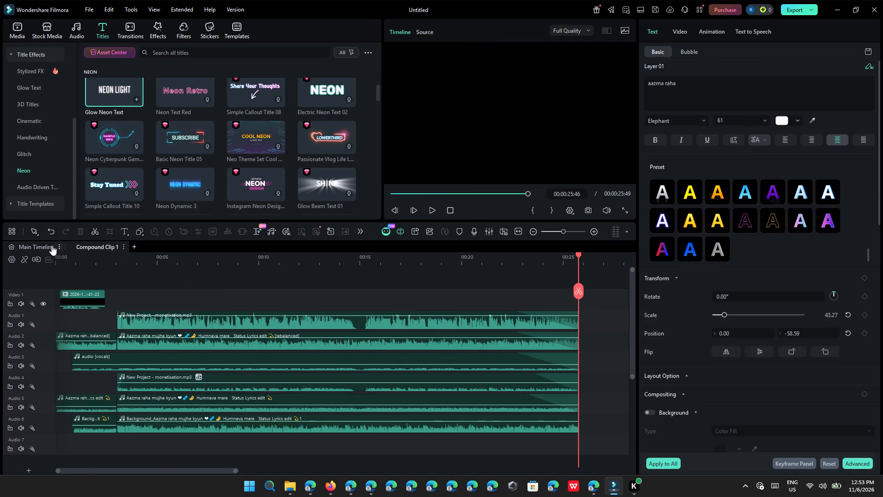
click(108, 259)
click(433, 210)
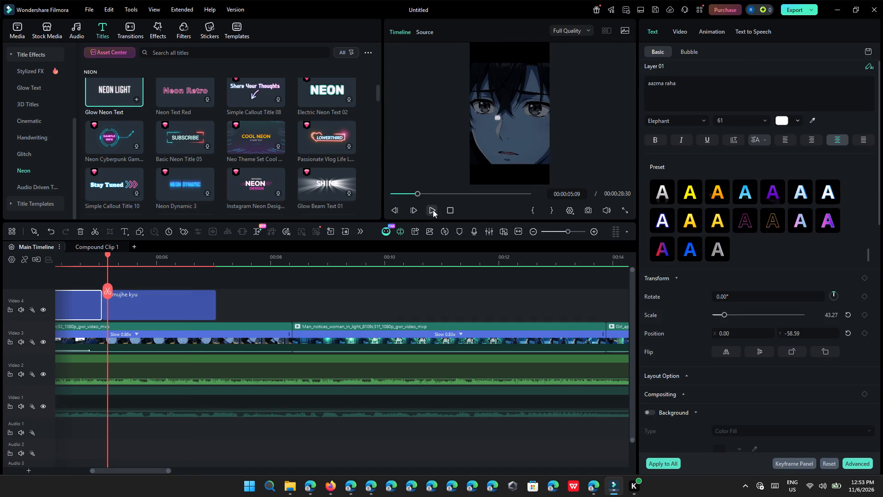
click(433, 210)
click(433, 210)
click(433, 210)
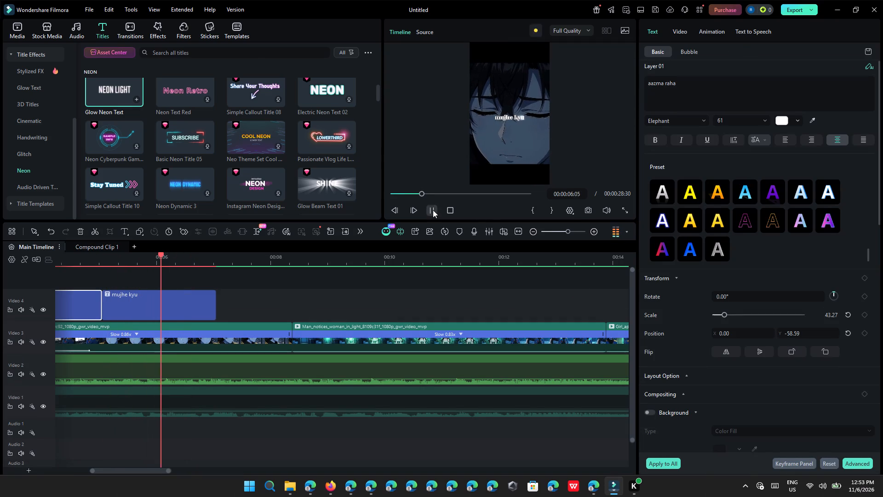
click(433, 210)
click(433, 210)
Switch to the Humnava Mere lyrics video in Edge to read the line following "Mujhe Kyun", and return to Filmora.
click(307, 489)
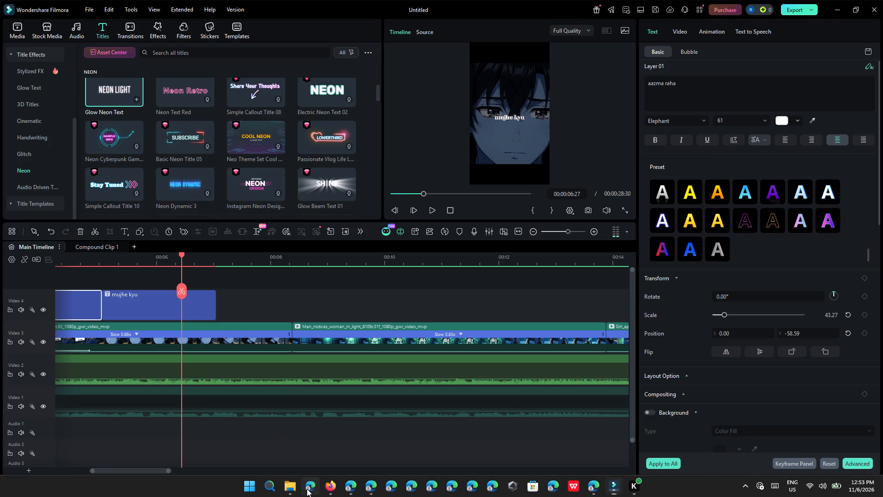
click(355, 303)
click(345, 292)
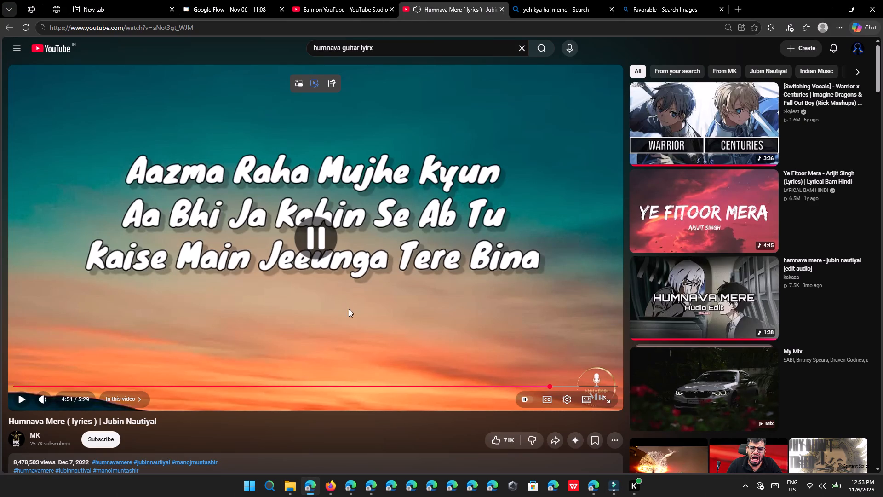
click(624, 479)
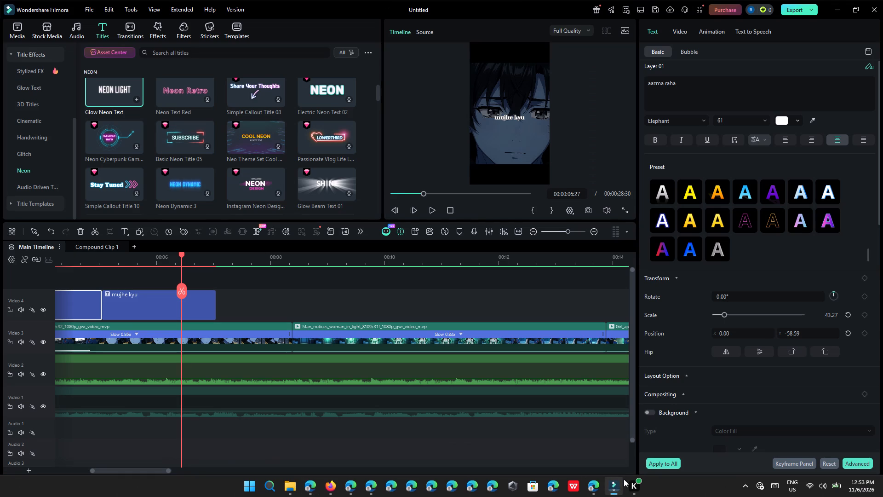
Replay the "mujhe kyu" vocals and trim the title's end to just past 00:00:06, where the sung words finish.
click(125, 256)
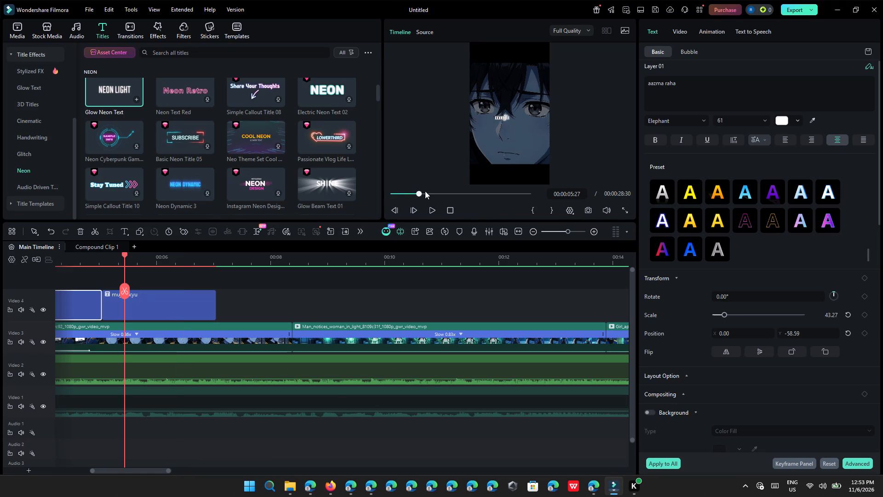
click(432, 207)
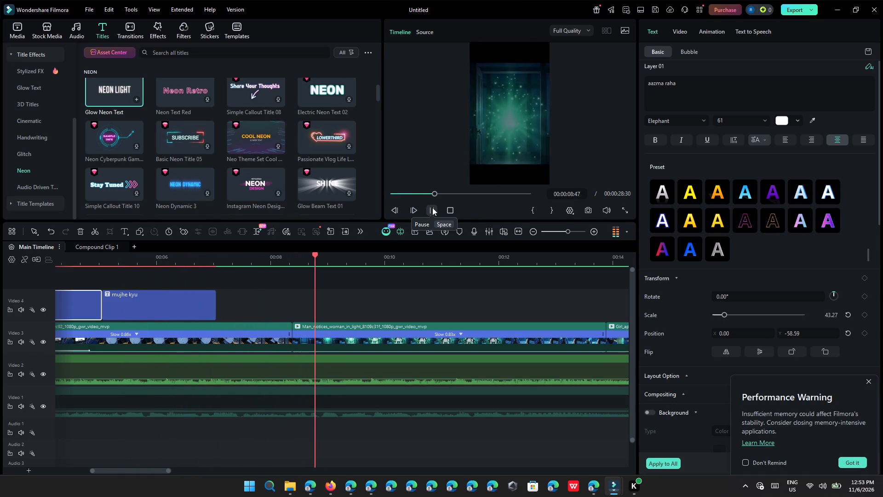
click(109, 262)
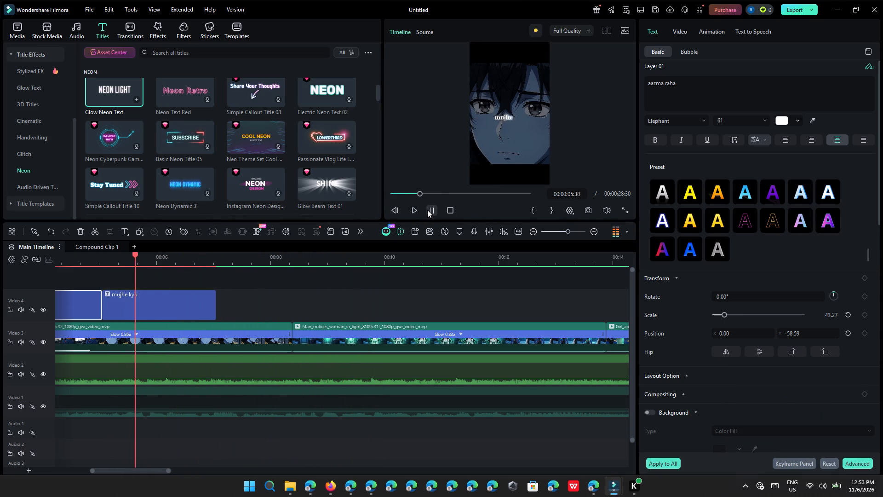
click(431, 210)
ctrl+scroll(401, 279, up, 4)
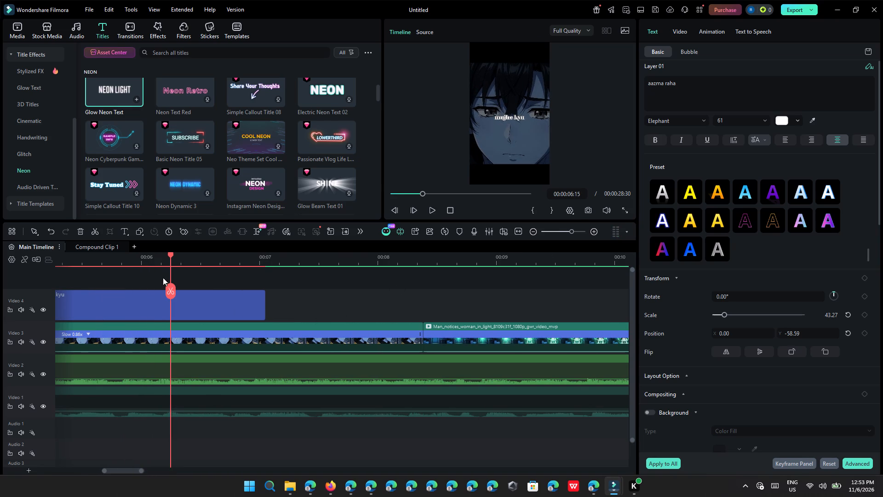
click(142, 263)
click(433, 208)
click(431, 210)
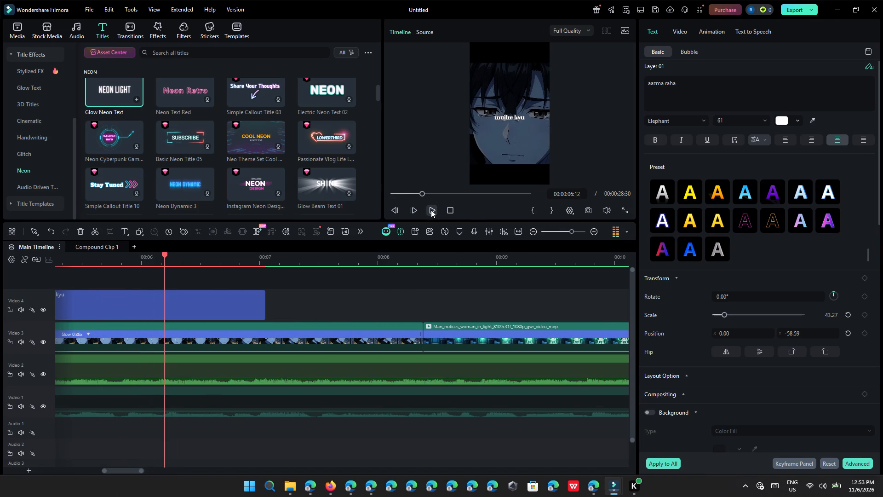
drag(263, 301, 163, 315)
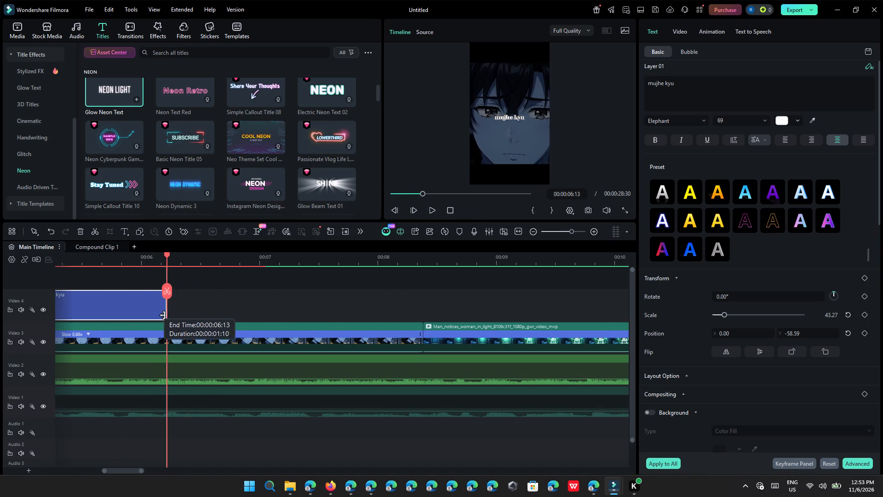
drag(163, 315, 155, 321)
Duplicate the trimmed "mujhe kyu" title and place the copy directly after it on the Video 4 track.
key(ctrl+d)
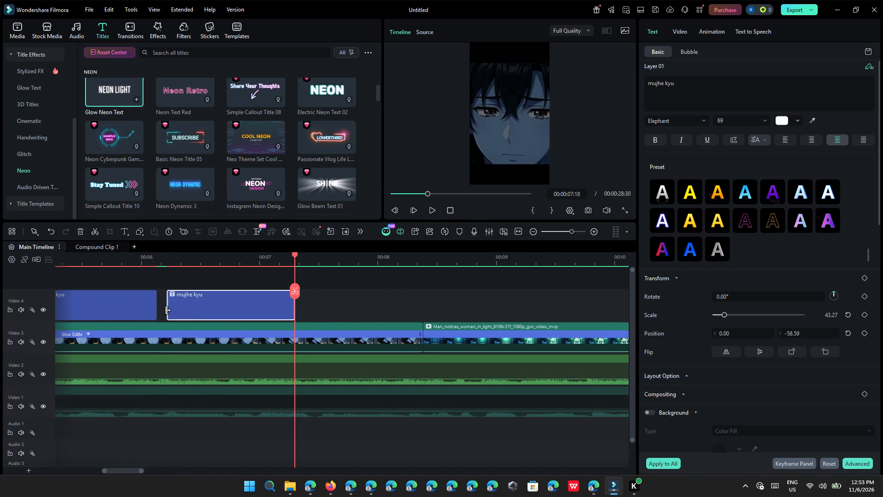
drag(206, 306, 197, 303)
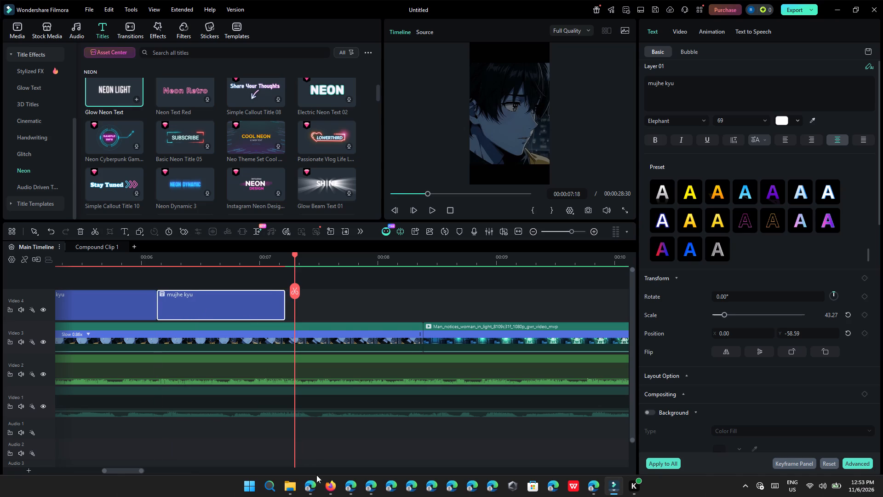
Check the Humnava Mere lyrics in Edge for the words of the next title, and return to Filmora.
click(318, 485)
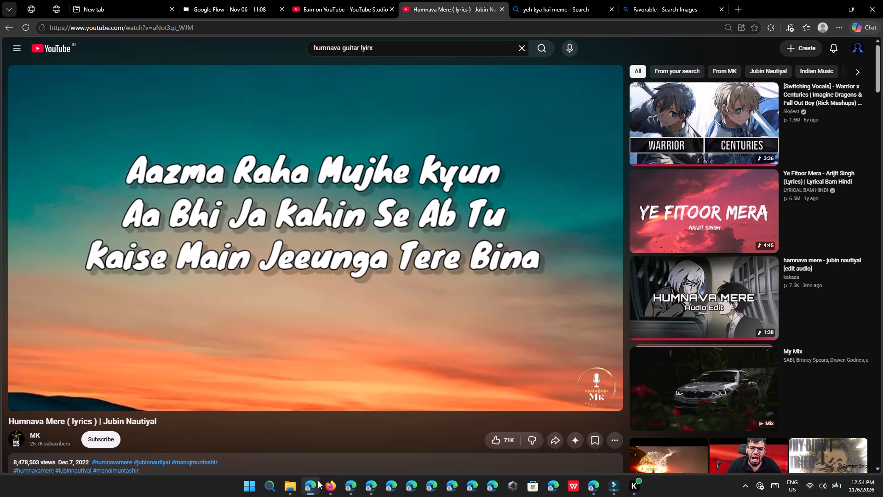
click(318, 480)
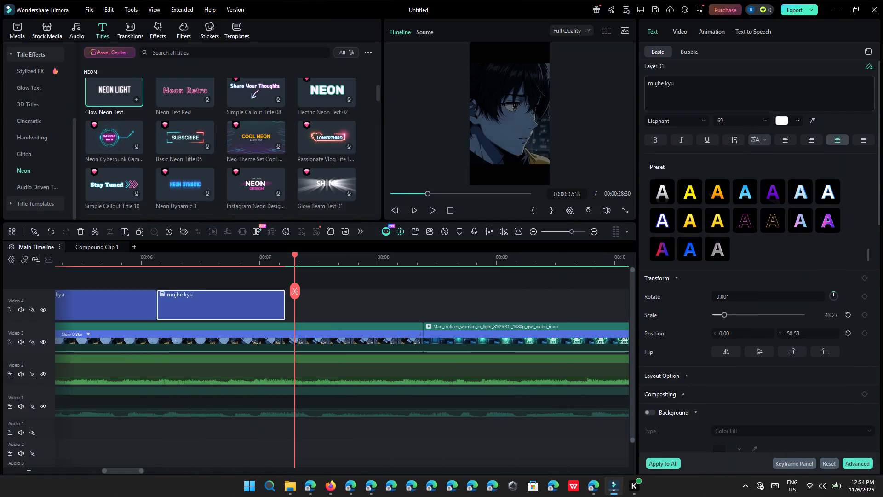
Replace the text of the duplicated title after "mujhe kyu" with "Aa bhi ja".
ctrl+click(727, 92)
key(ctrl+a)
key(BackSpace)
key(shift+a)
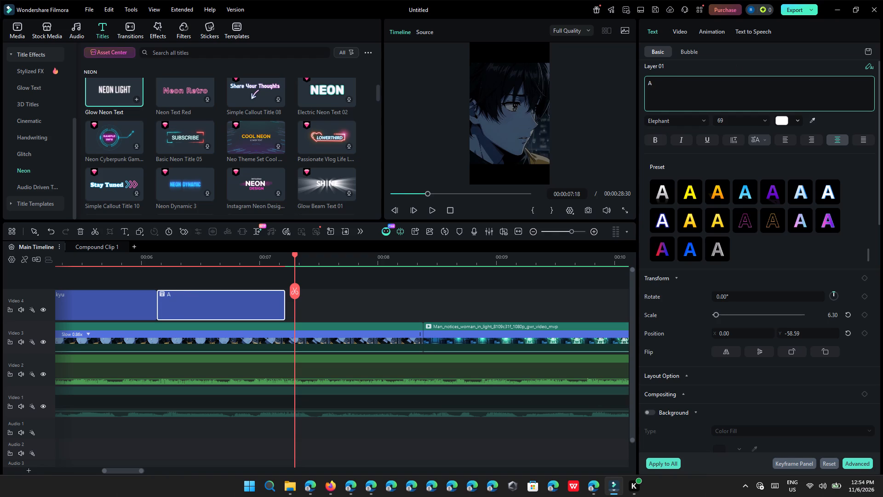
click(312, 476)
click(312, 476)
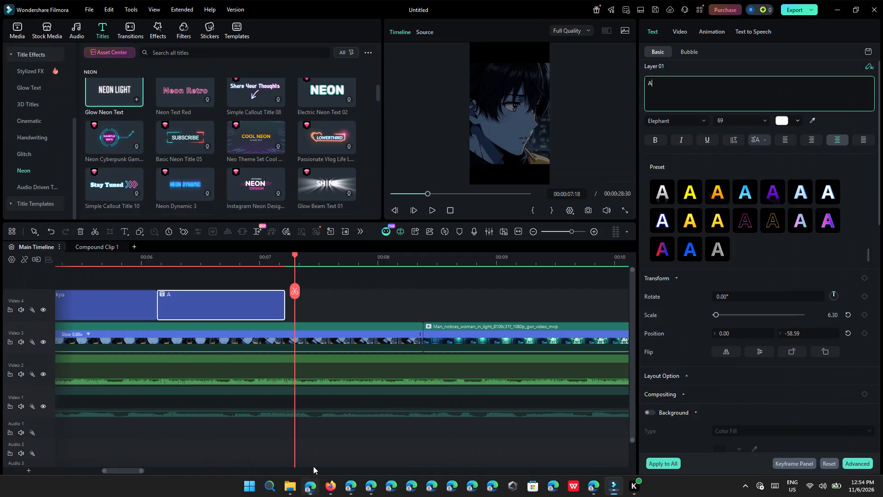
key(a)
key(space)
text(bhi ja)
key(space)
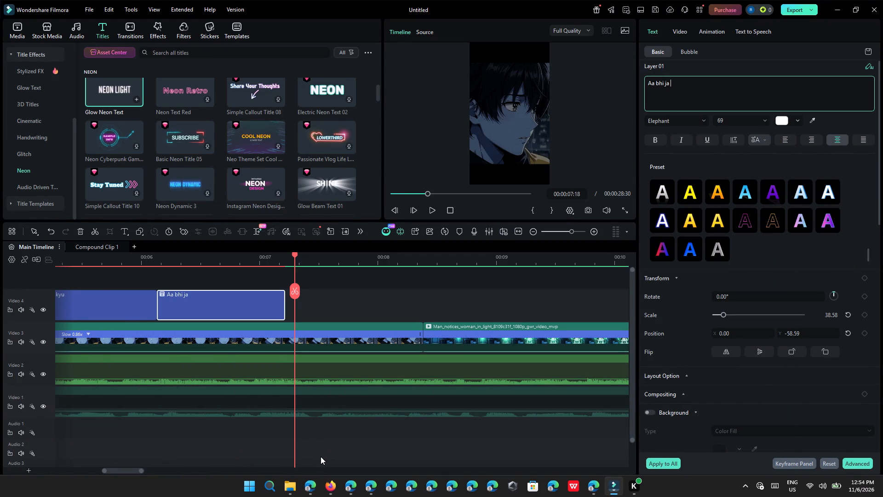
Replay the "Aa bhi ja" vocals and extend that title's end to just past 00:00:07:20.
click(135, 261)
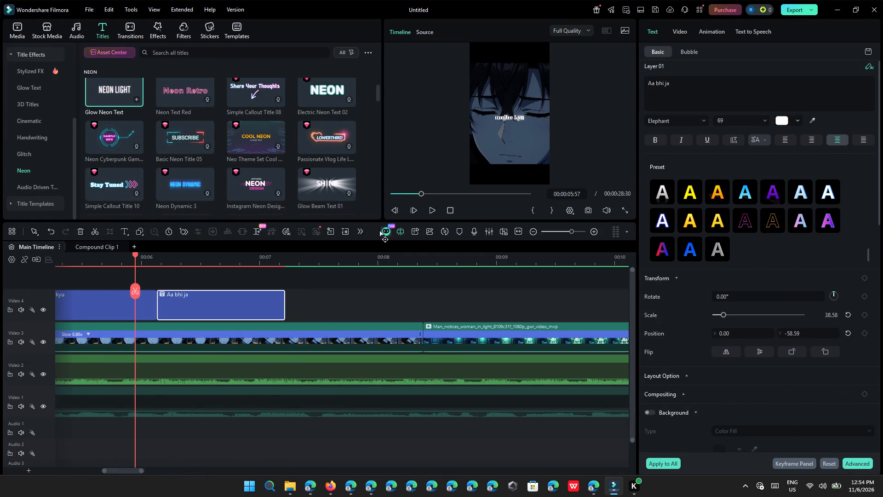
click(432, 210)
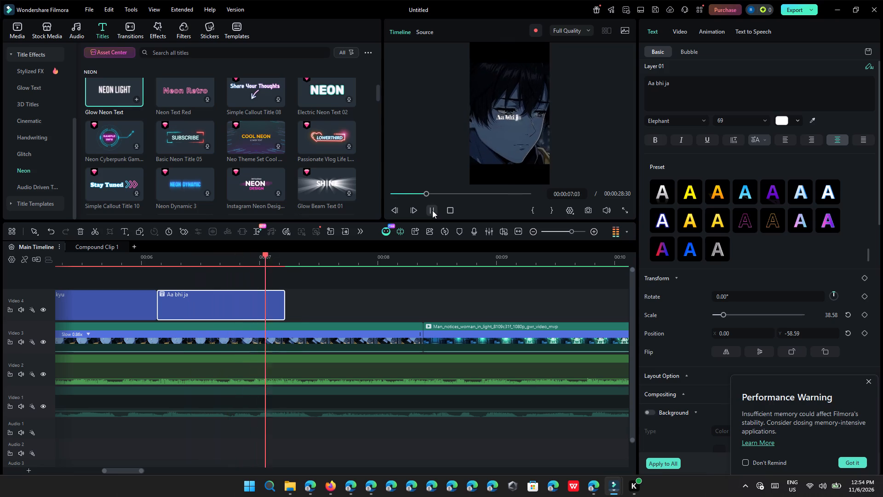
click(432, 210)
ctrl+scroll(318, 312, up, 2)
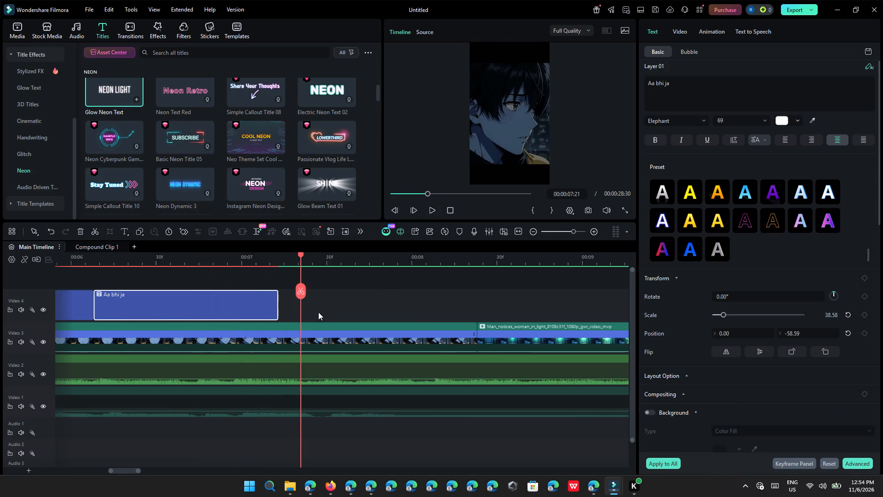
ctrl+scroll(318, 312, up, 2)
drag(268, 314, 294, 318)
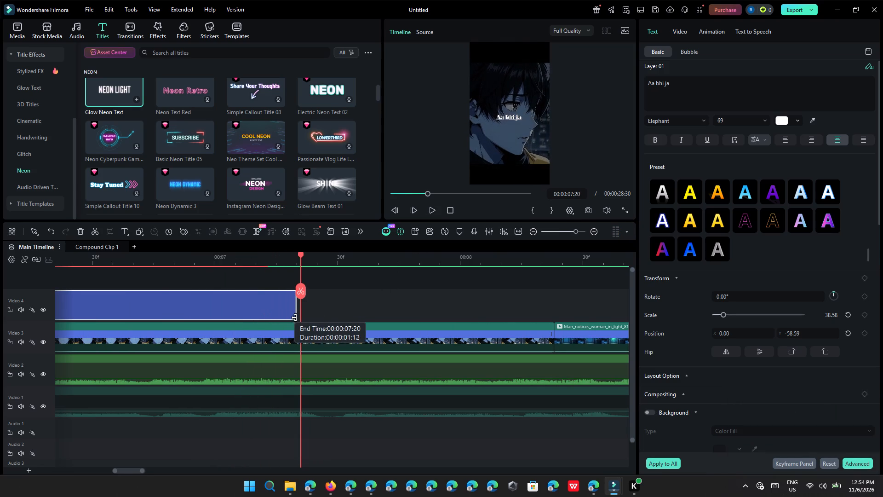
drag(294, 318, 297, 318)
click(430, 214)
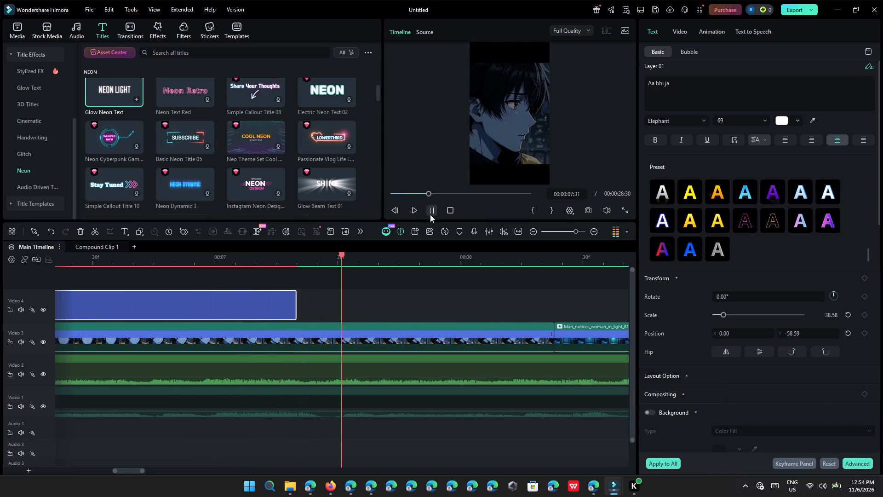
click(430, 214)
drag(293, 300, 309, 301)
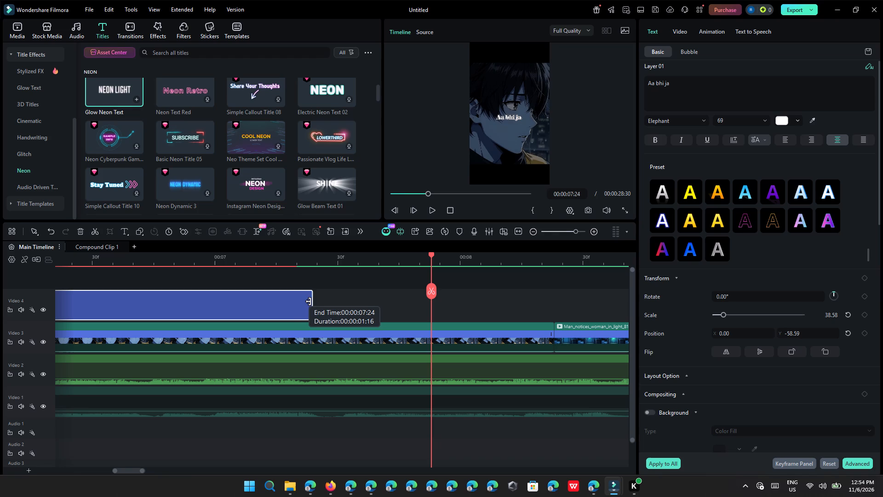
drag(309, 301, 301, 300)
Duplicate the "Aa bhi ja" title and place the copy directly after it on the Video 4 track.
right_click(302, 298)
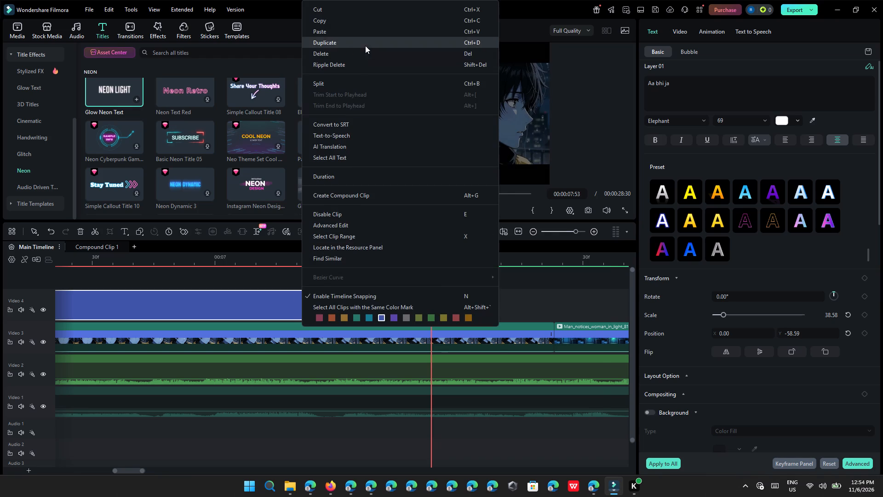
click(367, 45)
drag(368, 306, 243, 291)
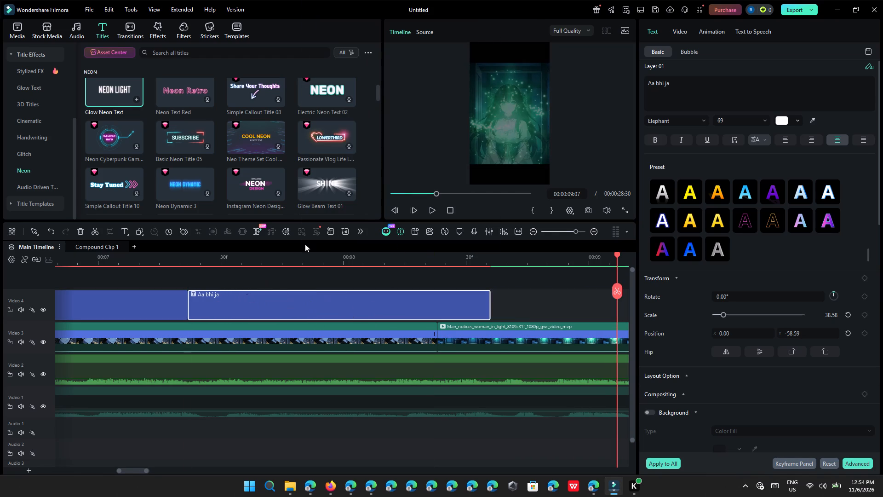
Replace the text of the copied title with "Kahin se ab tu".
ctrl+click(692, 83)
key(ctrl+a)
key(BackSpace)
text(Ka)
text(hin se ab tu)
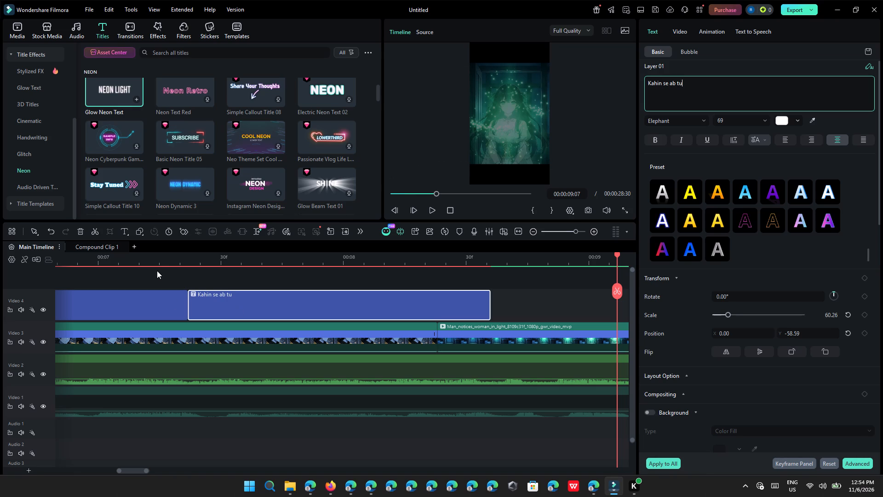
Replay the "Kahin se ab tu" vocals and extend the title's end to about midway between 00:00:08:30 and 00:00:09.
click(154, 258)
click(434, 208)
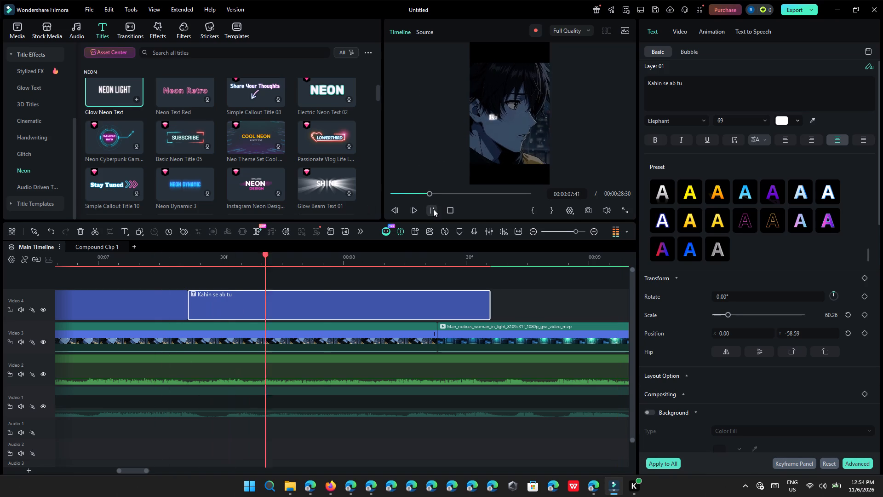
click(433, 209)
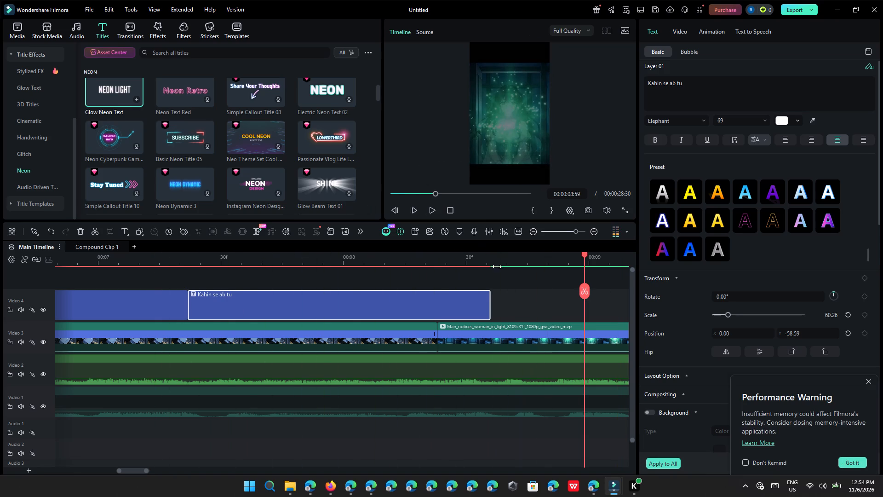
drag(487, 291, 532, 304)
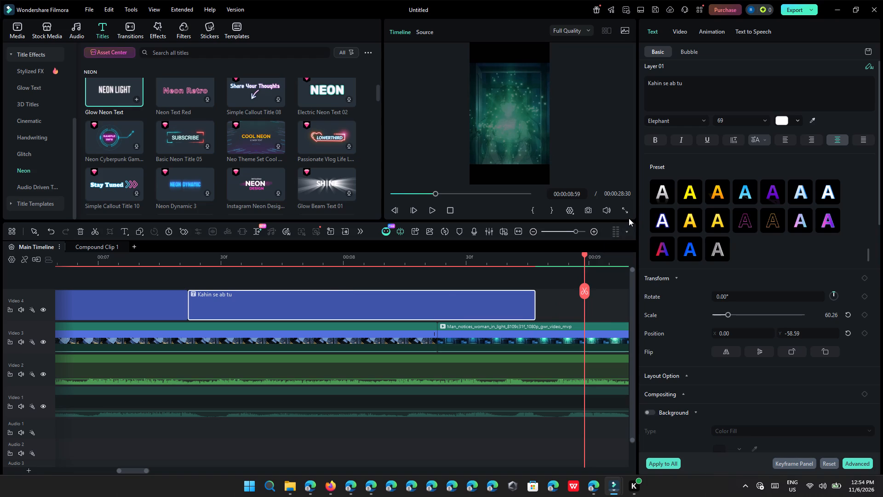
Play the lyric titles from about 00:00:02:30, before "aazma raha", to check their timing and animation through "mujhe kyu".
click(629, 218)
click(629, 218)
click(628, 215)
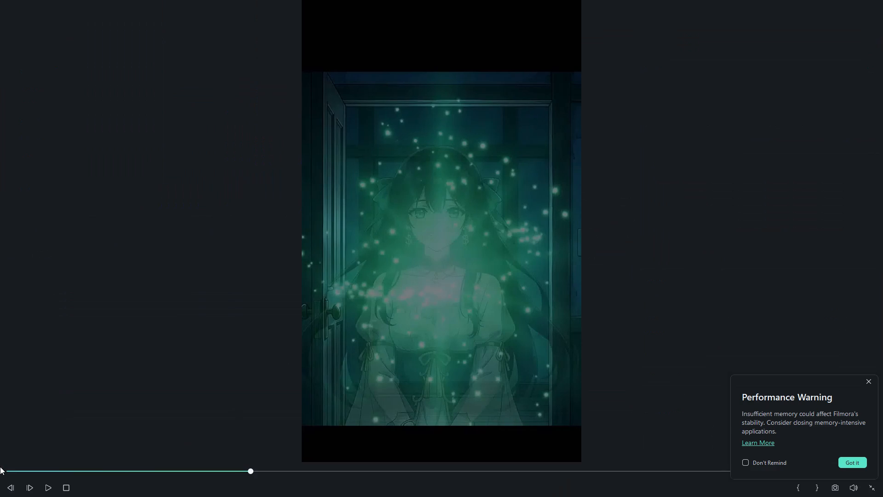
click(2, 467)
click(874, 489)
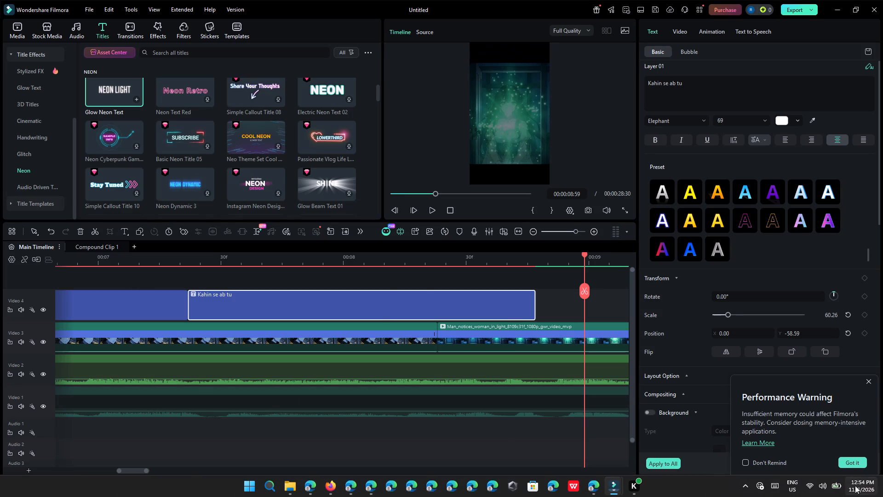
ctrl+scroll(346, 381, down, 8)
click(198, 262)
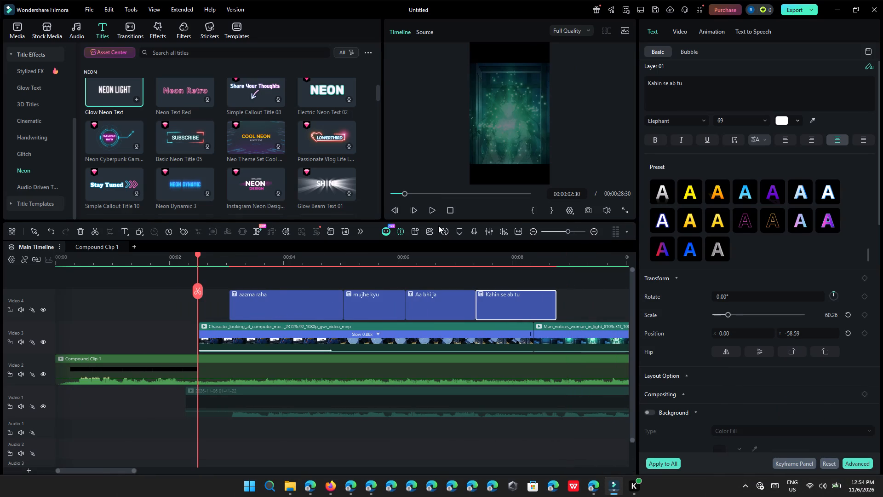
click(428, 208)
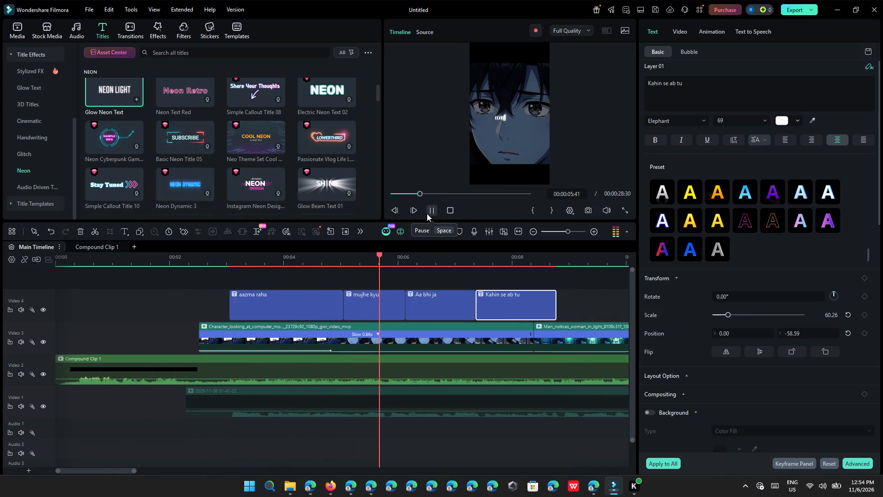
click(427, 214)
Set the "mujhe kyu" title's intro animation duration to 0.62 and replay the titles to check the pacing.
click(379, 298)
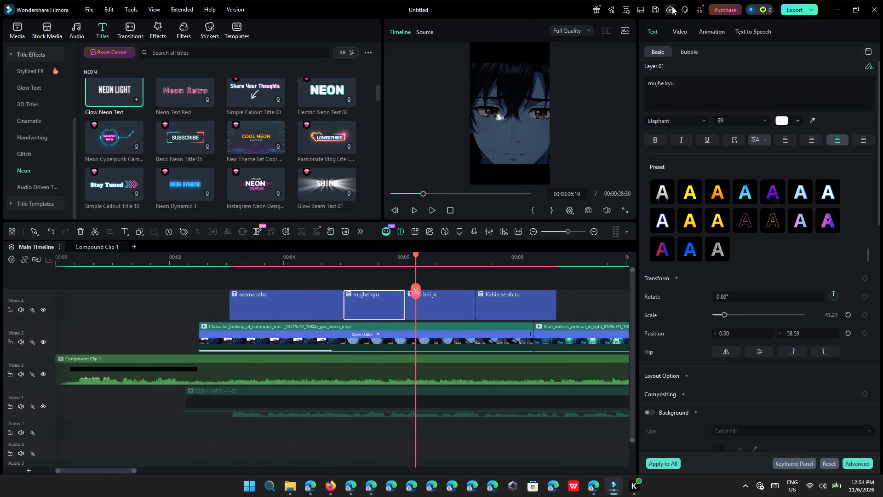
click(697, 32)
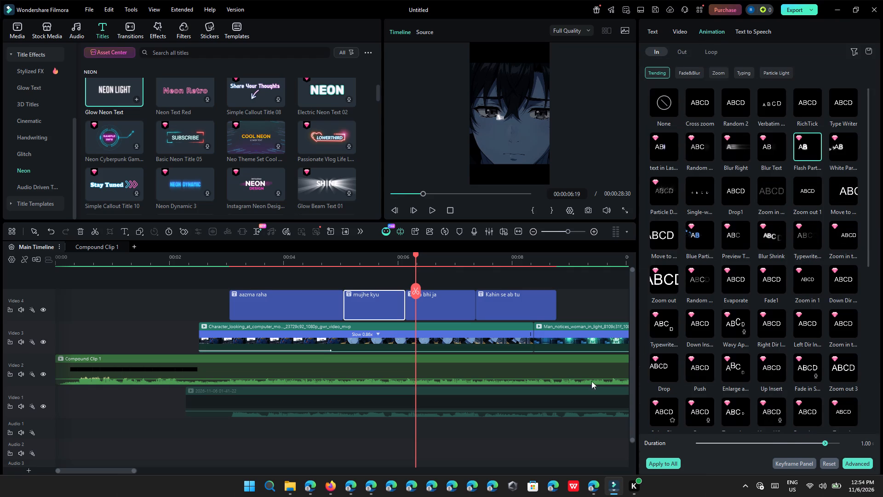
click(772, 442)
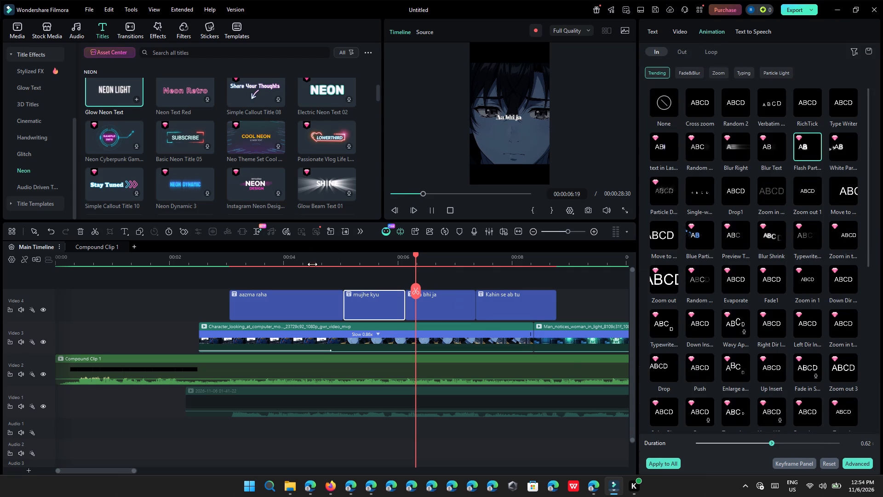
click(327, 260)
click(434, 212)
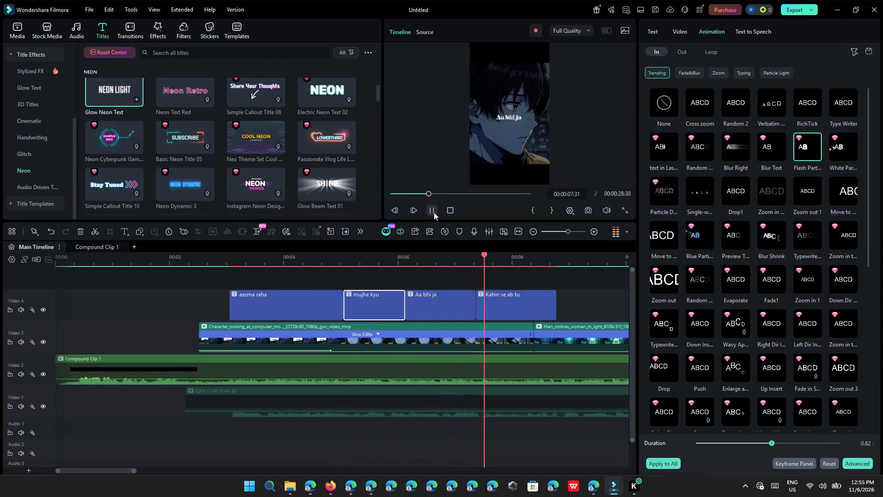
click(434, 212)
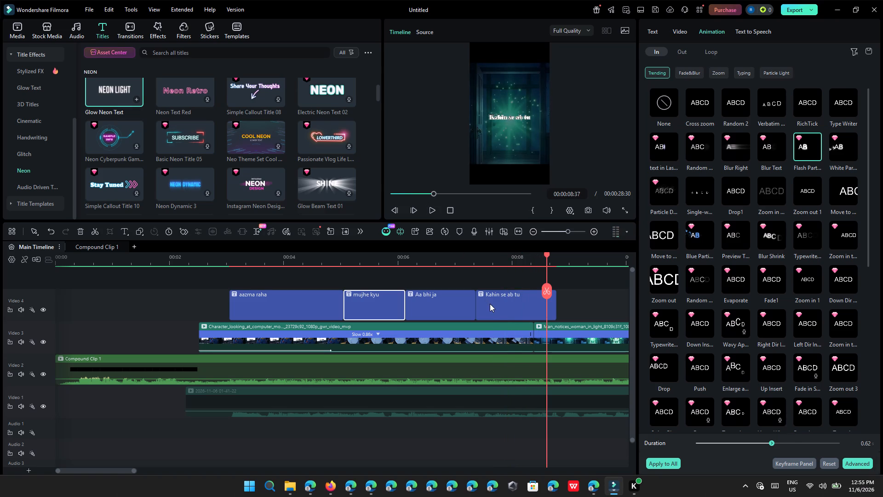
Set the "Kahin se ab tu" title's intro animation duration to 1.18 and replay all four titles from about 00:00:03.
click(491, 304)
click(812, 443)
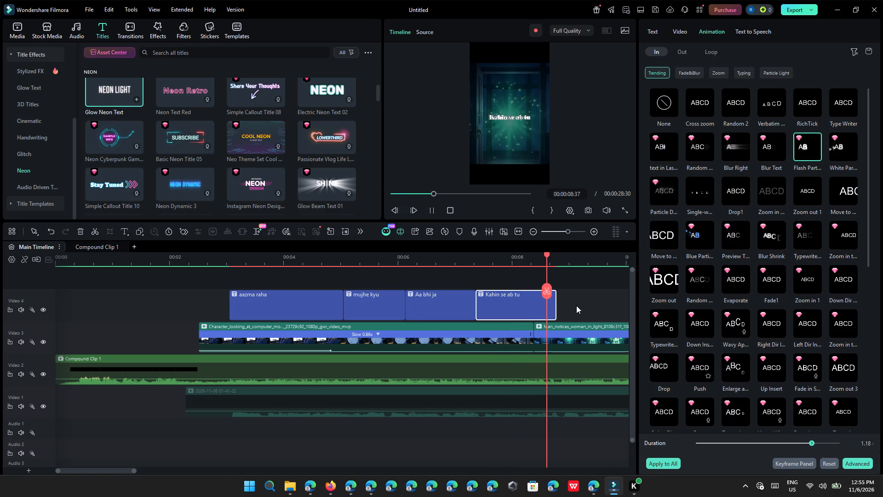
click(240, 263)
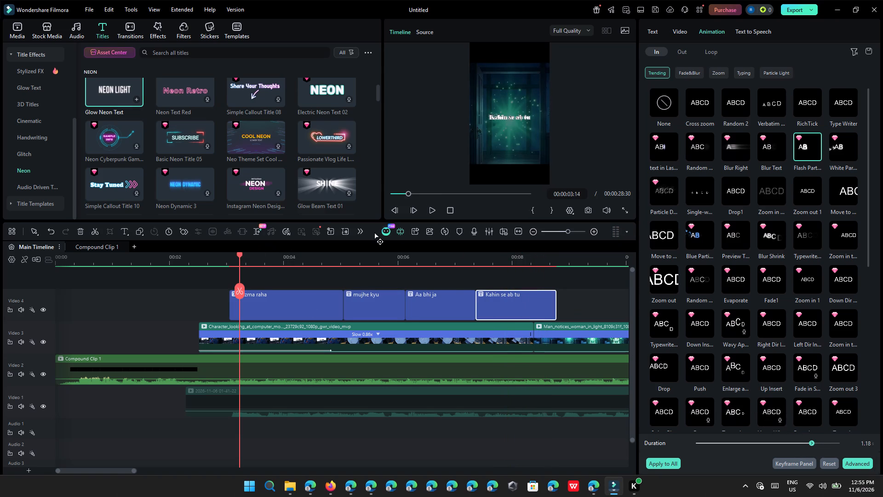
click(433, 218)
click(431, 208)
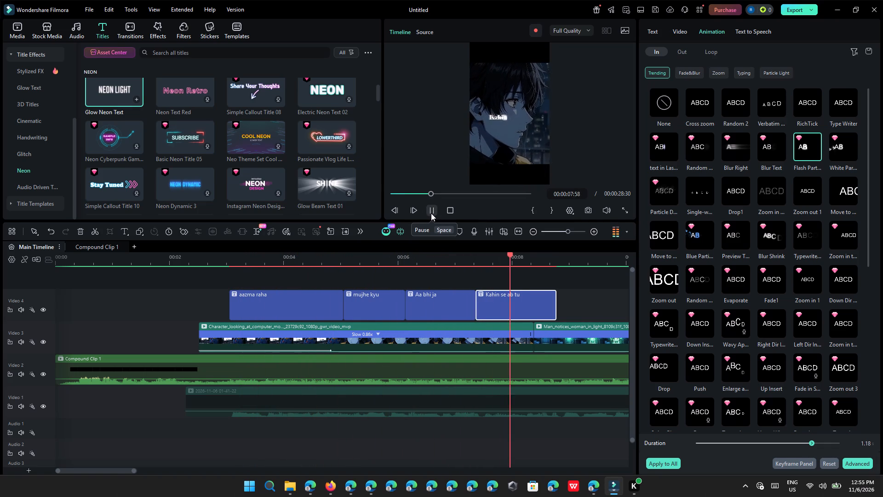
click(431, 213)
click(470, 283)
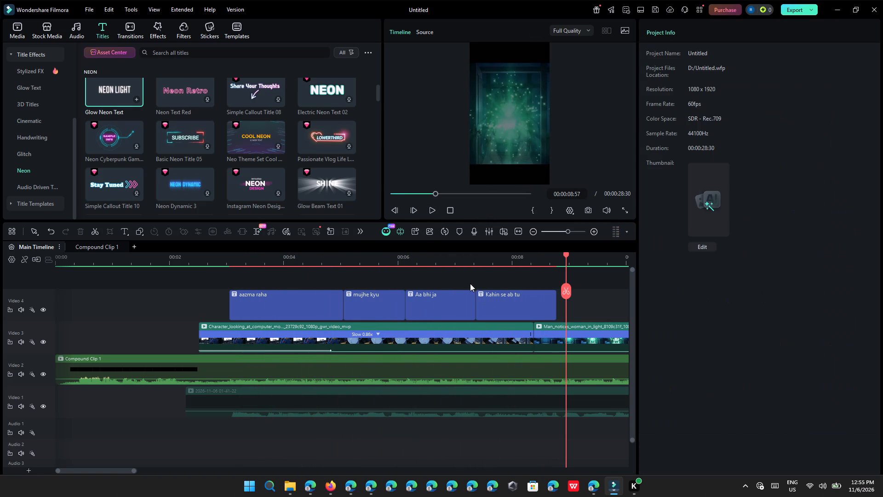
Preview the video in full screen from the beginning to check the titles against the song, and return to the editor.
click(402, 258)
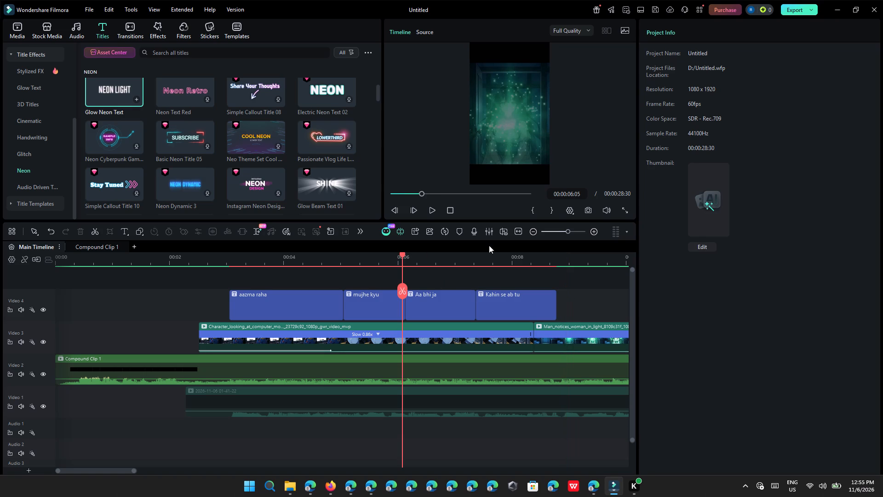
click(618, 213)
drag(619, 213, 623, 213)
click(624, 210)
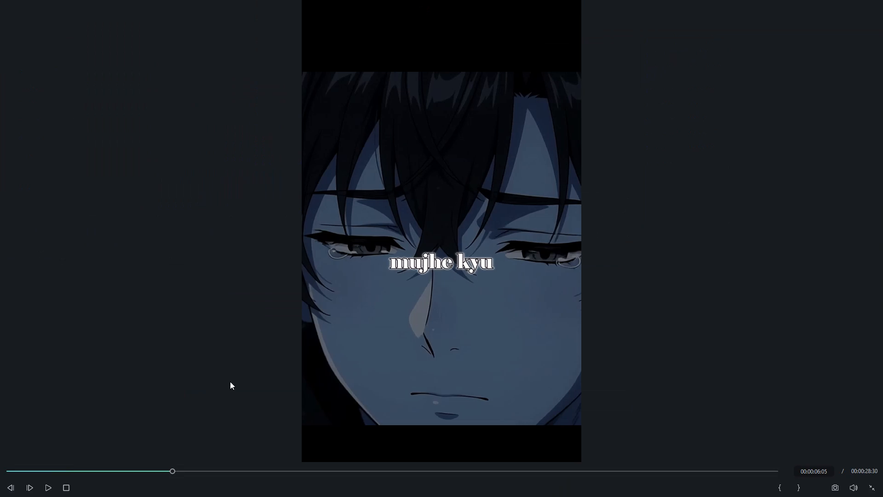
drag(46, 470, 0, 469)
click(45, 495)
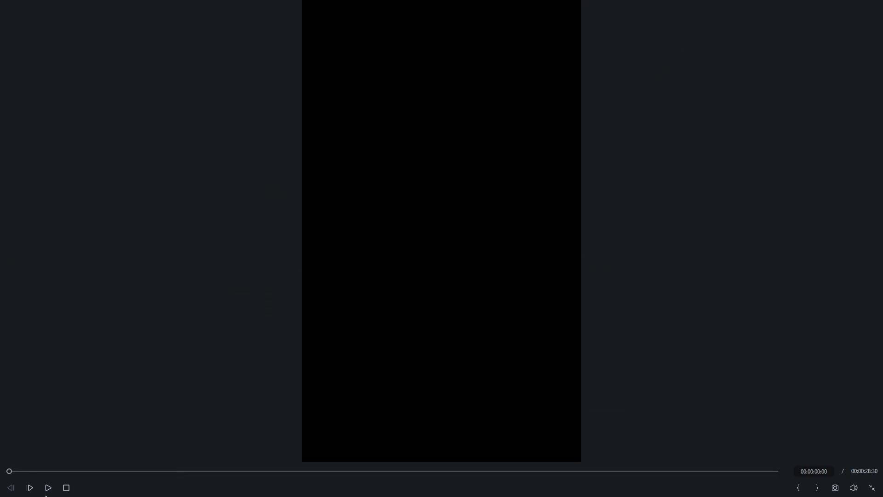
click(53, 491)
click(46, 490)
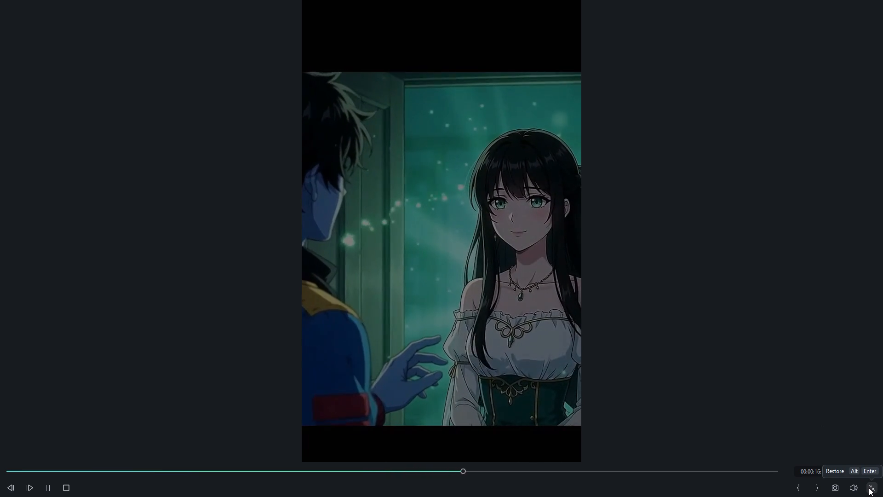
click(869, 488)
Replay the lyric titles in full screen from the "aazma raha" title to review their timing again.
ctrl+scroll(147, 292, down, 6)
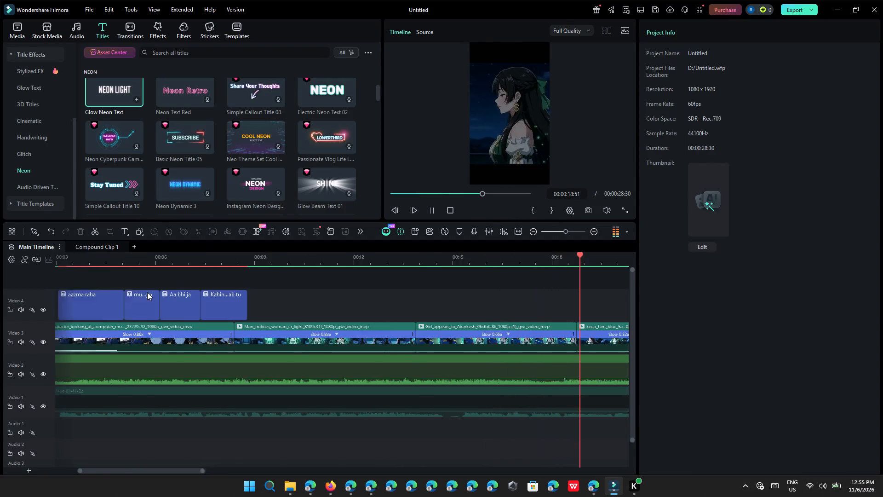
click(108, 260)
ctrl+scroll(295, 297, up, 5)
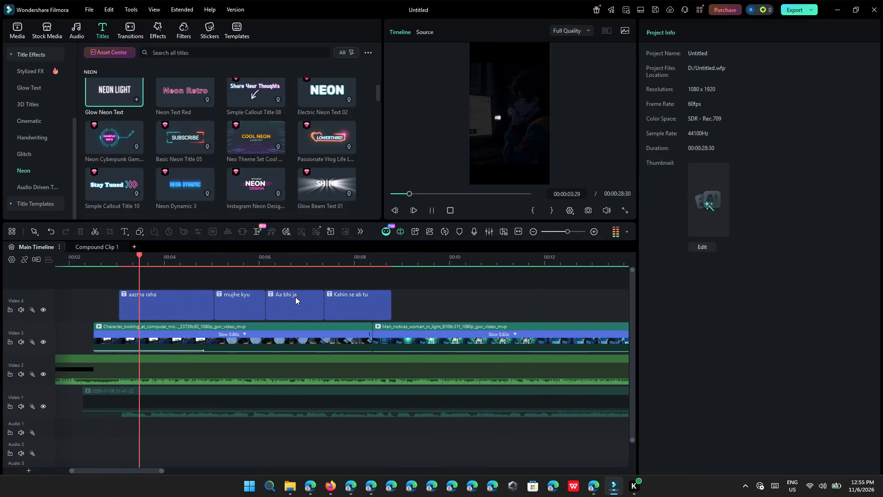
click(628, 211)
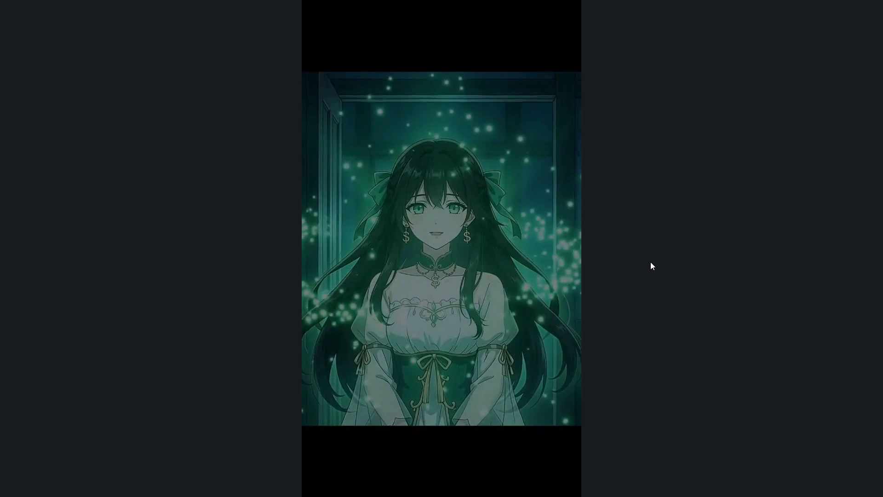
Leave the full-screen preview and replay the lyric titles from the start of the "aazma raha" title.
click(872, 486)
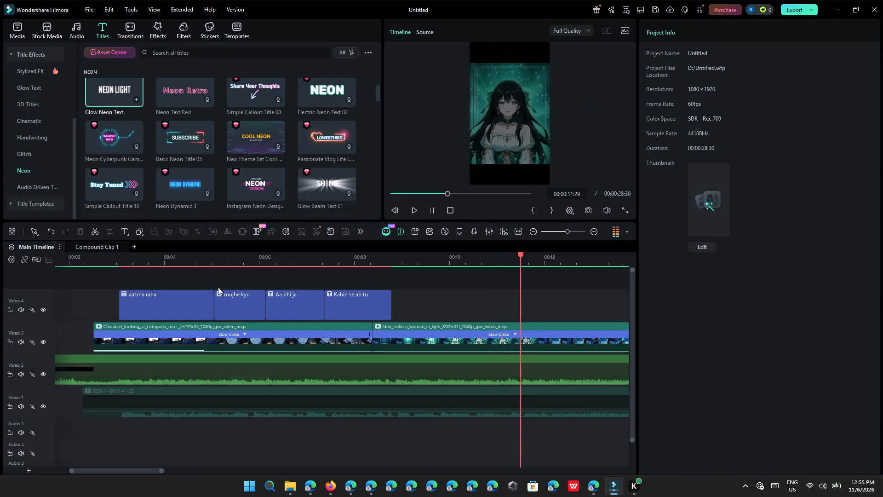
click(130, 269)
click(128, 255)
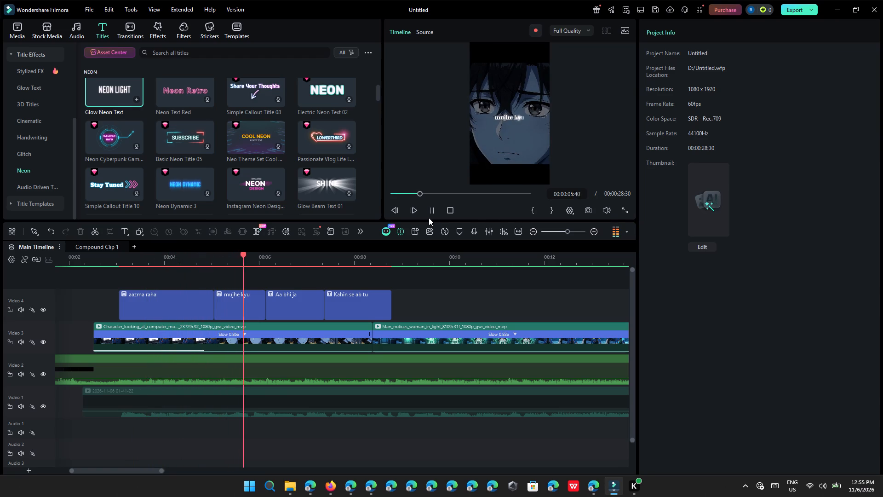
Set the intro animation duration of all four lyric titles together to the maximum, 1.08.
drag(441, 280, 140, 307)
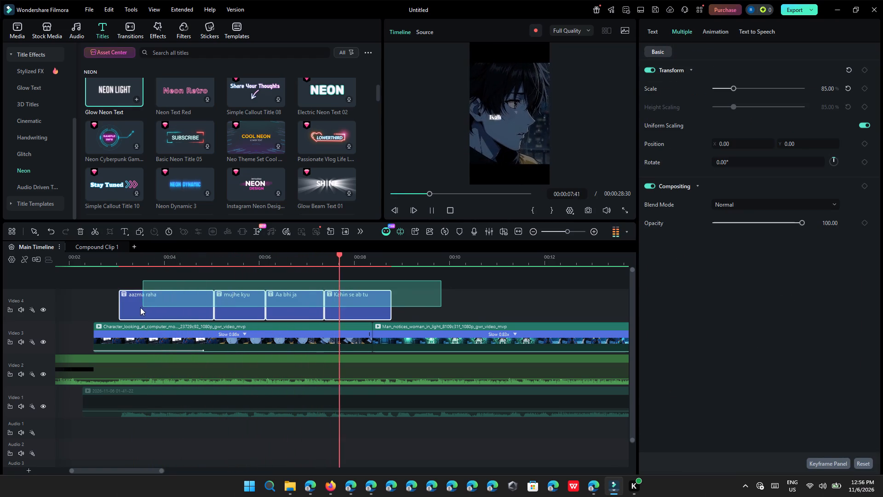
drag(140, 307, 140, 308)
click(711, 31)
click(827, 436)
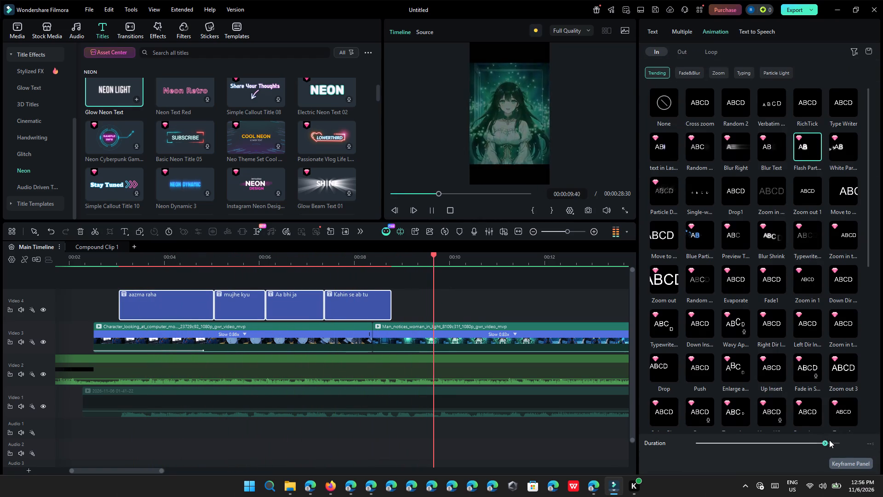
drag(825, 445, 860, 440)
Replay the four lyric titles from about 00:00:03 to check their intro animations against the song.
click(487, 306)
click(132, 265)
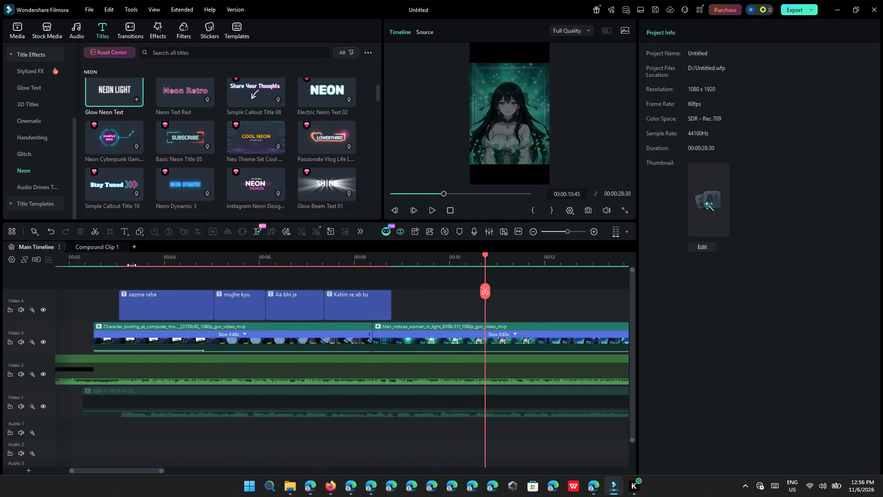
click(430, 207)
click(430, 208)
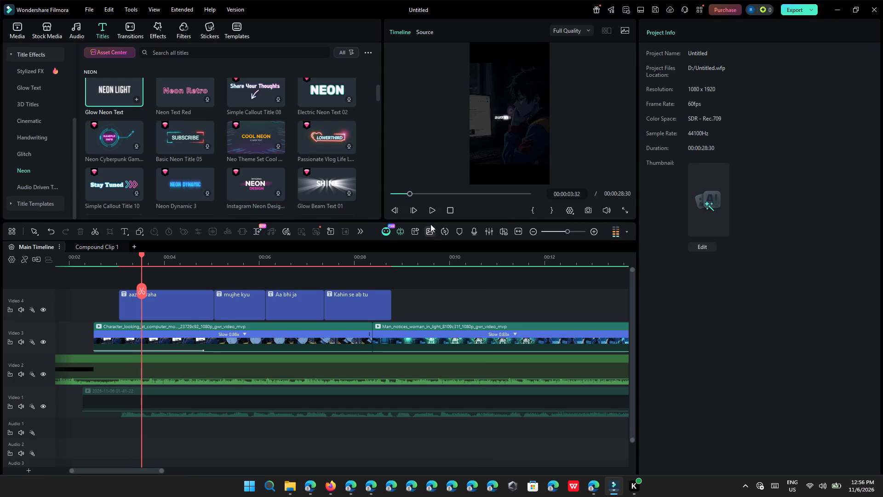
click(430, 222)
click(433, 214)
click(431, 207)
ctrl+scroll(471, 273, up, 4)
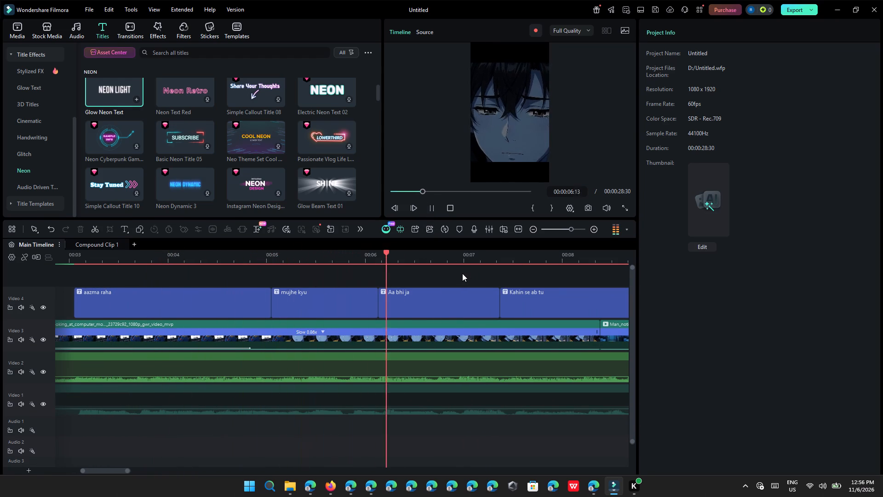
ctrl+scroll(462, 273, down, 3)
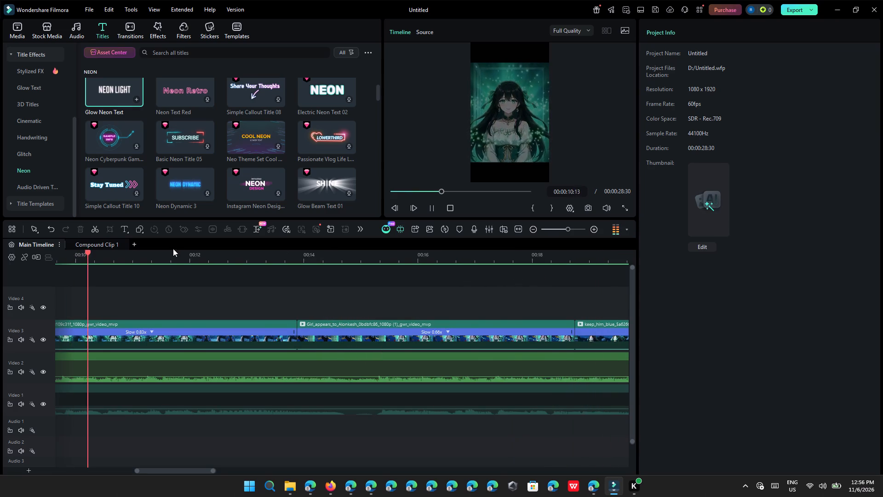
ctrl+scroll(198, 260, down, 19)
click(58, 254)
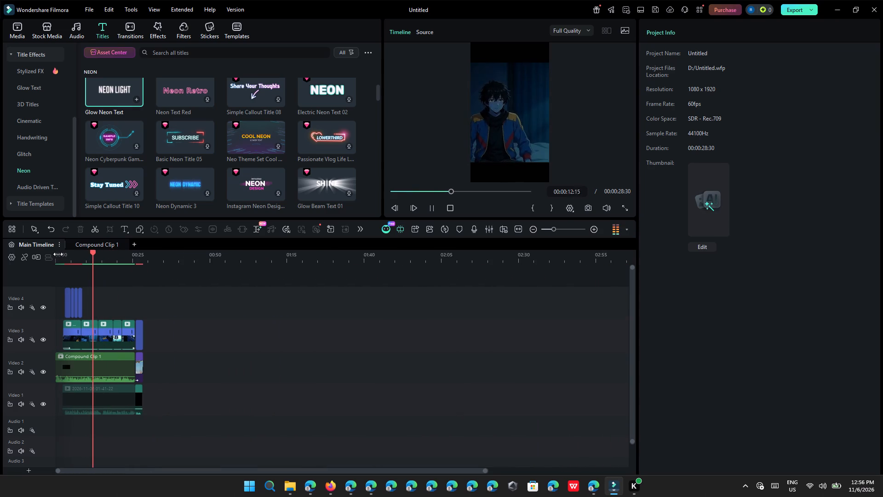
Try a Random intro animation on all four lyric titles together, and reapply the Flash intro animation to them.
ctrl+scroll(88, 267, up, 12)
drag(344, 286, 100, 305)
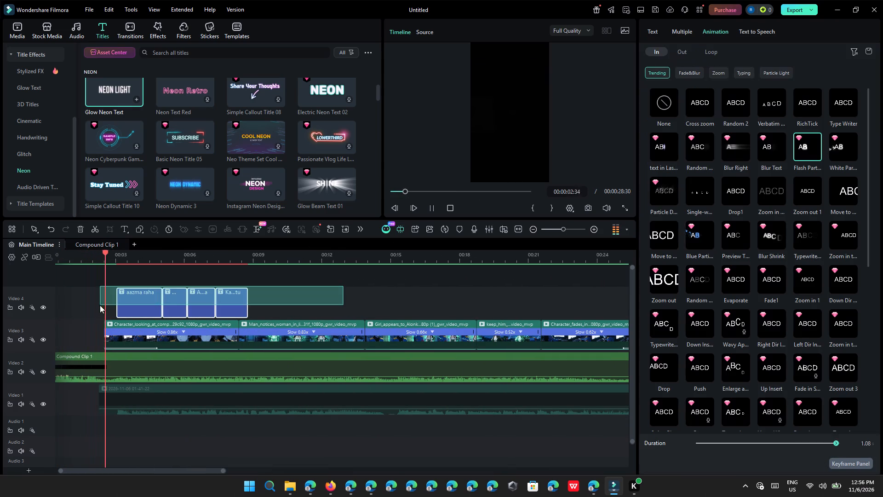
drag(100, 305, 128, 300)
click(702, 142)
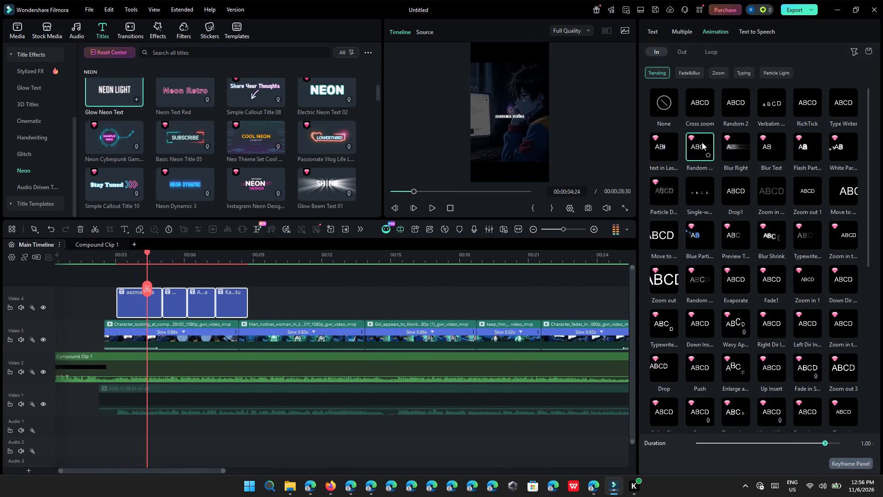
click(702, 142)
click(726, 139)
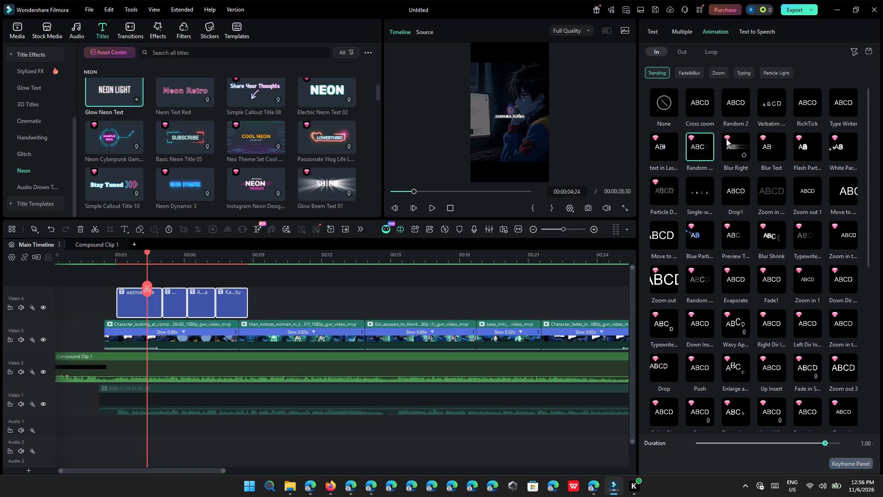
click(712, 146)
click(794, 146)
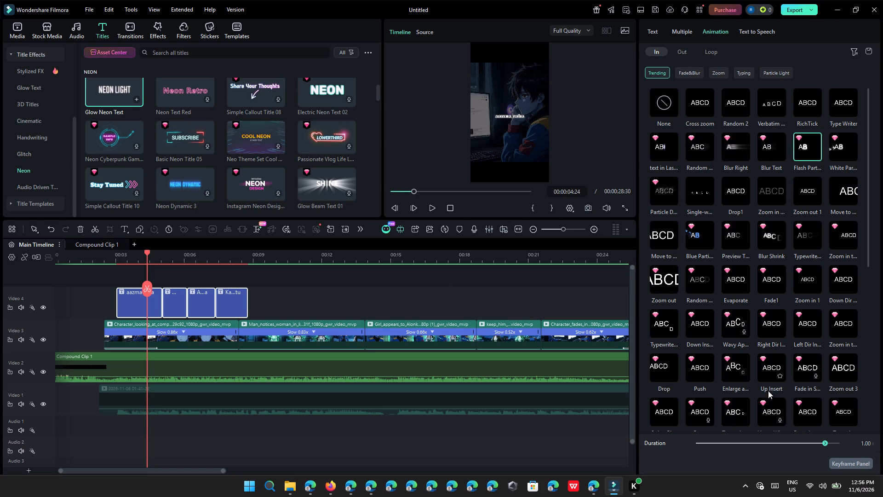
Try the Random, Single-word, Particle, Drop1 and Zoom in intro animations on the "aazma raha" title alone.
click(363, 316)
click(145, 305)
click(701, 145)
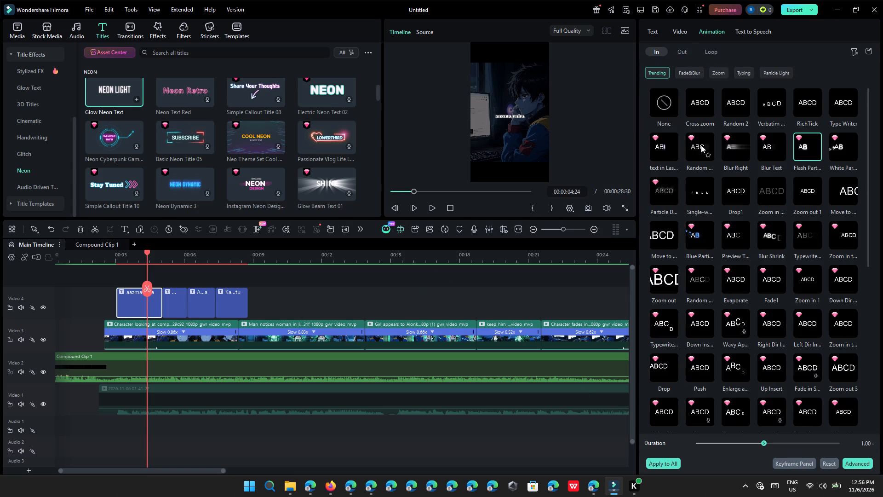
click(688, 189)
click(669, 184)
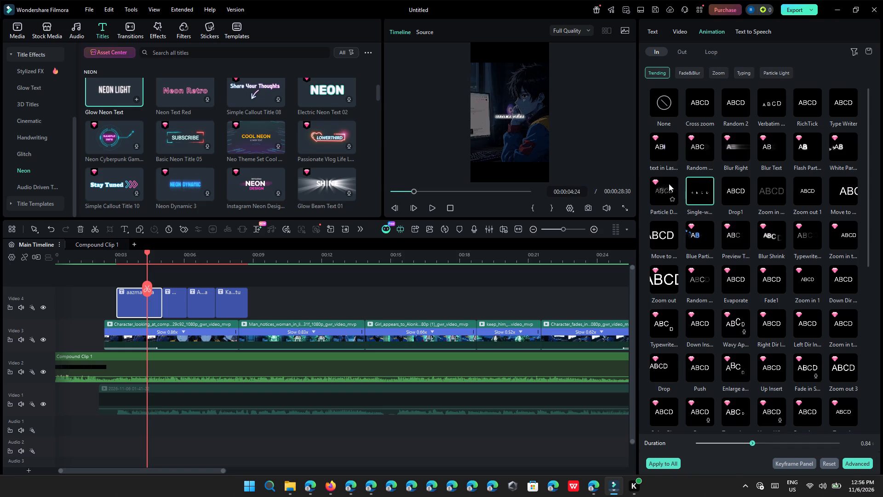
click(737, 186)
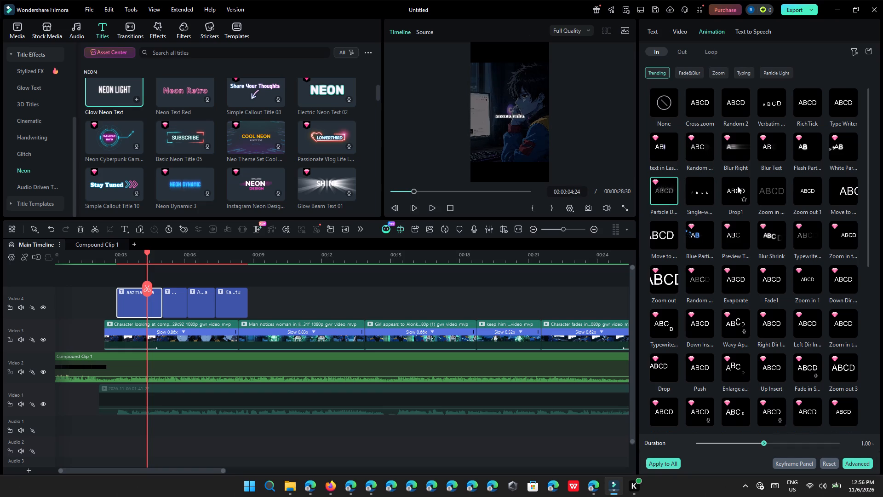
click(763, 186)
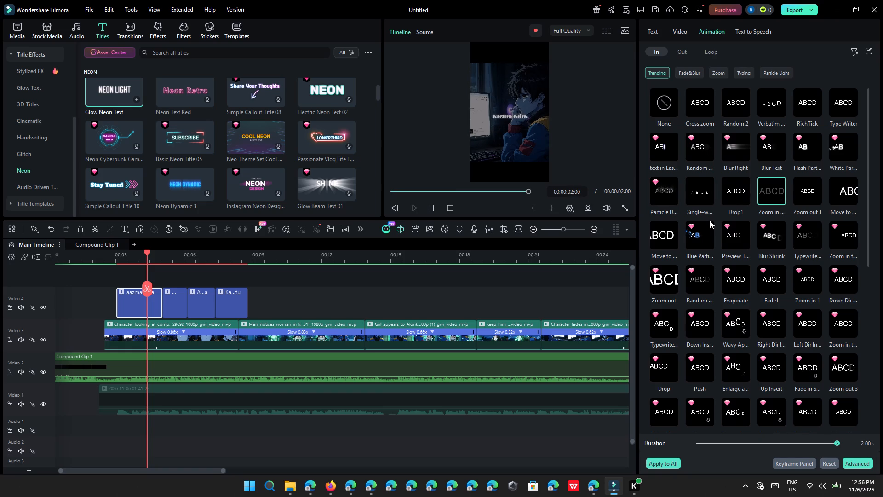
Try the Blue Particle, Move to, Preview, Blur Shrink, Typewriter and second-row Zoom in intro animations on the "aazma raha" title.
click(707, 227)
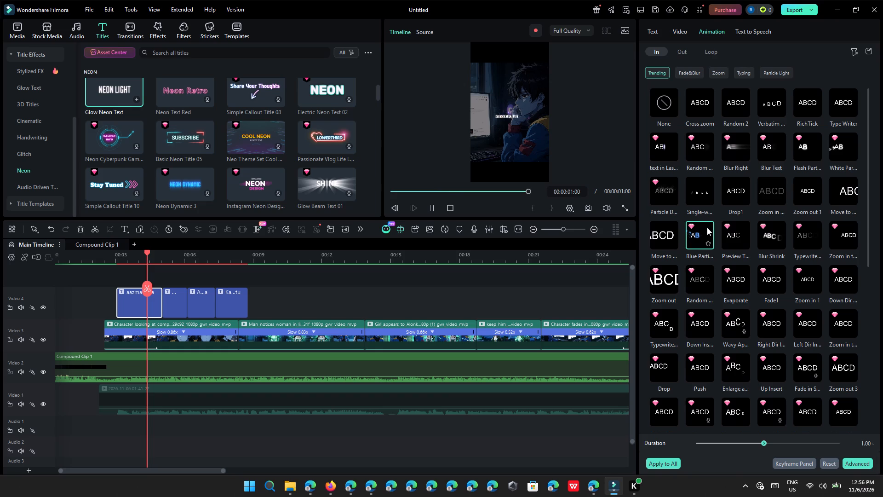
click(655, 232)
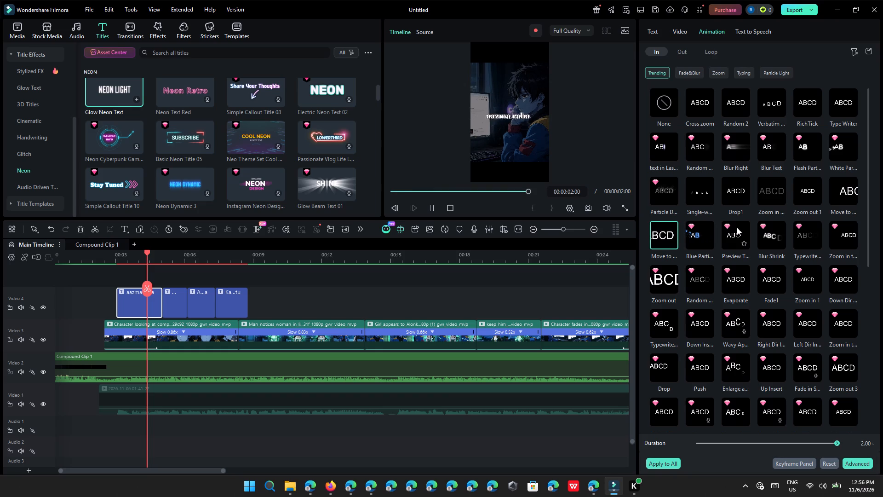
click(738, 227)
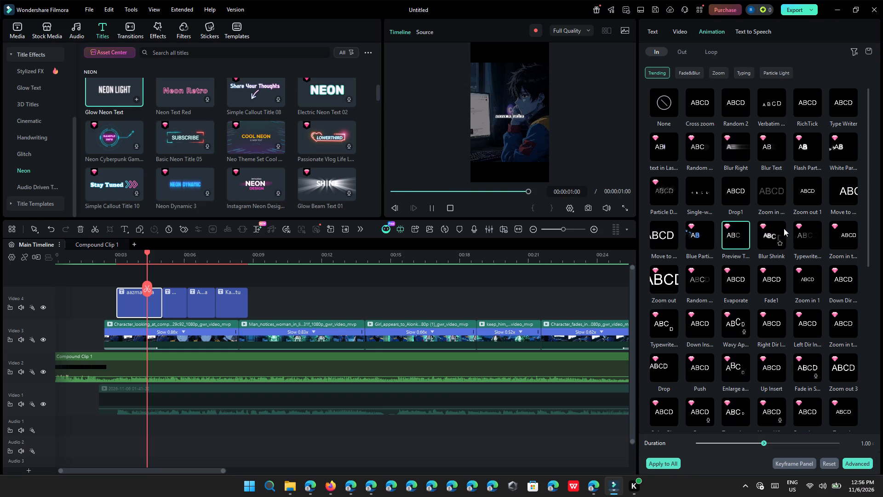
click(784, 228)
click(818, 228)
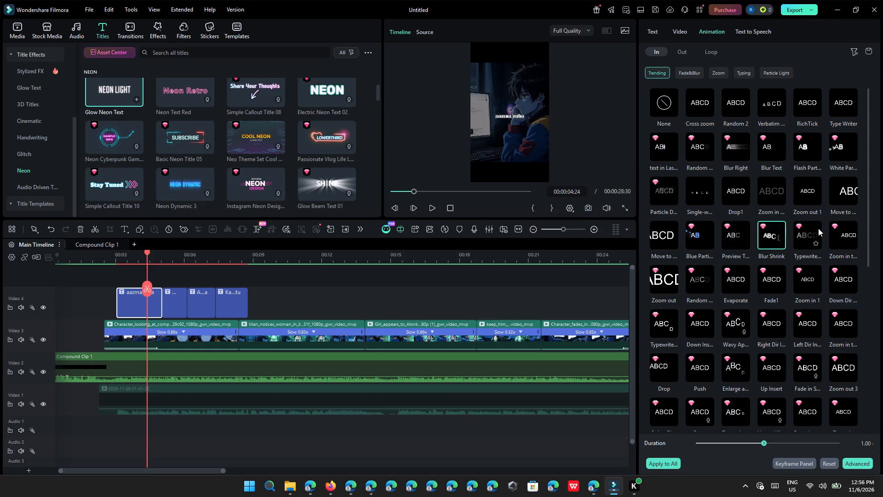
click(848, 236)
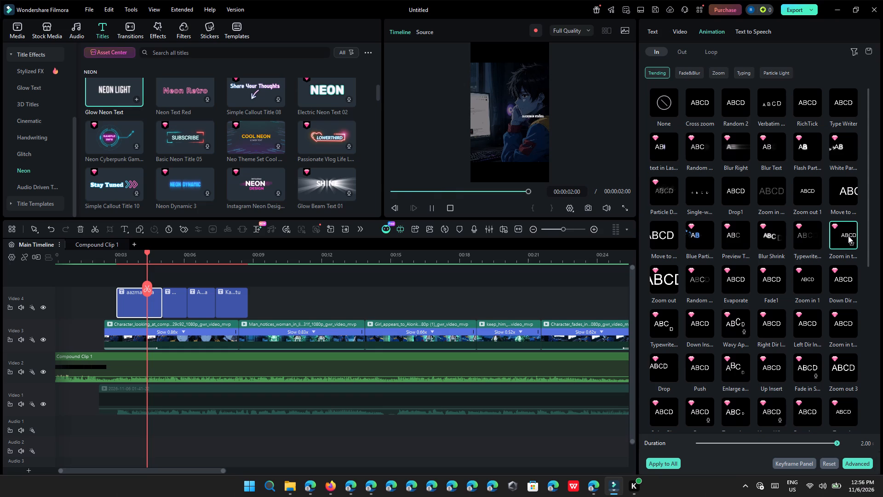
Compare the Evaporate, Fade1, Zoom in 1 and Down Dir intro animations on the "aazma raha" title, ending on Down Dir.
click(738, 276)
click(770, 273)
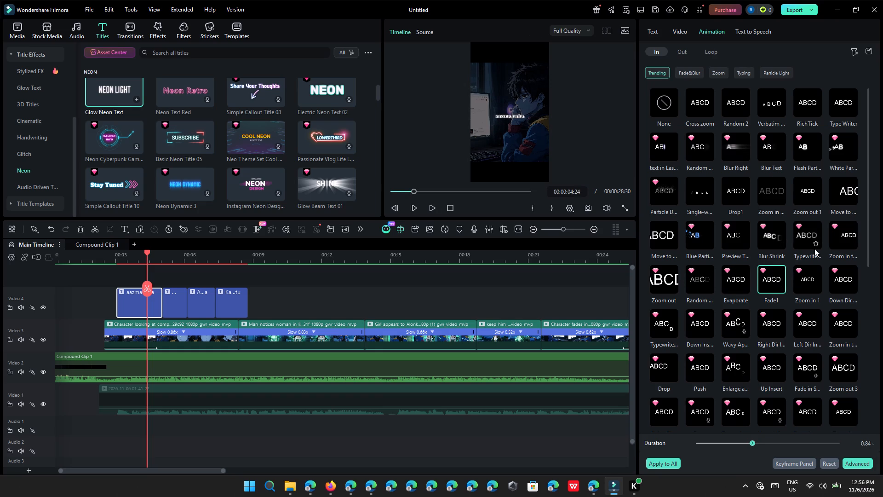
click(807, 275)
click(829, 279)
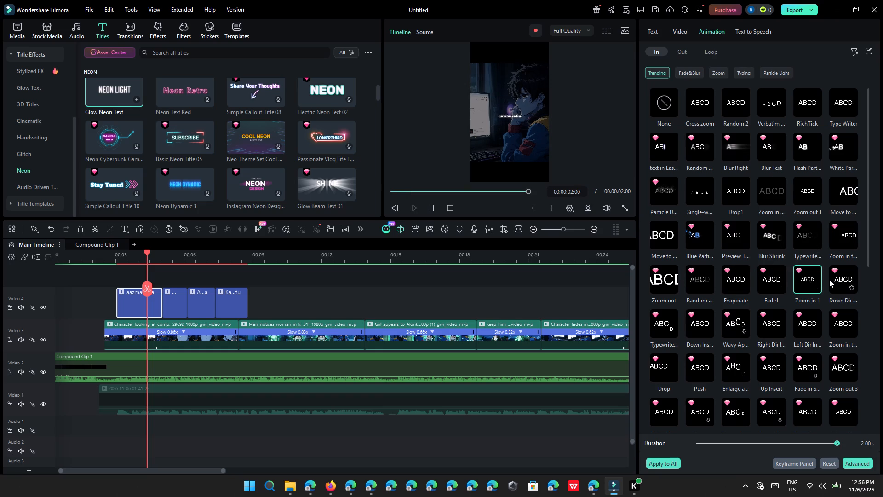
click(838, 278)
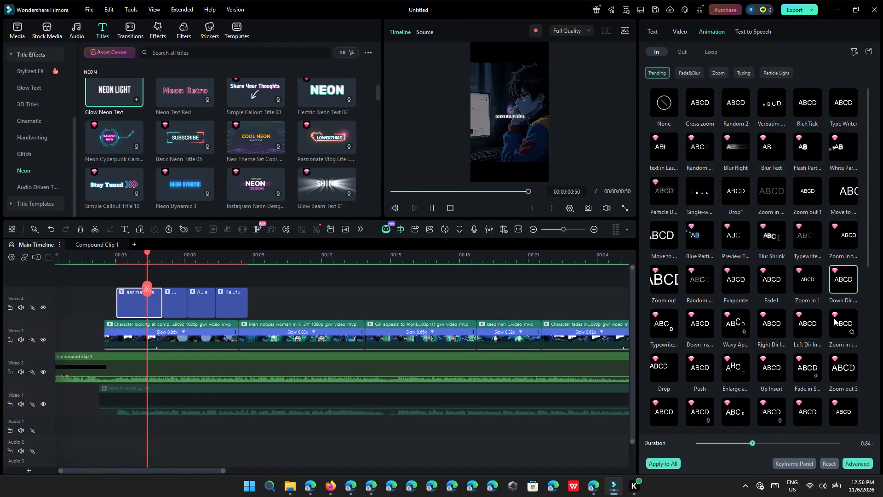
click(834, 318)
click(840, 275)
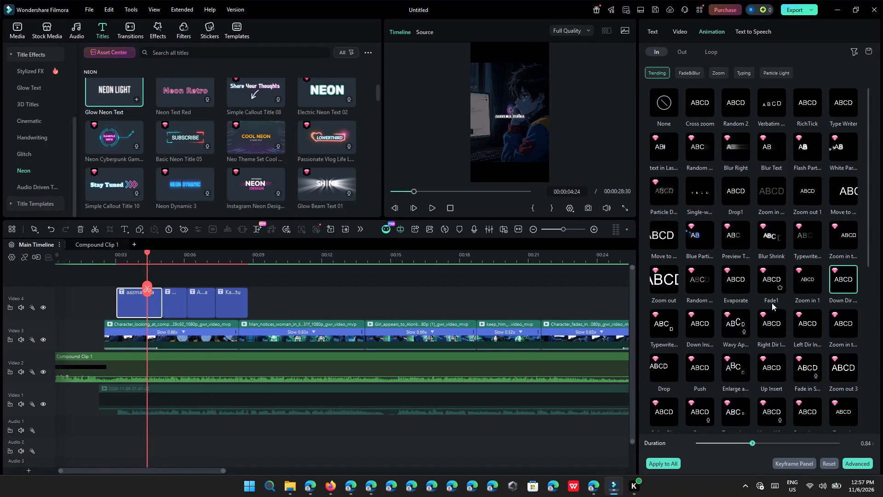
Replay the titles from about 00:00:03 to compare the "aazma raha" intro with the titles after it.
click(389, 302)
click(121, 258)
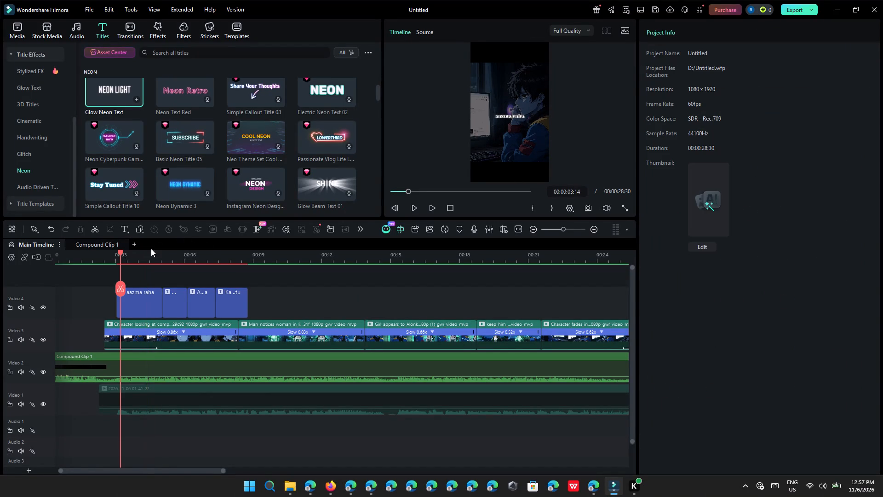
drag(435, 188, 433, 193)
click(433, 202)
click(433, 212)
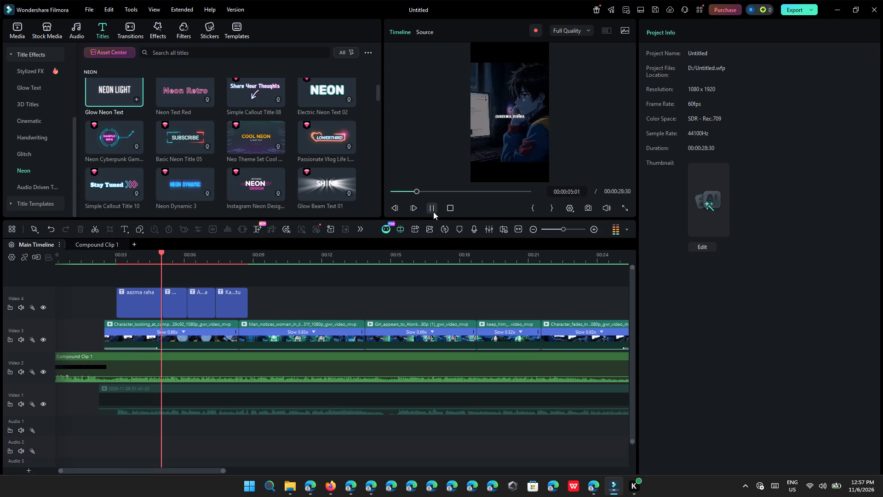
click(432, 211)
Apply the Zoom in 1 intro animation to all four lyric titles together, after trying the Left Dir variant.
drag(277, 282, 221, 294)
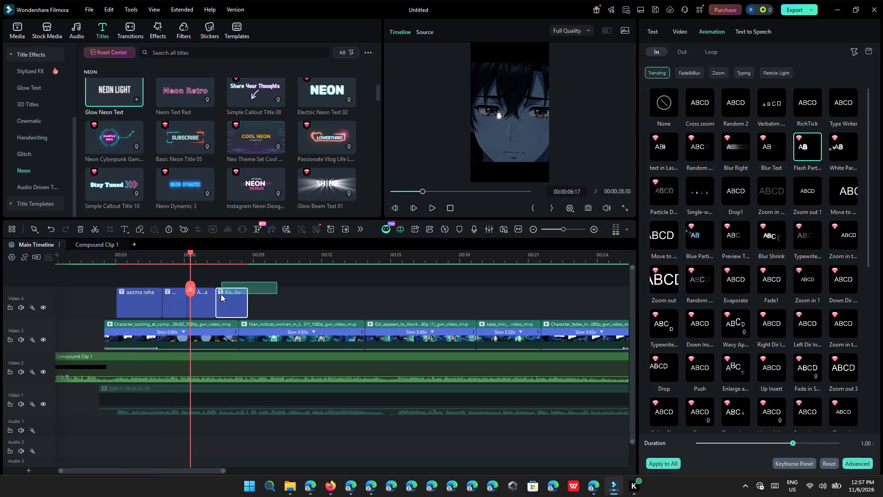
drag(221, 294, 138, 298)
click(809, 272)
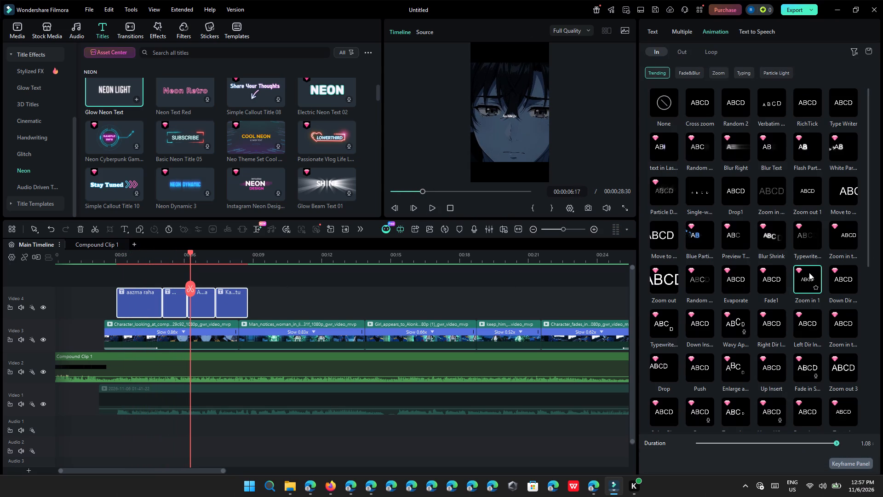
click(810, 318)
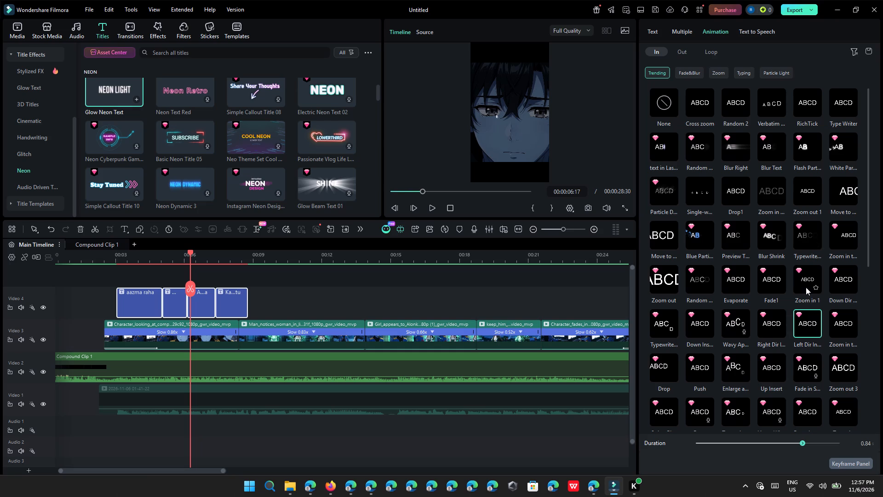
click(806, 278)
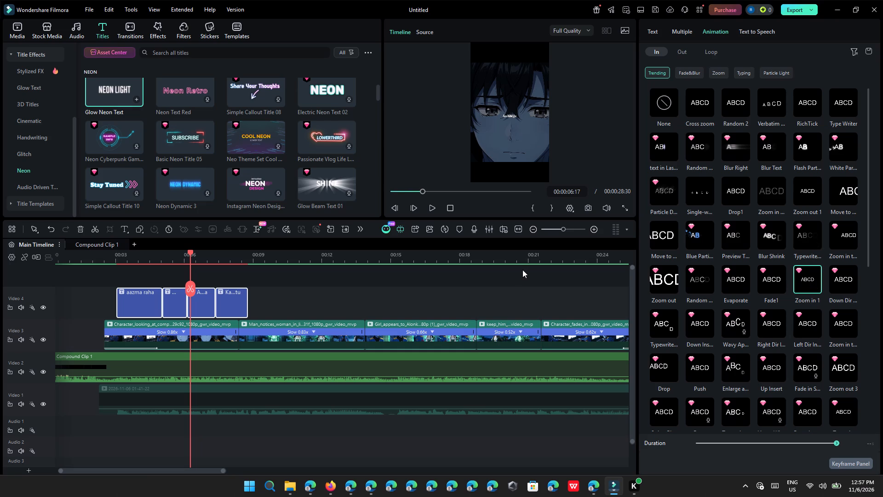
Replay the lyric titles from about 00:00:03 to check the Zoom in 1 intro animation.
click(522, 270)
click(128, 259)
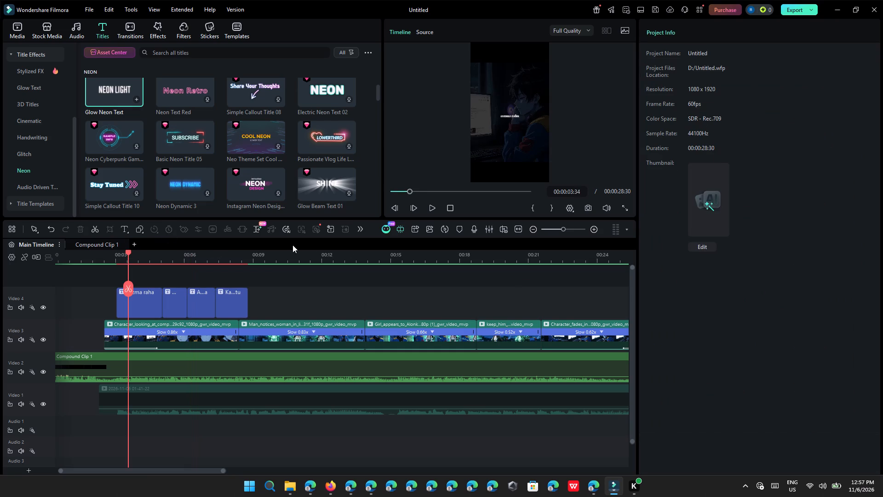
click(431, 208)
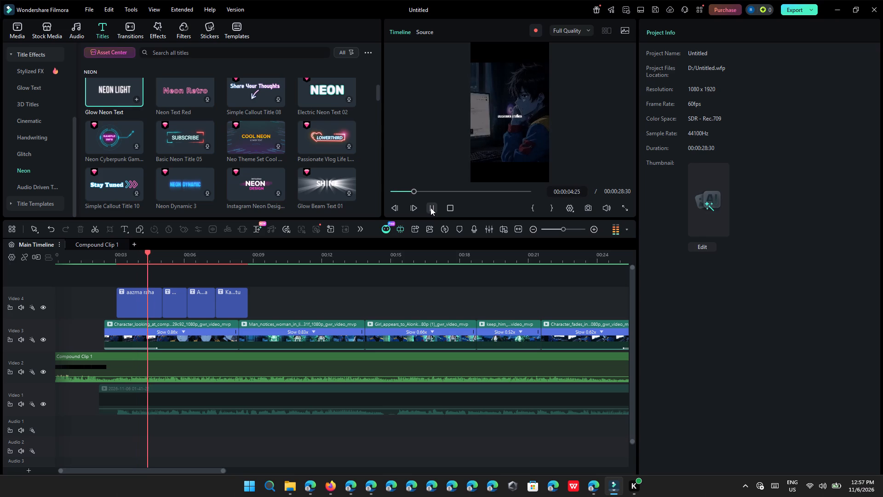
Play the lyric titles full screen, and replay them from about 00:00:03 to check the Zoom in 1 intro.
click(624, 205)
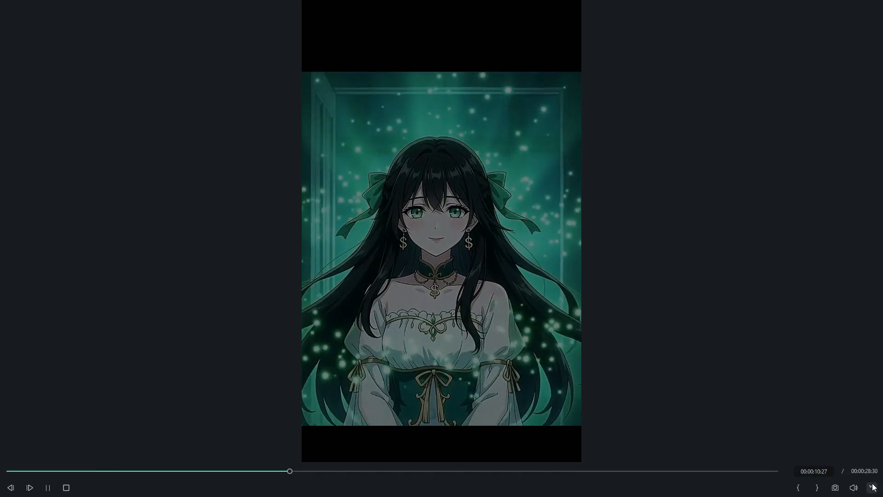
click(872, 483)
click(113, 260)
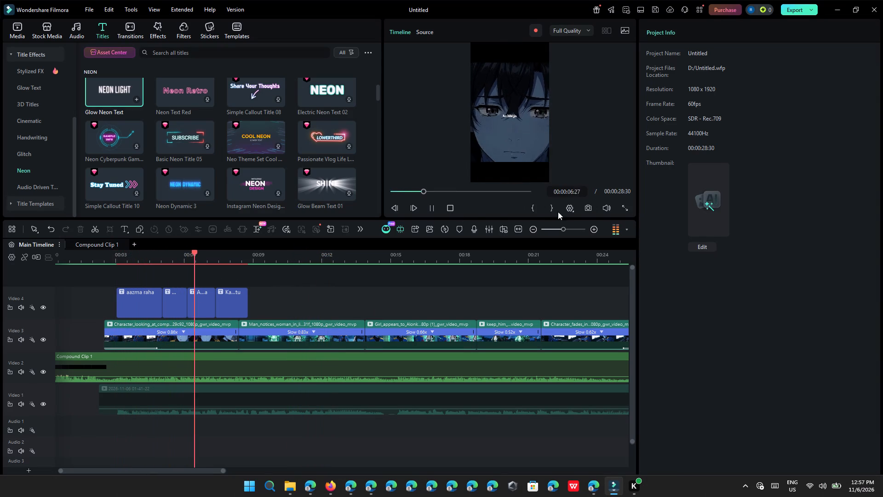
click(436, 205)
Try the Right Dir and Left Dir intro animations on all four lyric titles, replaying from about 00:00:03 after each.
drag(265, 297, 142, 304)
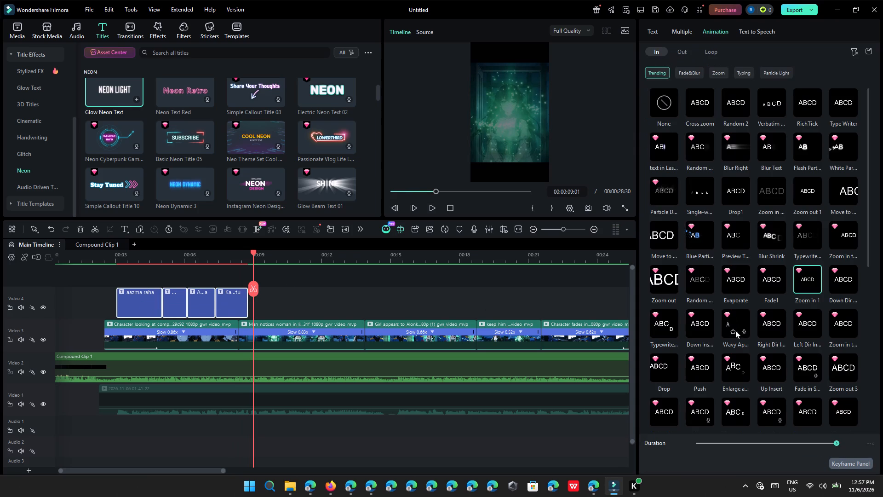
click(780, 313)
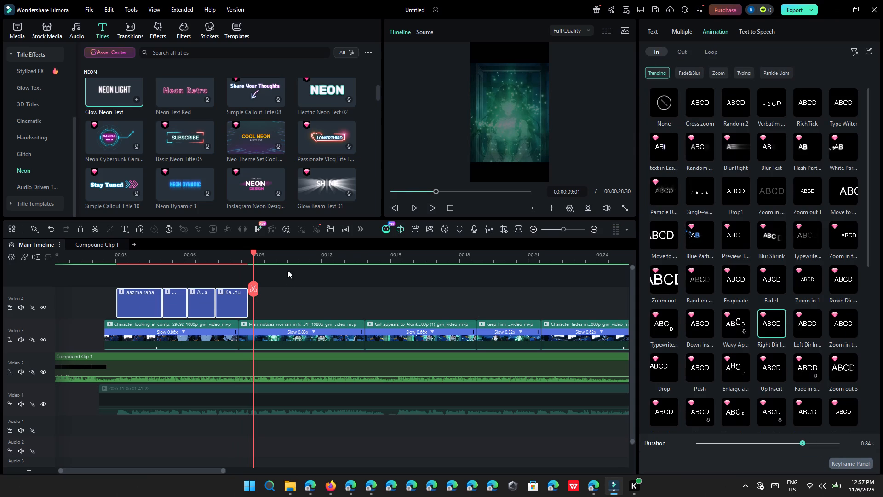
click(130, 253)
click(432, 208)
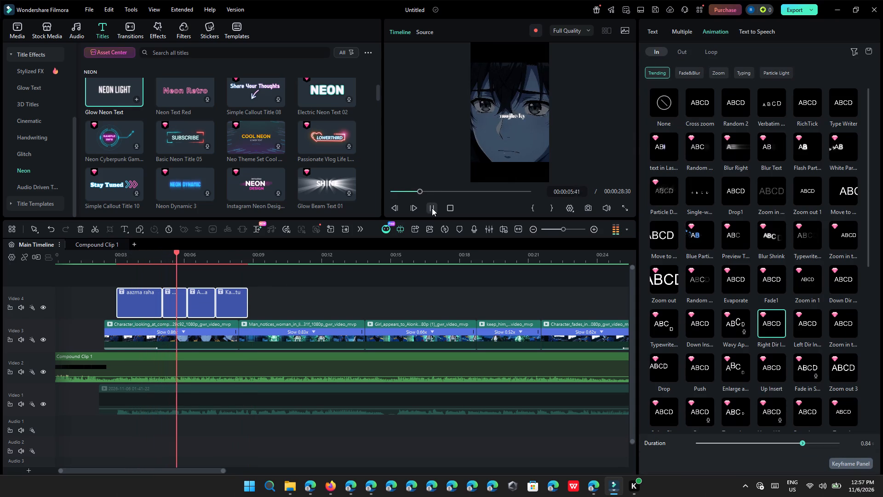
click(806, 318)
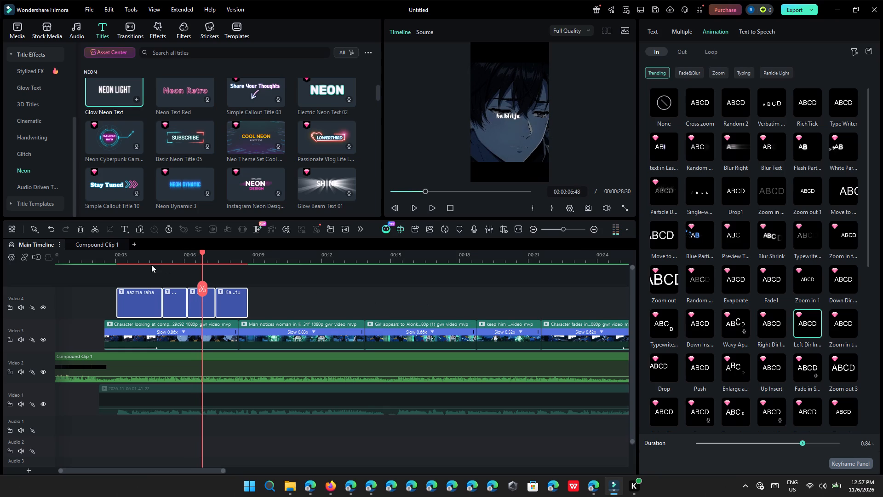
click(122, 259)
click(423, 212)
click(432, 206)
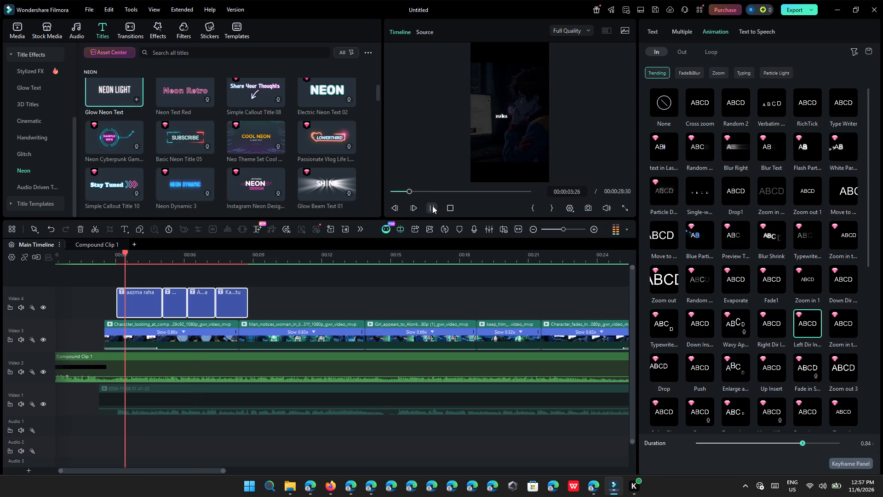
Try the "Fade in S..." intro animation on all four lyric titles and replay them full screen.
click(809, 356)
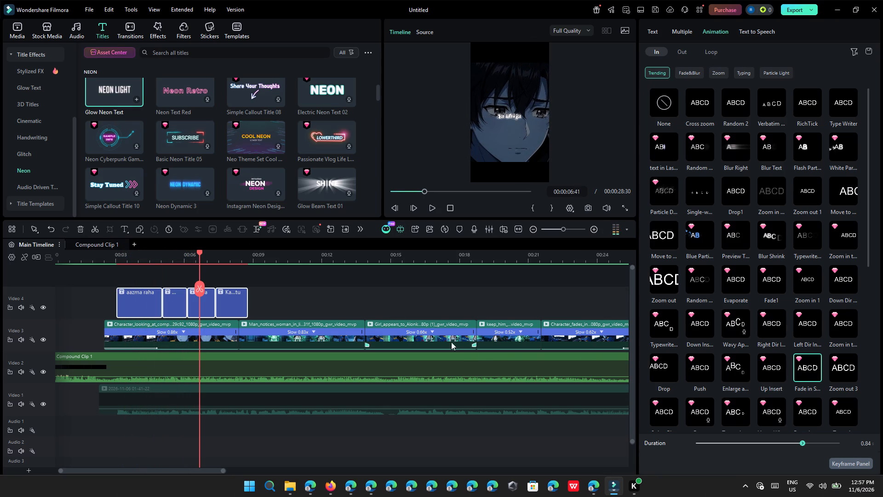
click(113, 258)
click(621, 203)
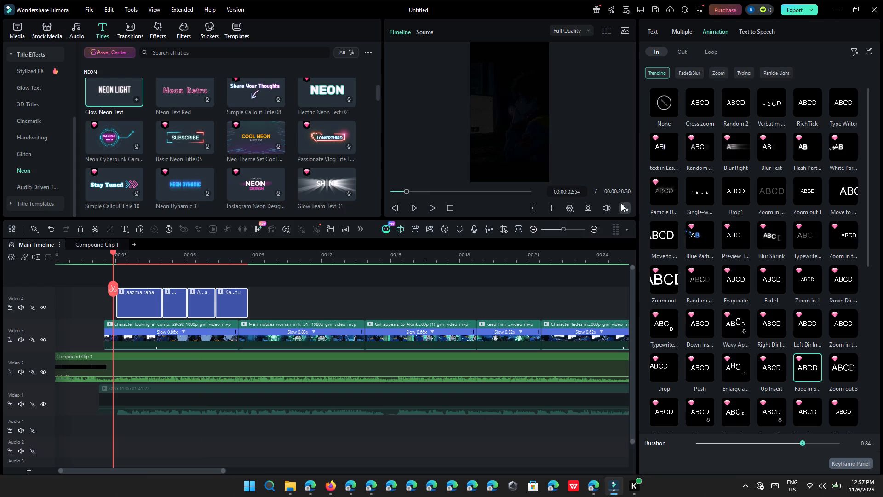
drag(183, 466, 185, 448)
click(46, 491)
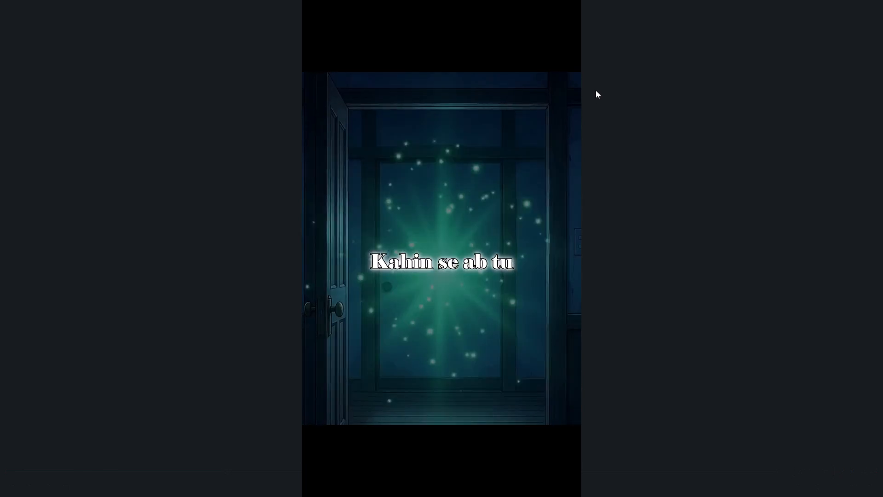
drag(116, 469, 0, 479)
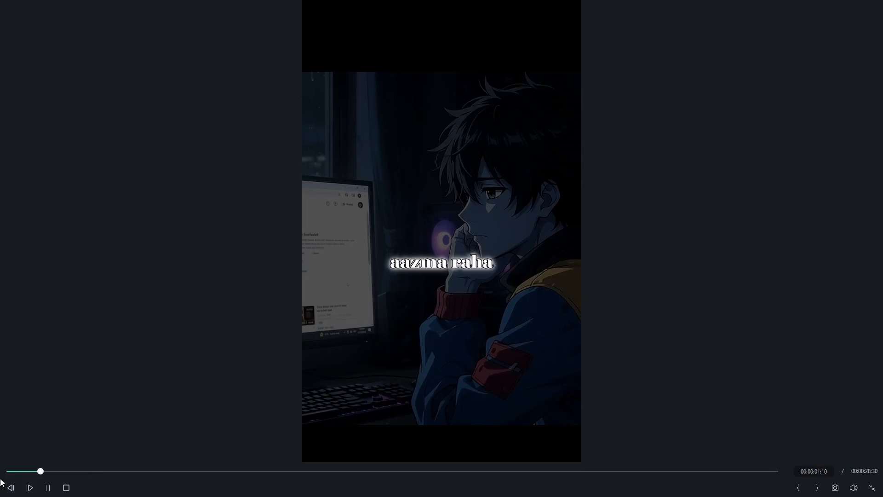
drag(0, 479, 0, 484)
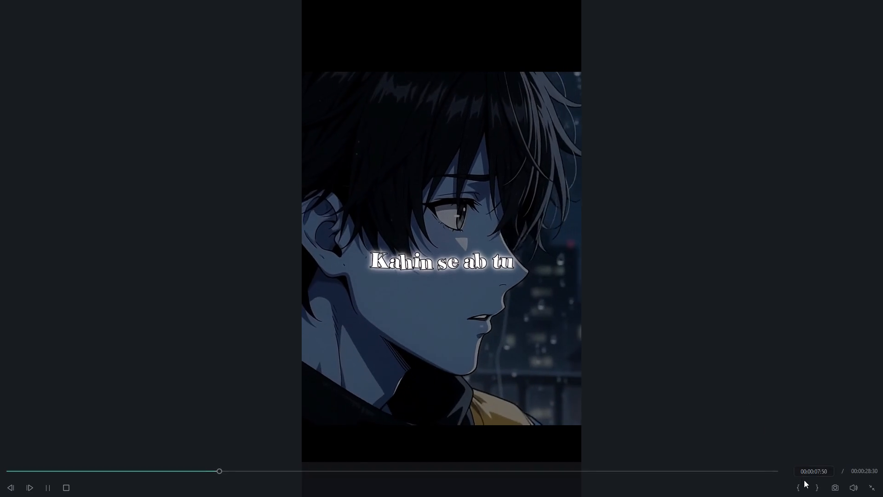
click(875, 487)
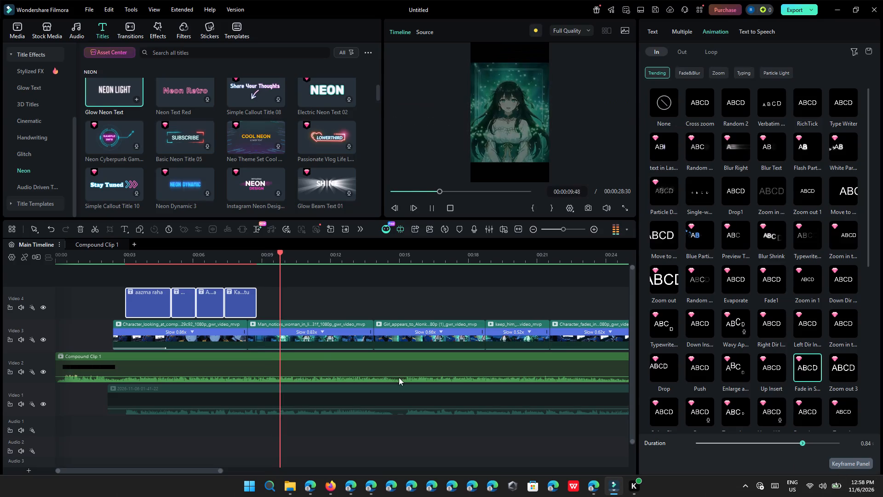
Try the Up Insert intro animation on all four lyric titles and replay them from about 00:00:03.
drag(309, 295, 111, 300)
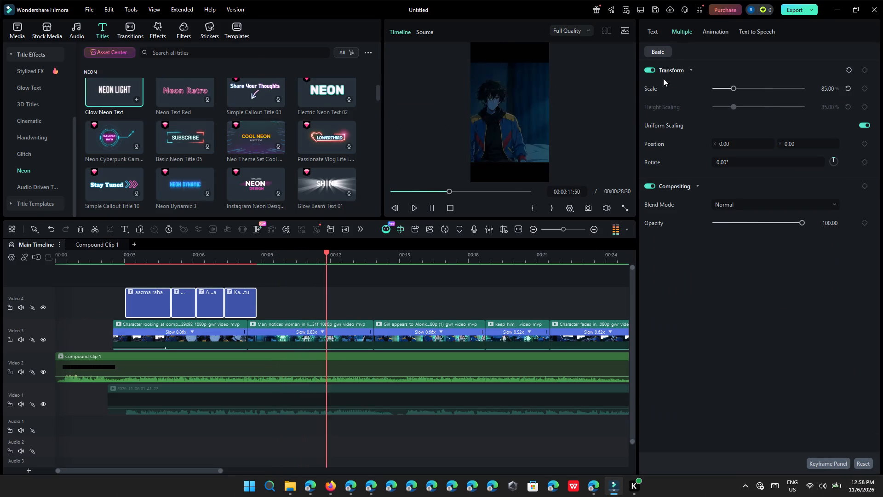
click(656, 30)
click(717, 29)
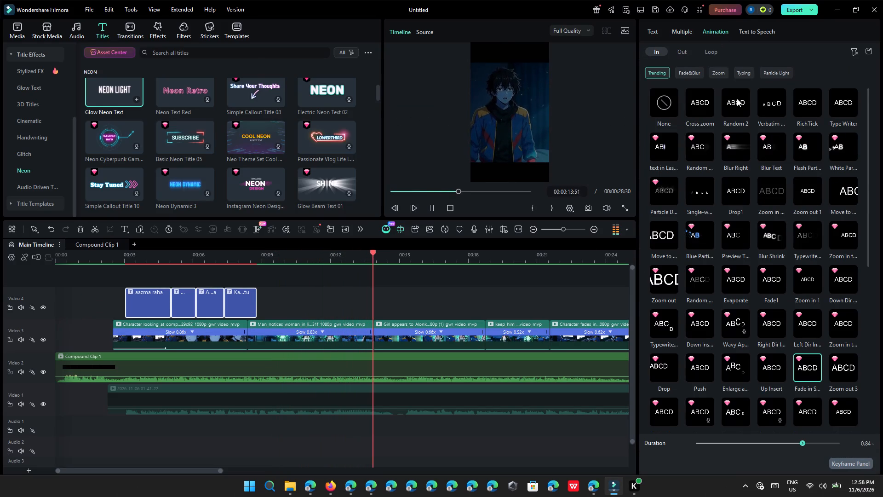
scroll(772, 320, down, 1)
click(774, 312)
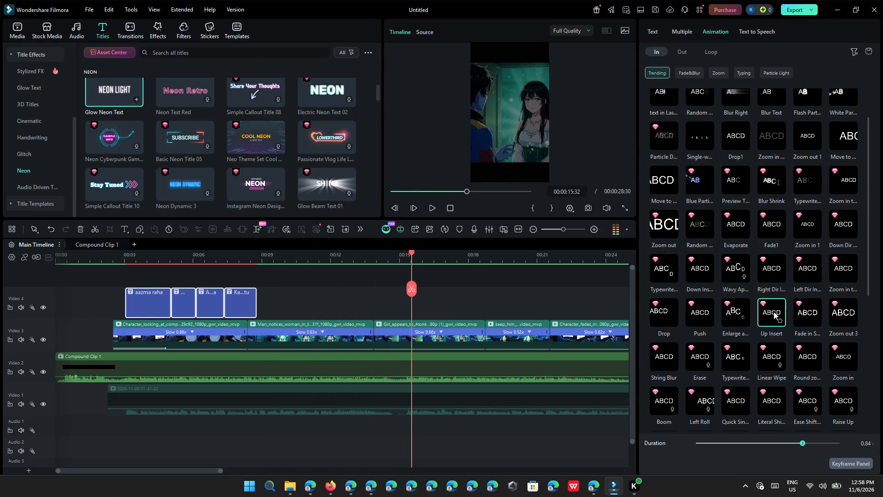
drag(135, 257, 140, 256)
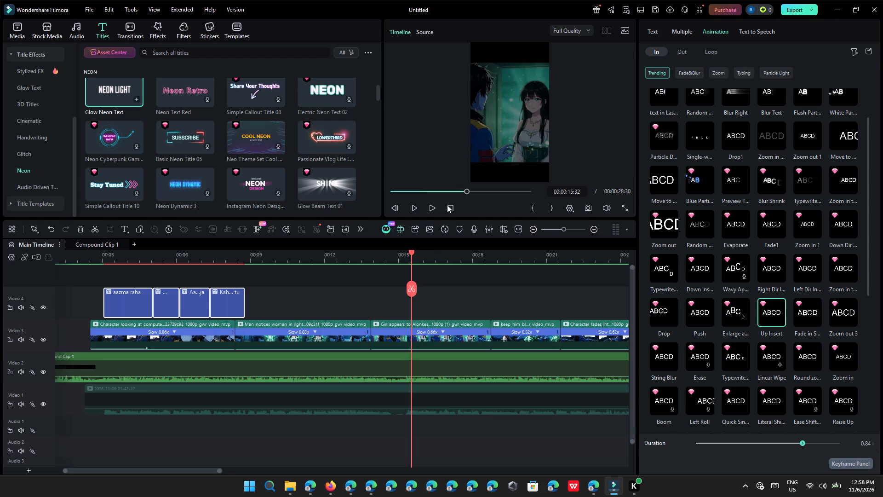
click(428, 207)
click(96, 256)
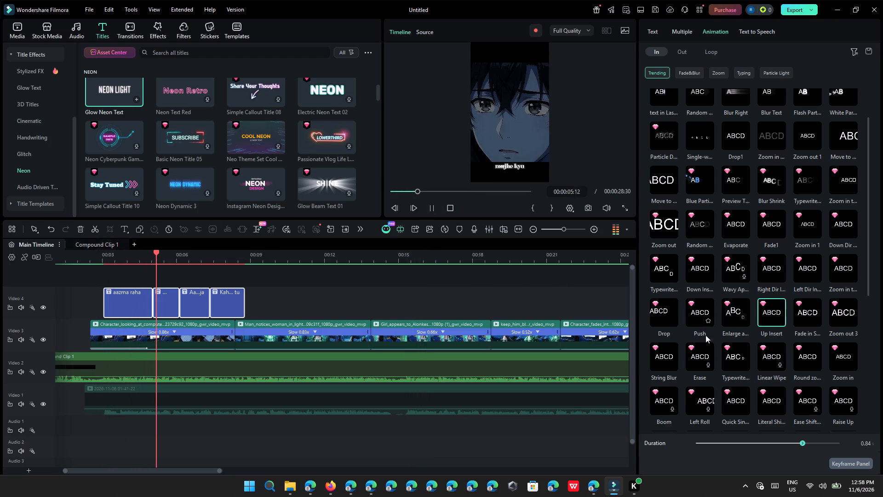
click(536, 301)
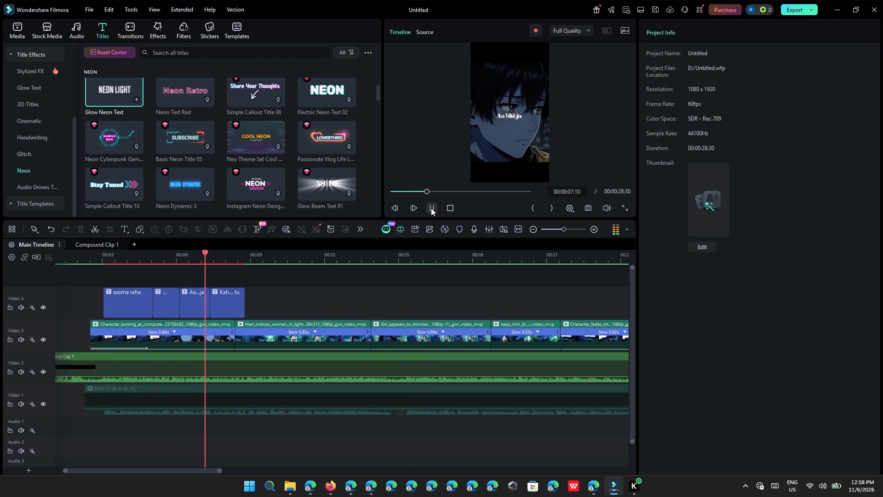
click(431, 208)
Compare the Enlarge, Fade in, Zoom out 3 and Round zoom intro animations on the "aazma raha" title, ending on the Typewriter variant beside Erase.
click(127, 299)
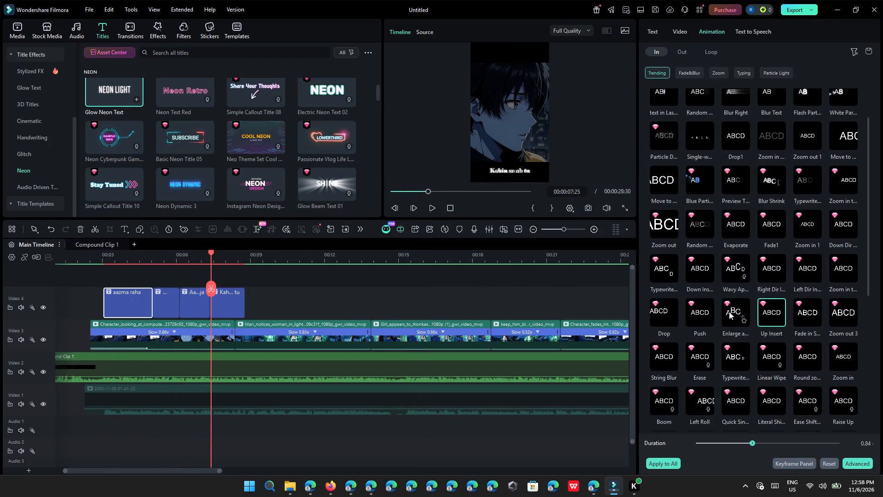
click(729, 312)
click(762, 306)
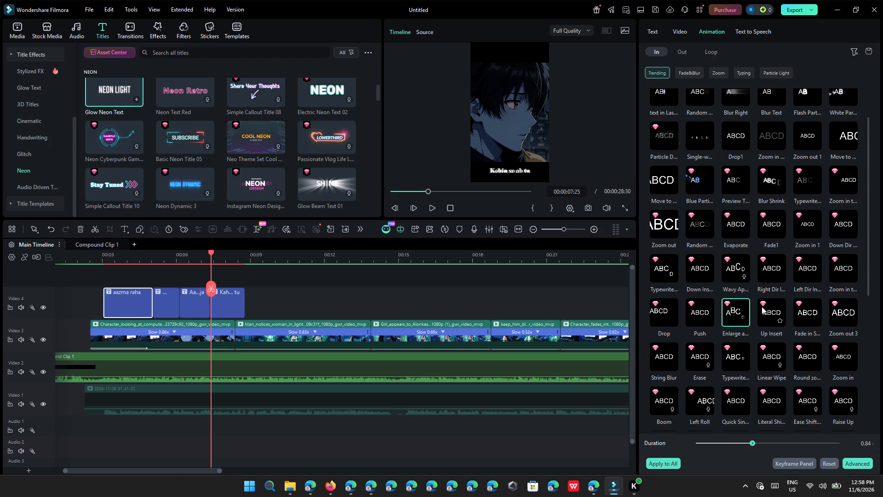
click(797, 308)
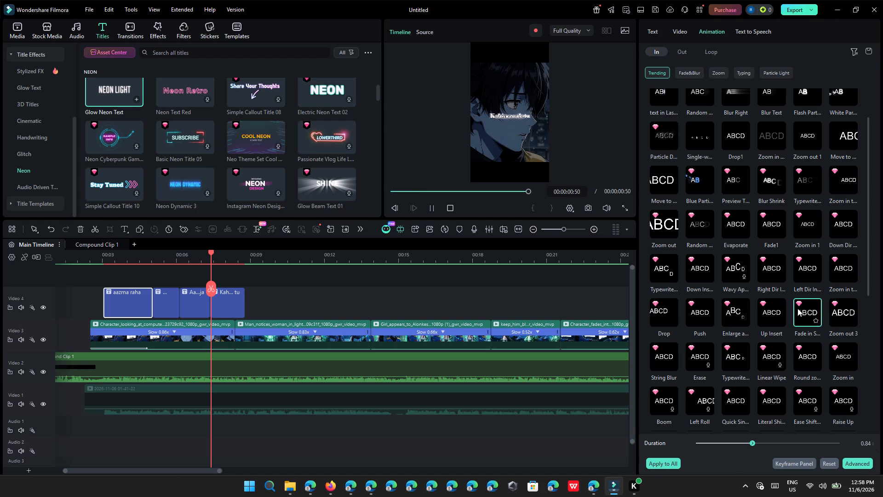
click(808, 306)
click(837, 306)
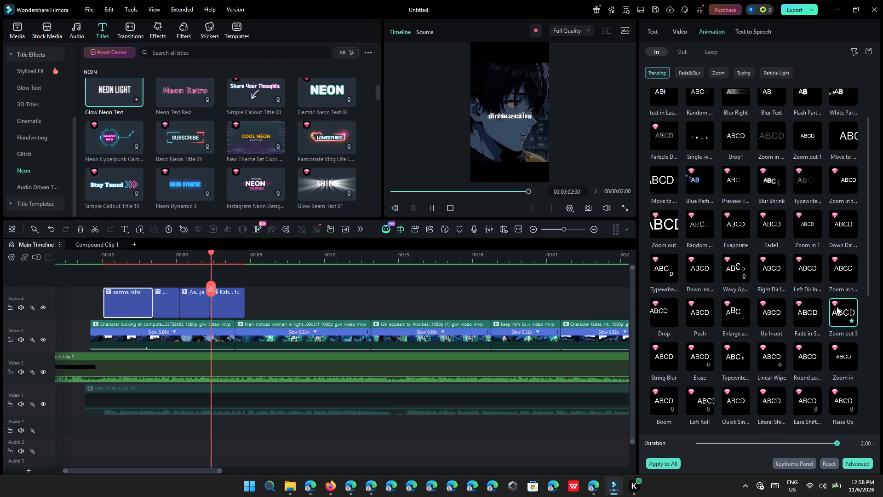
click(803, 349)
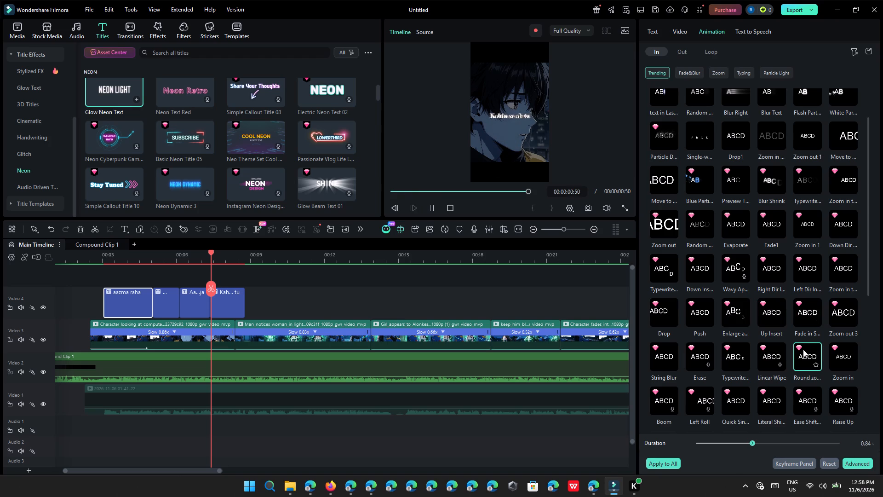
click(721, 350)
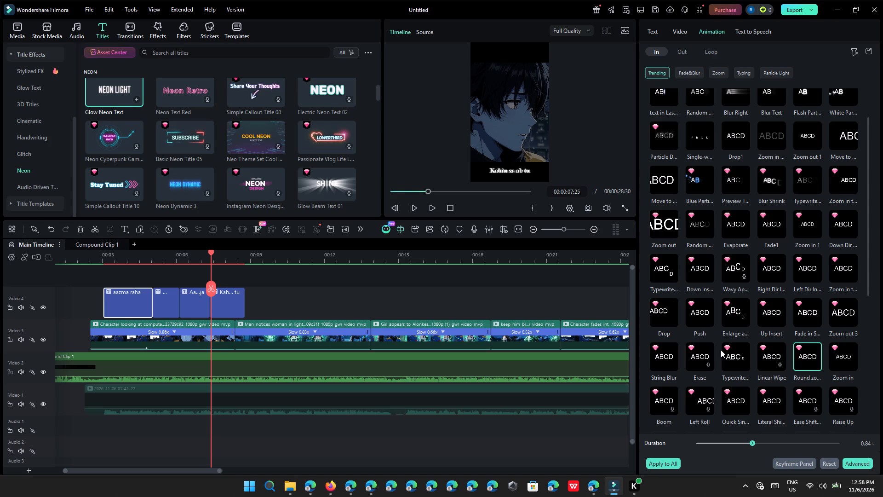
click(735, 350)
Apply the Typewriter intro animation listed between Erase and Linear Wipe to all four lyric titles together.
drag(365, 287, 92, 301)
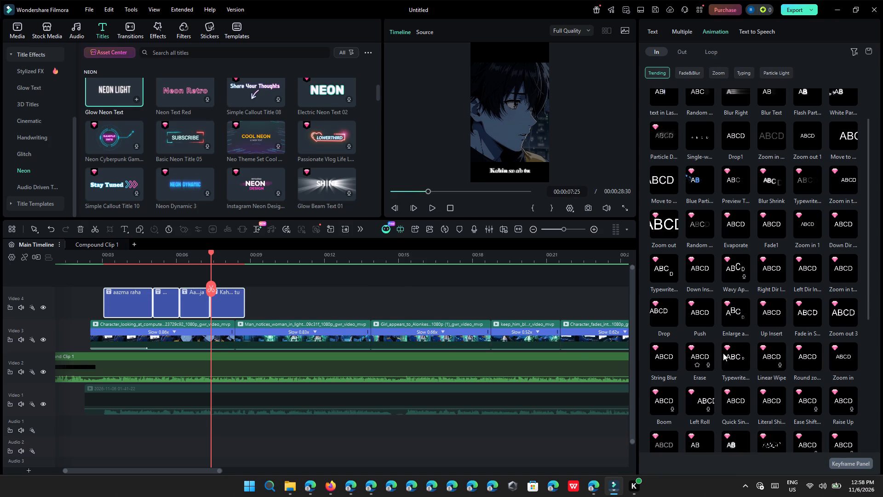
click(730, 353)
click(491, 298)
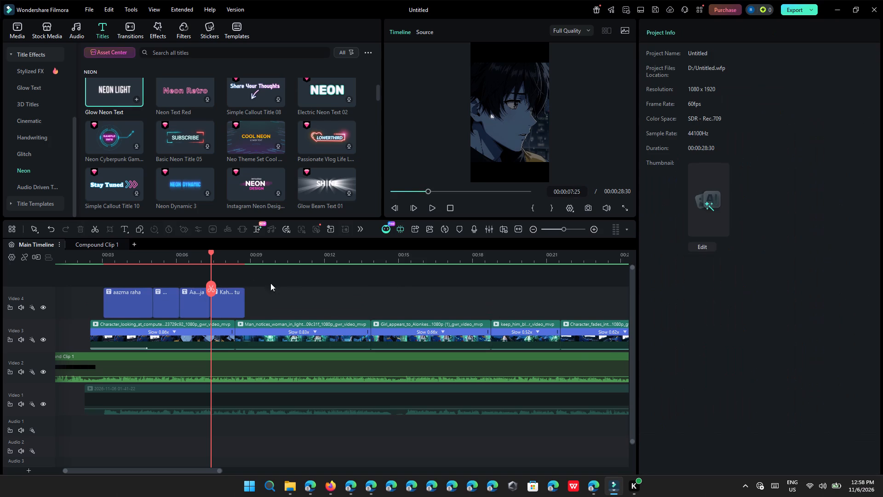
Apply the "Single-w..." outro animation to all four lyric titles together.
drag(292, 291, 106, 293)
click(684, 49)
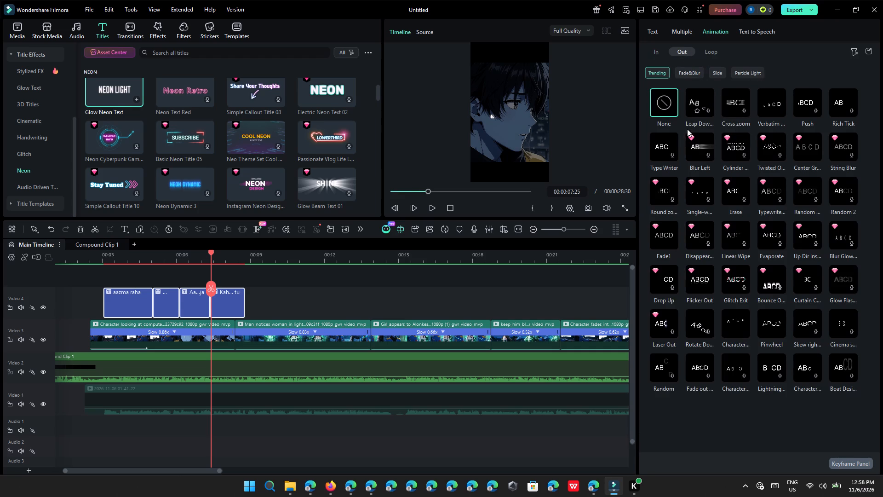
click(698, 188)
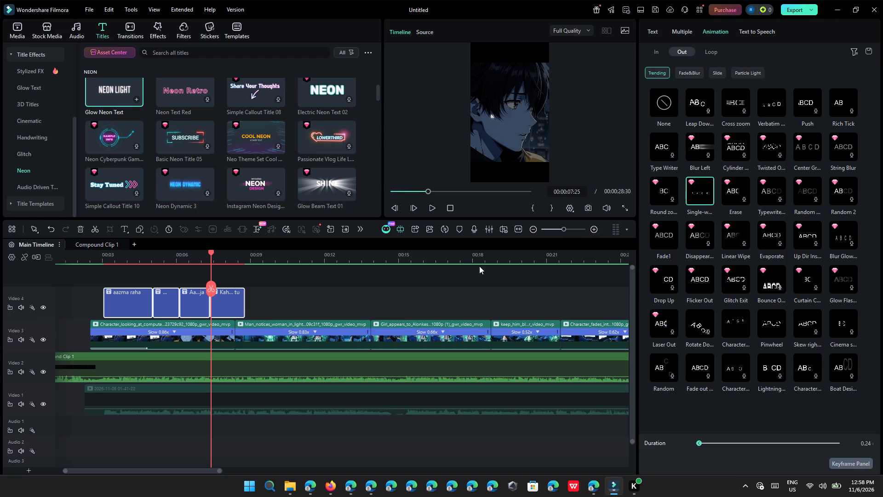
click(363, 289)
Replay the lyric titles full screen to check the Typewriter intro together with the single-word outro animation.
click(102, 260)
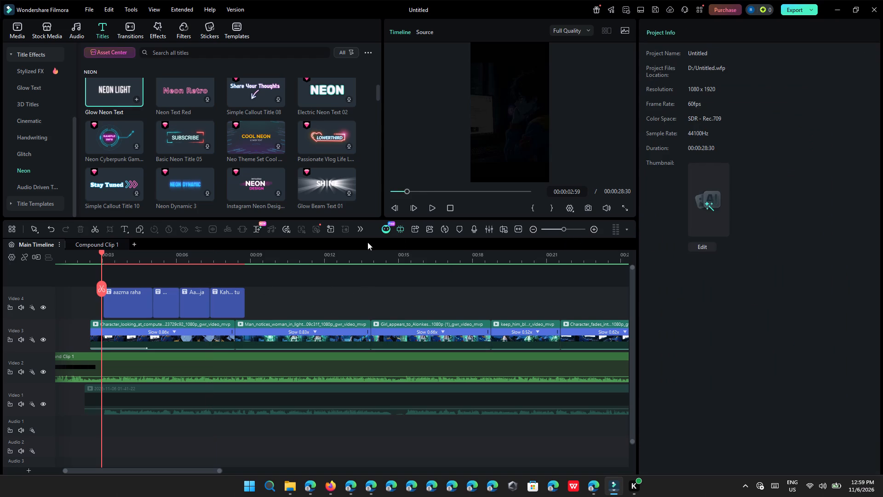
click(437, 202)
click(435, 205)
click(622, 210)
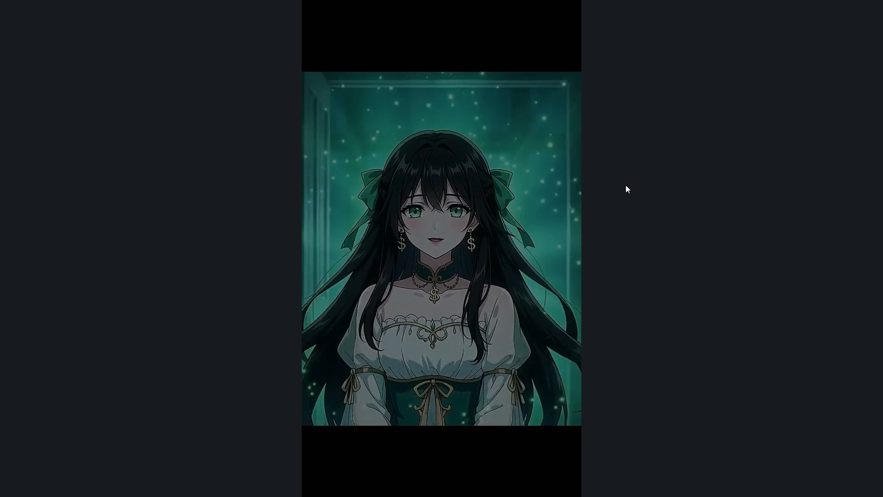
click(9, 470)
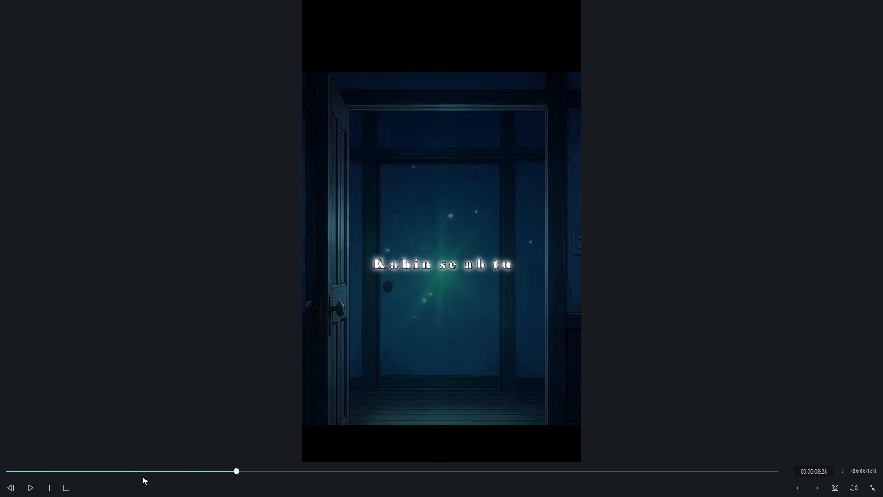
click(867, 487)
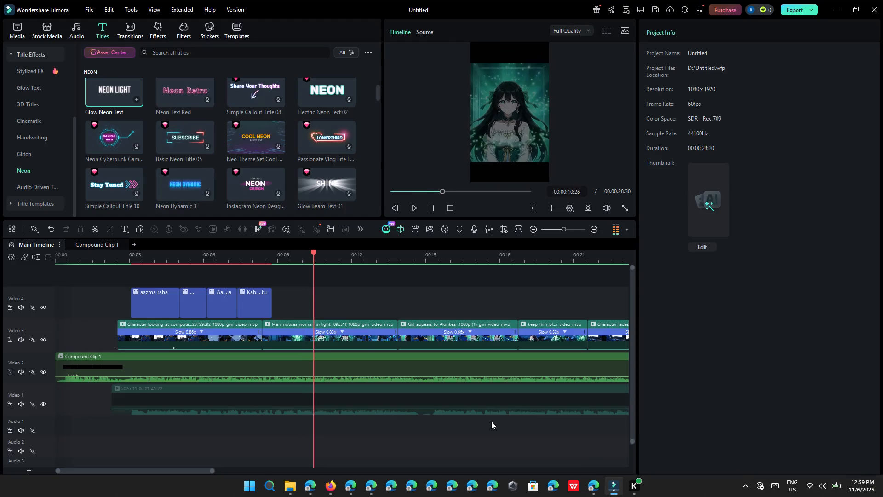
Set the animation durations of all four lyric titles to 0.50 s for the intro and 0.30 s for the outro.
drag(329, 309, 119, 295)
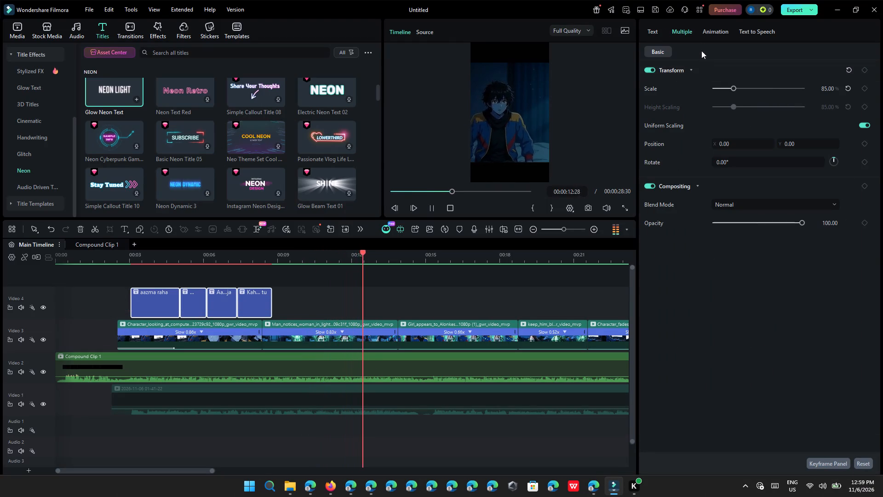
click(705, 36)
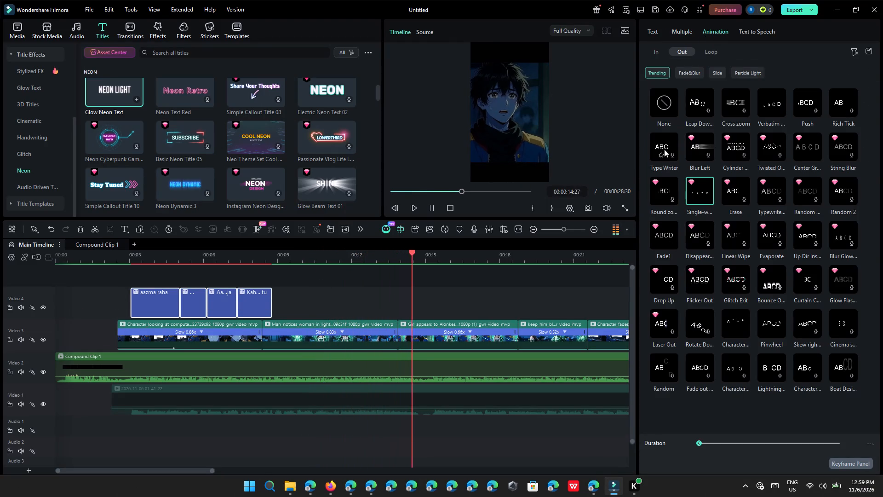
click(741, 445)
drag(744, 445, 745, 445)
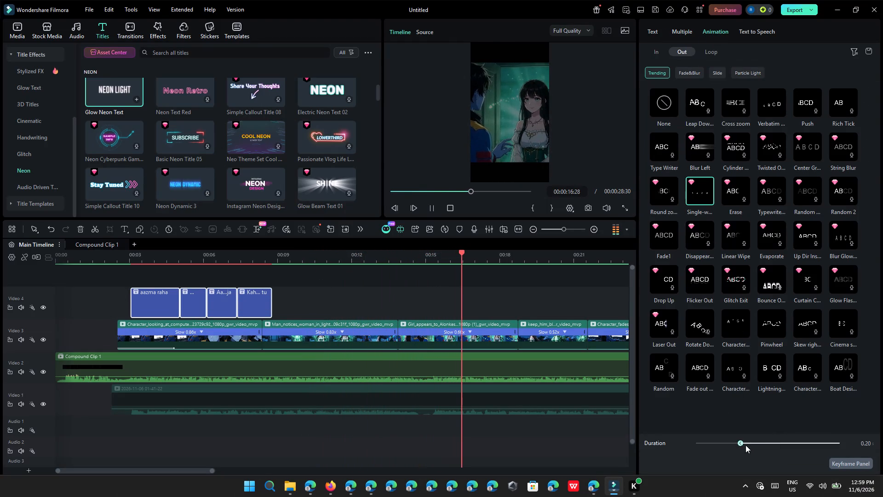
drag(745, 445, 768, 443)
click(662, 57)
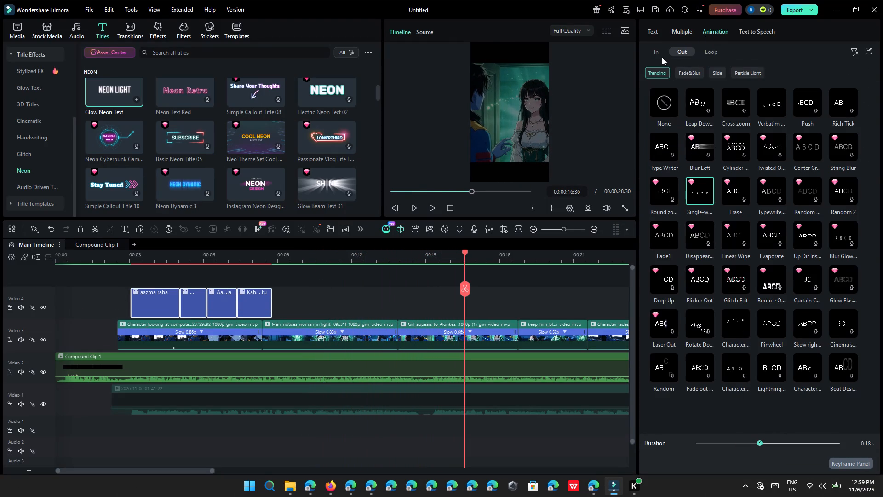
click(656, 55)
click(764, 441)
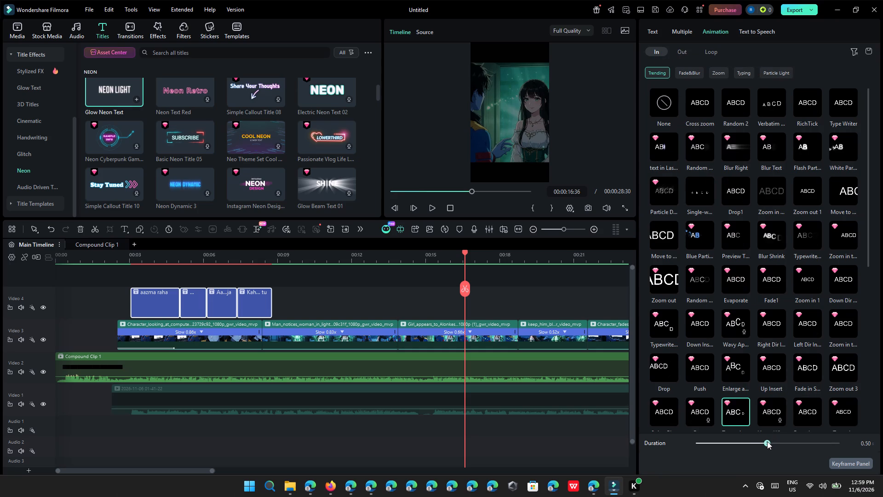
click(684, 53)
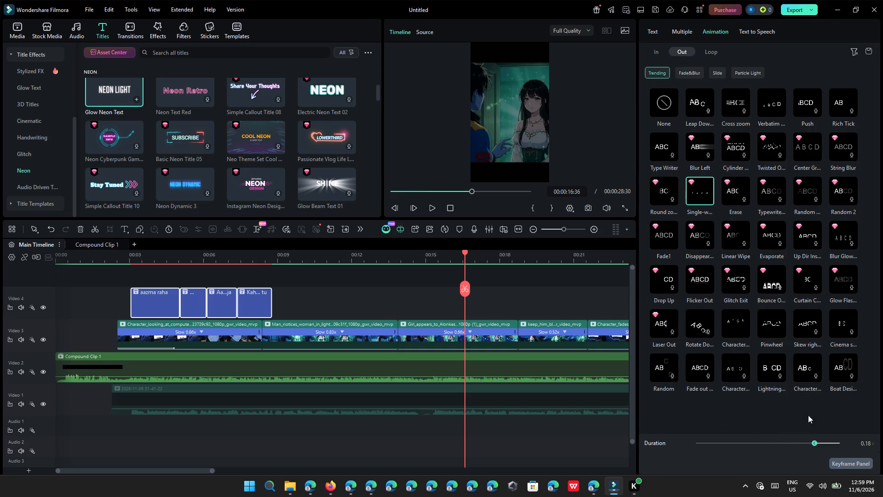
click(786, 440)
drag(785, 440, 780, 440)
drag(780, 440, 779, 440)
Replay the lyric titles full screen from just before "aazma raha" to check the pace of the intro and outro animations.
click(513, 314)
click(127, 261)
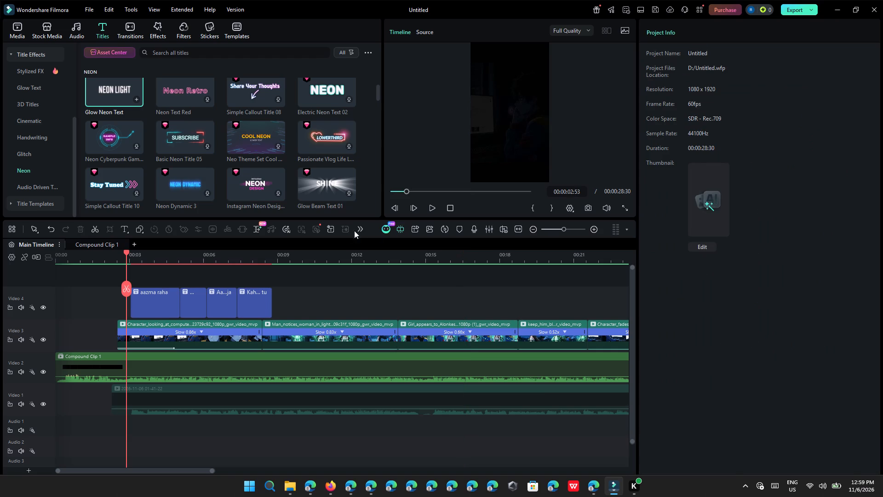
click(429, 209)
click(621, 210)
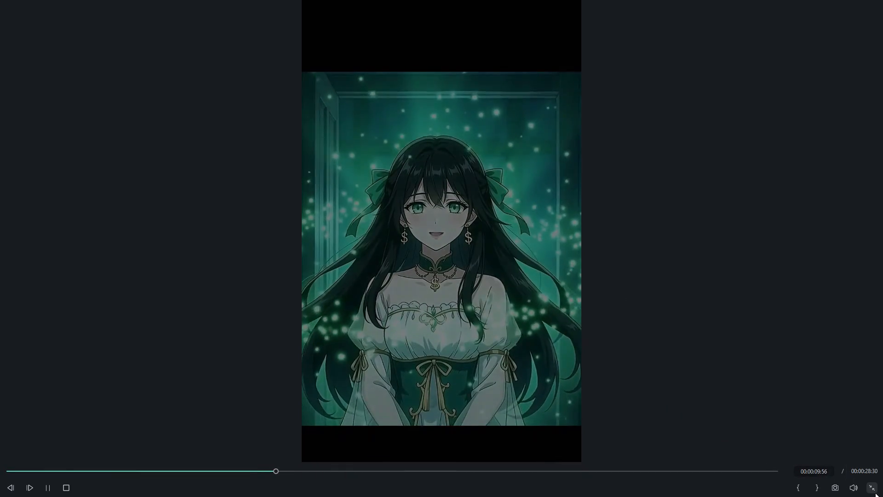
click(875, 493)
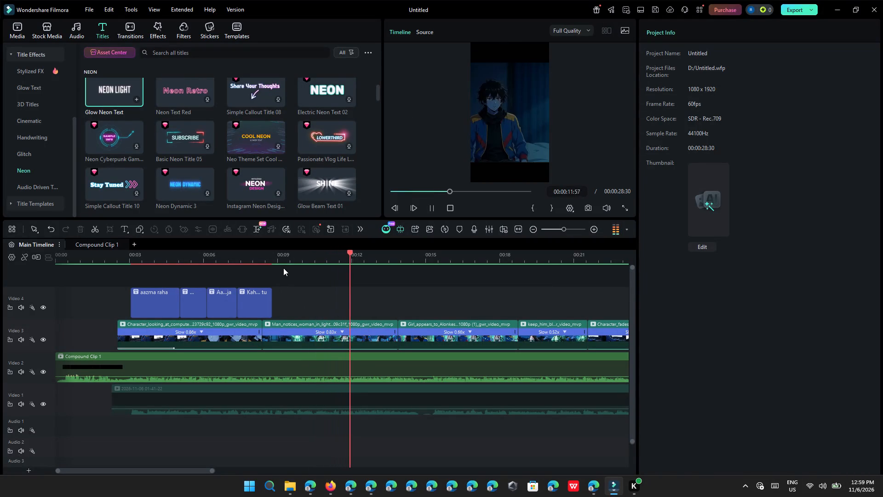
Extend the end of the "Kahin se ab tu" title to about the 9-second mark, judging its timing by playback.
click(233, 261)
ctrl+scroll(251, 271, up, 14)
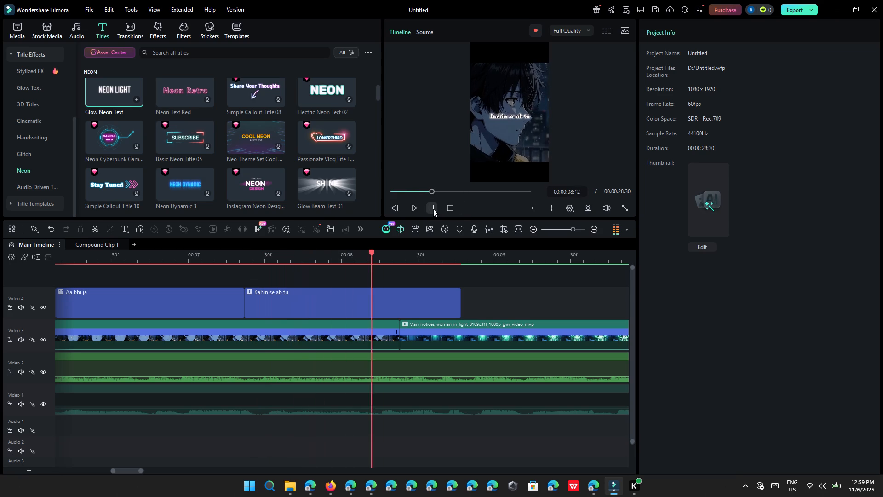
click(431, 208)
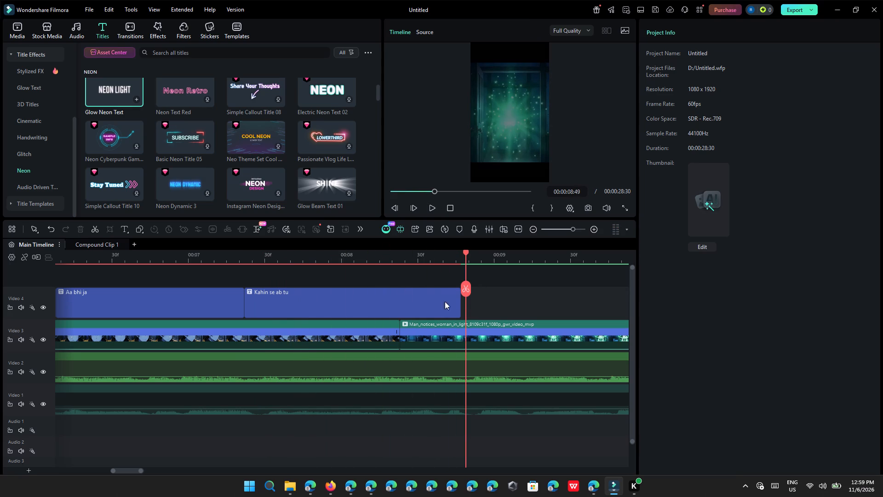
click(235, 258)
click(428, 201)
click(428, 206)
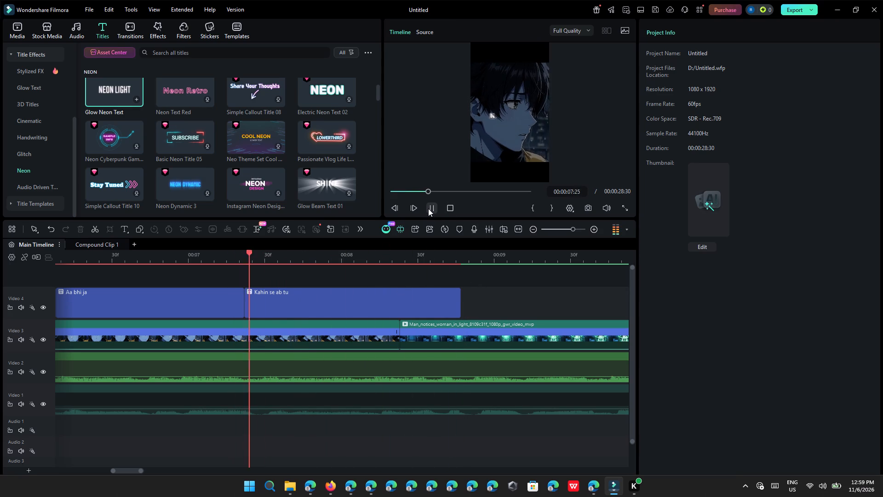
click(430, 213)
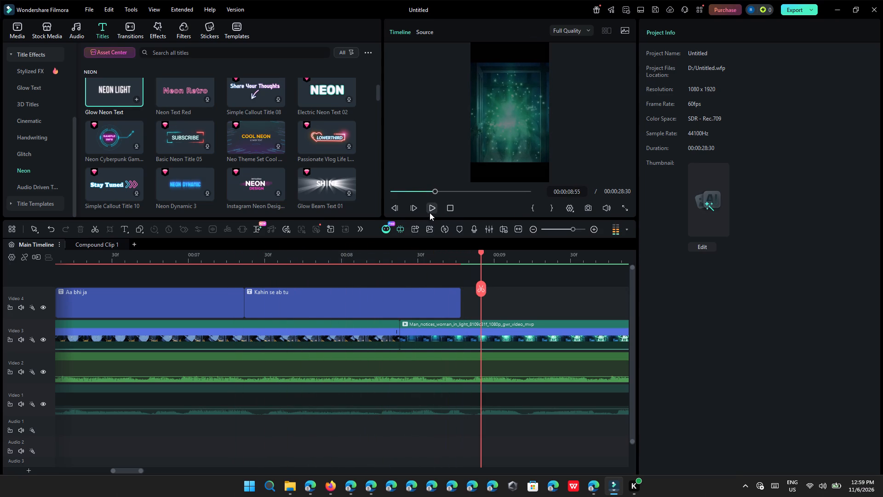
click(430, 213)
click(430, 213)
drag(459, 300, 462, 301)
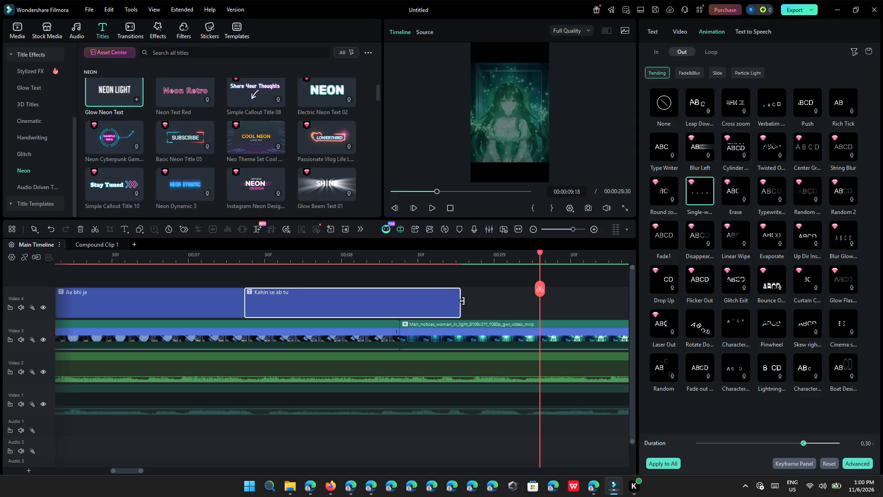
drag(462, 301, 508, 310)
Set the outro animation duration of all four lyric titles to 0.20 s.
ctrl+scroll(309, 293, down, 8)
click(168, 259)
click(435, 205)
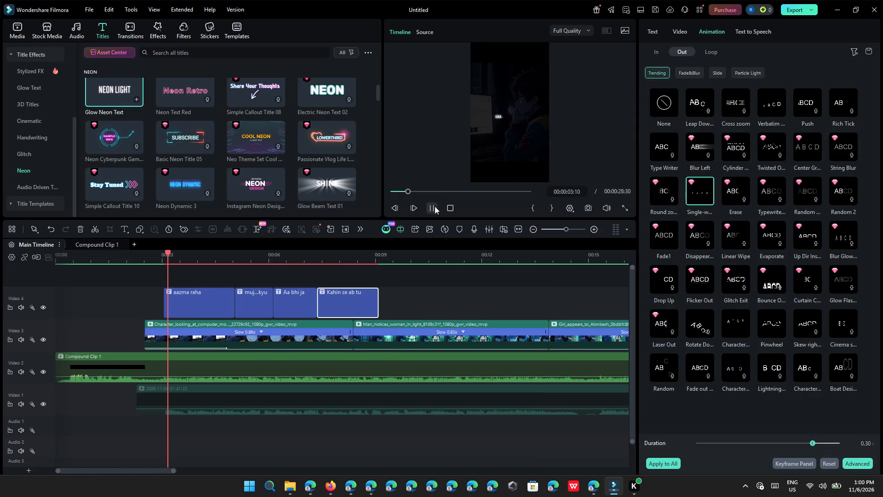
click(460, 294)
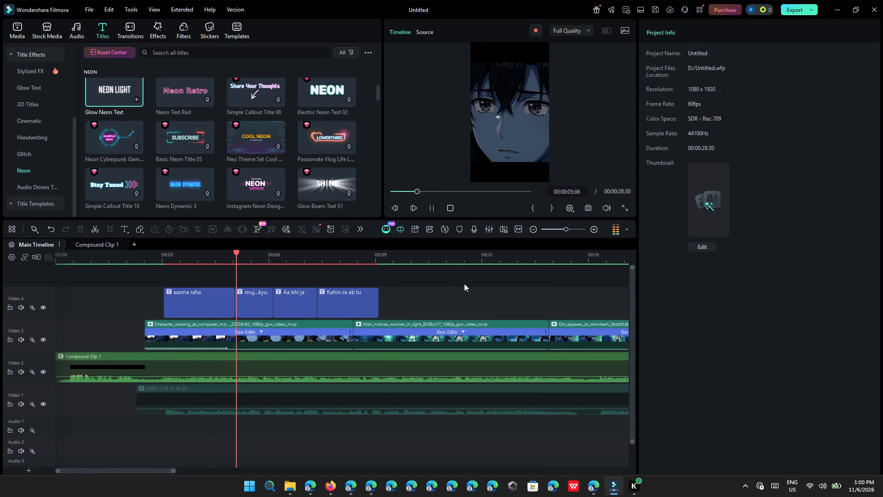
drag(455, 283, 413, 281)
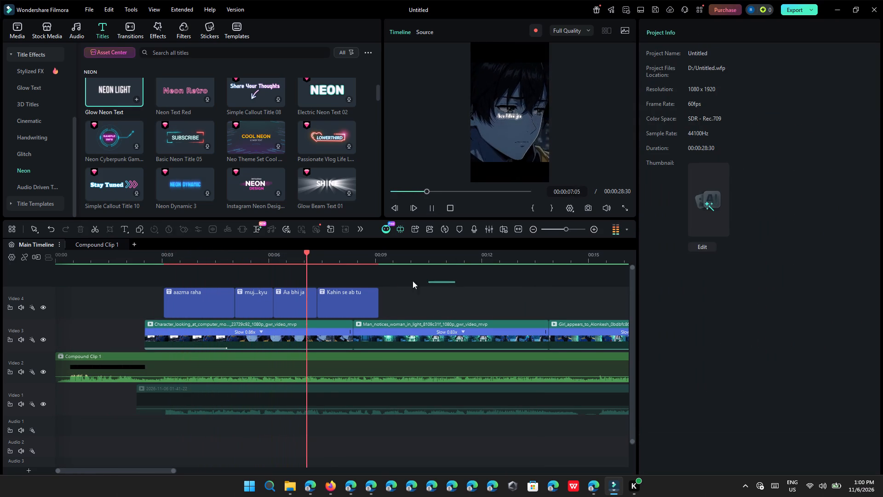
drag(413, 281, 188, 303)
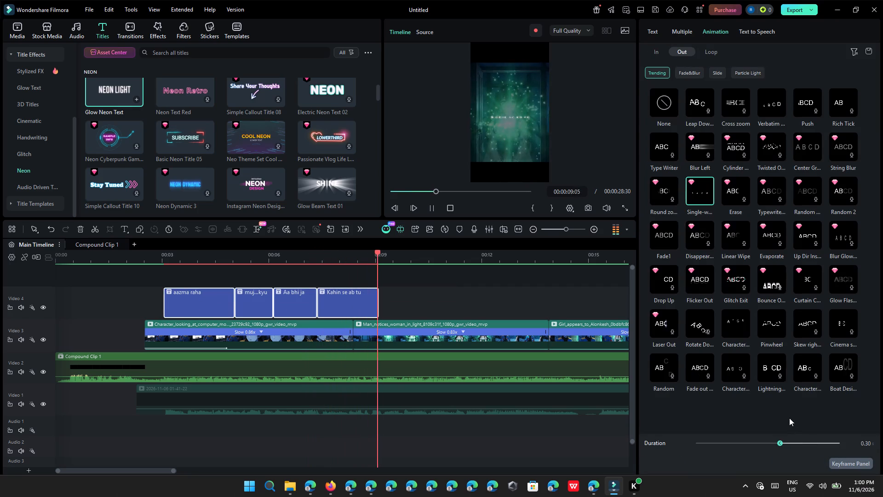
drag(786, 438, 792, 439)
click(792, 439)
drag(796, 441, 806, 448)
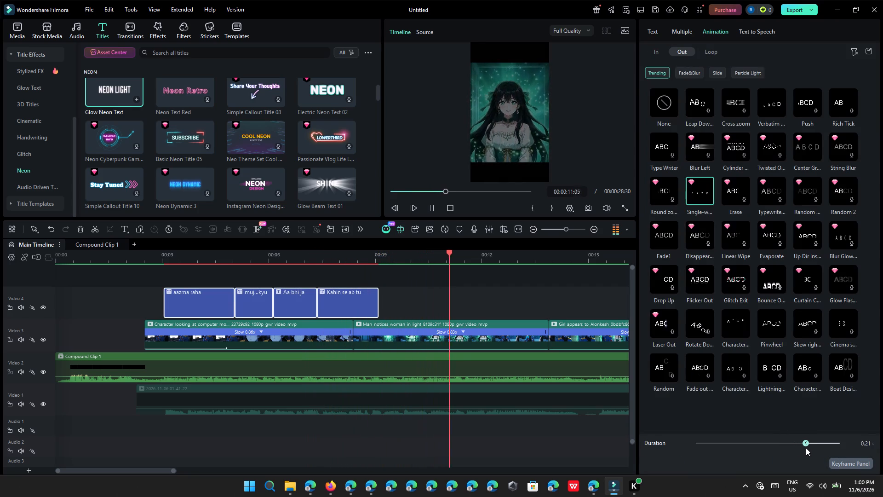
drag(806, 448, 806, 447)
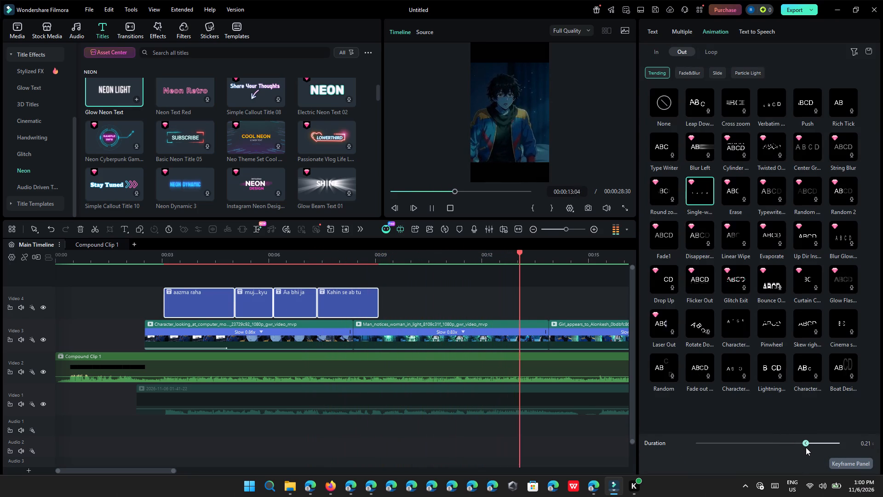
drag(806, 447, 808, 441)
Replay the lyric titles full screen to check their timing with the shorter outro animation.
click(161, 257)
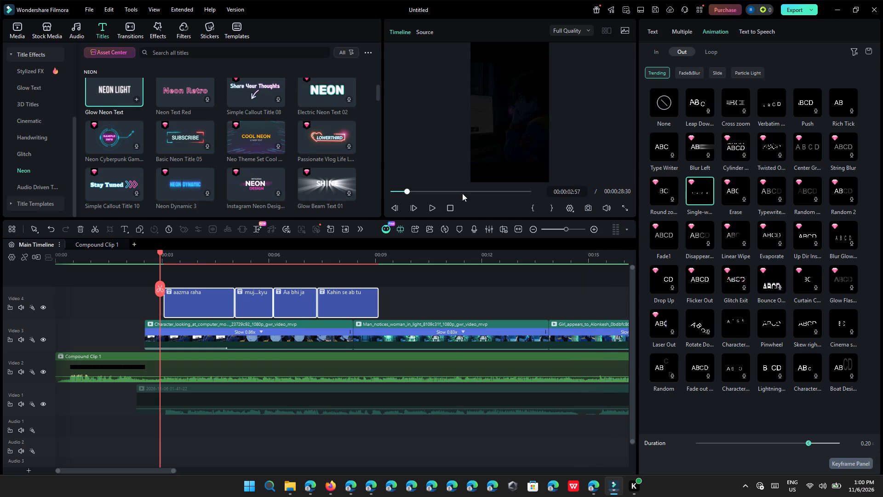
click(430, 201)
click(422, 208)
click(433, 208)
click(460, 283)
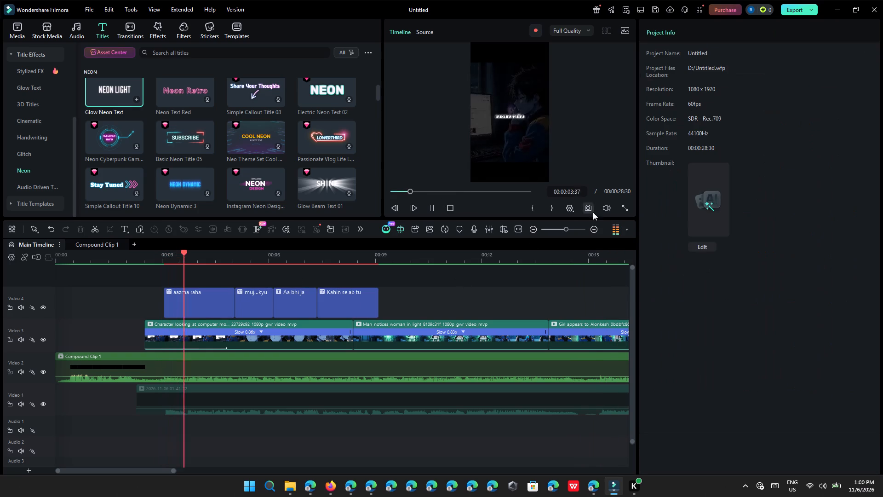
click(624, 205)
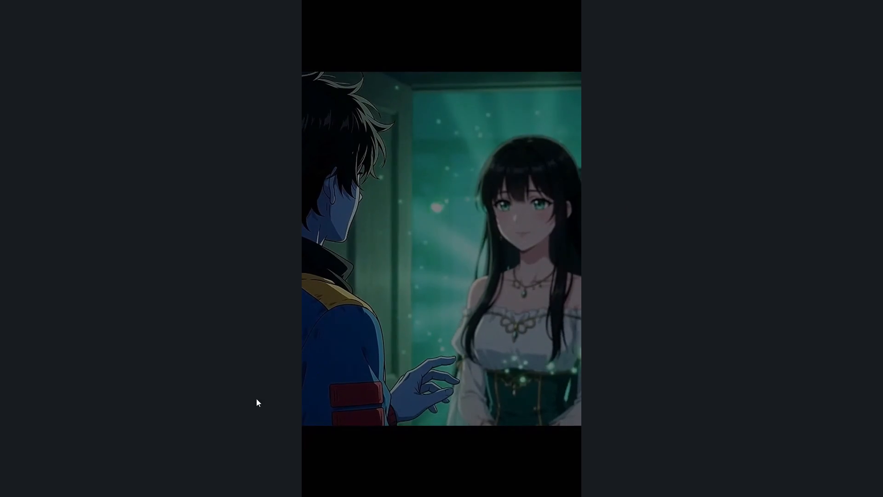
drag(88, 467, 73, 470)
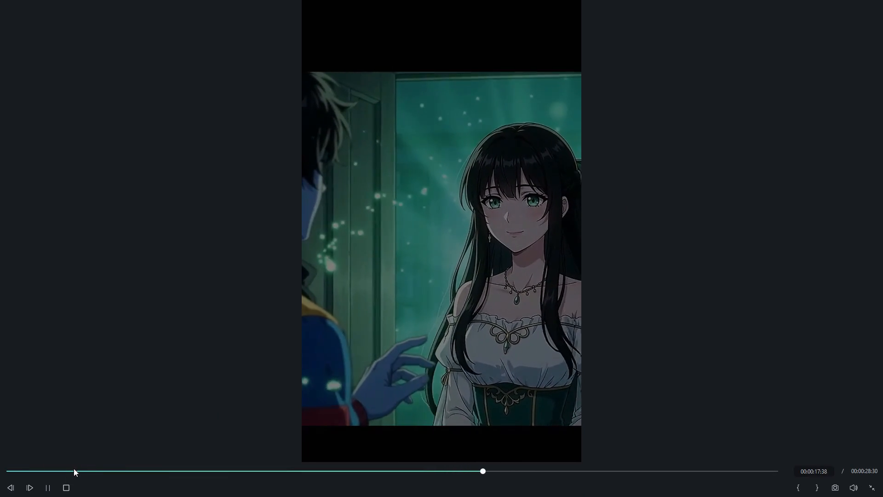
drag(77, 470, 0, 469)
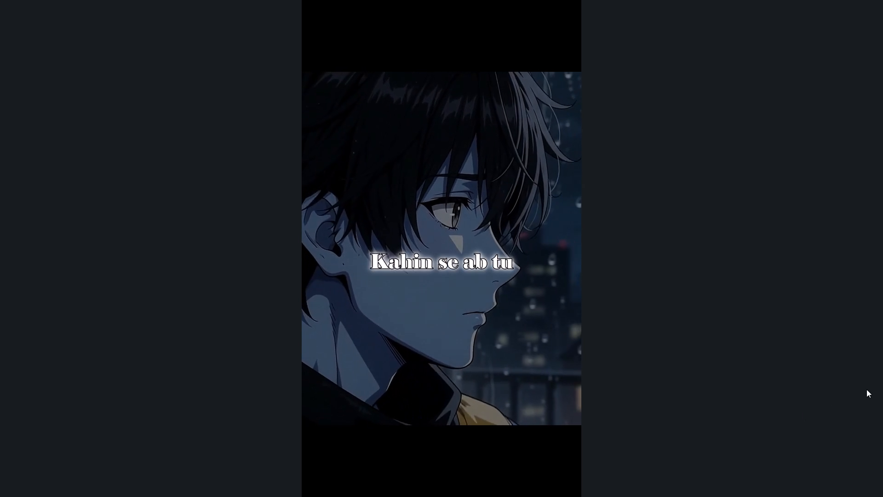
click(875, 490)
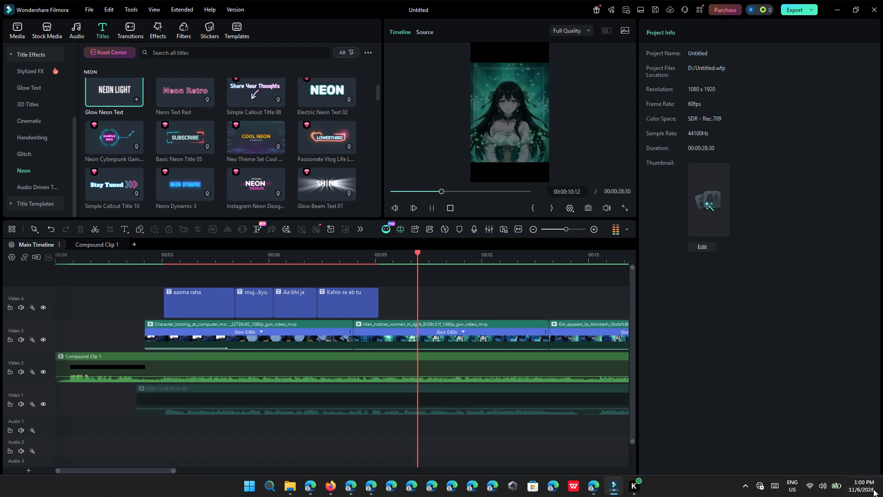
Enable a black text shadow with a blur of 15 on all four lyric titles together.
drag(430, 293, 186, 286)
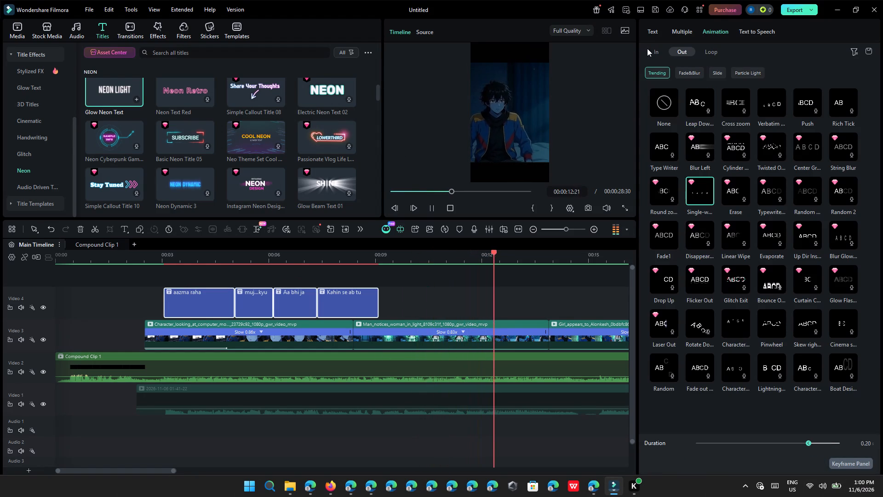
click(654, 31)
scroll(691, 256, down, 3)
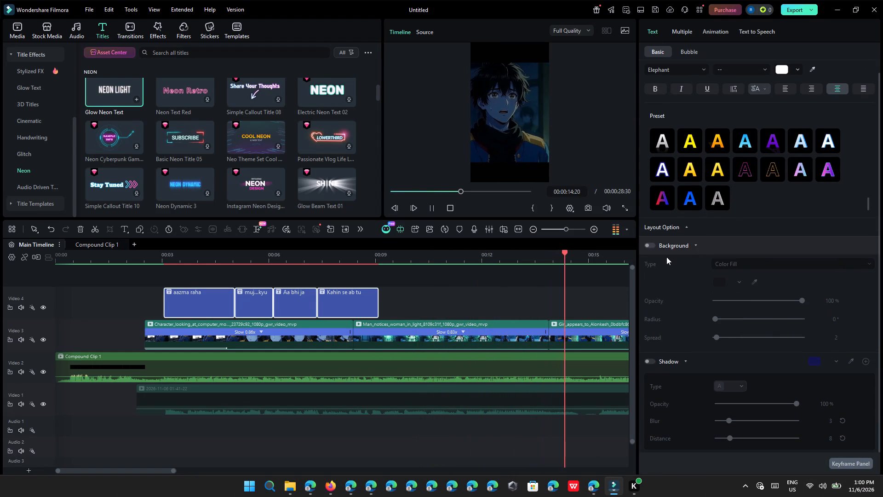
click(649, 362)
click(825, 362)
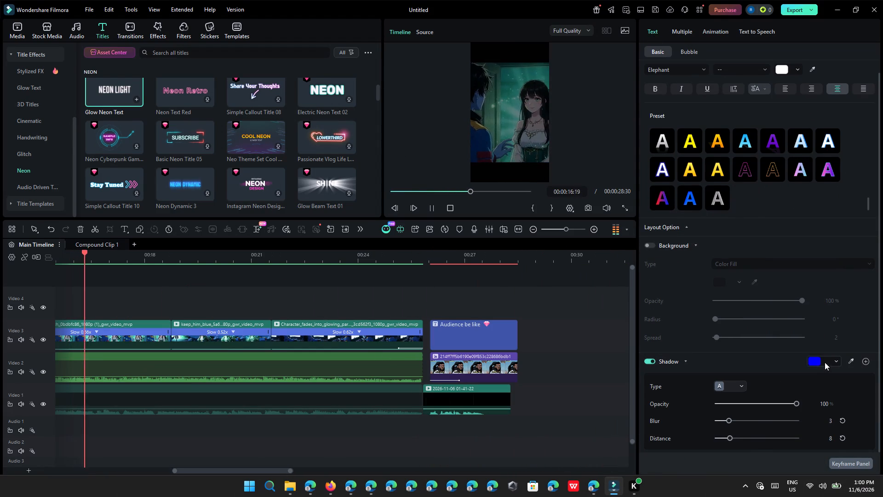
click(769, 436)
click(770, 440)
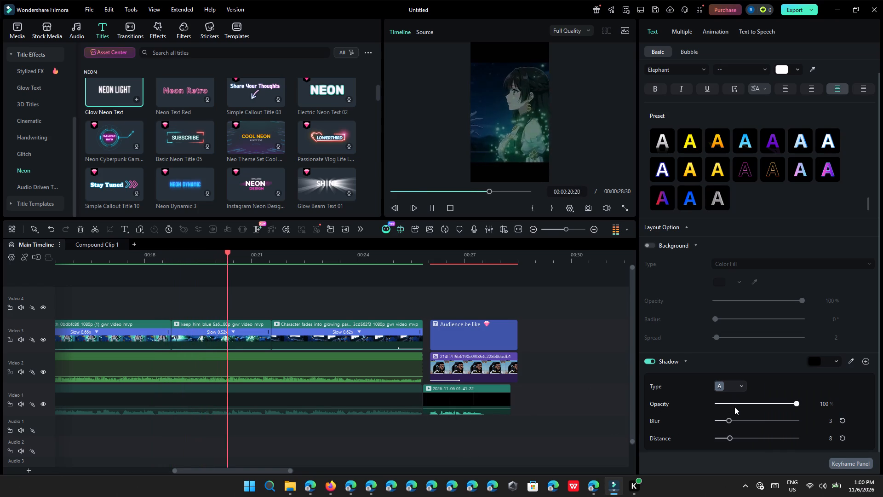
drag(741, 421, 775, 424)
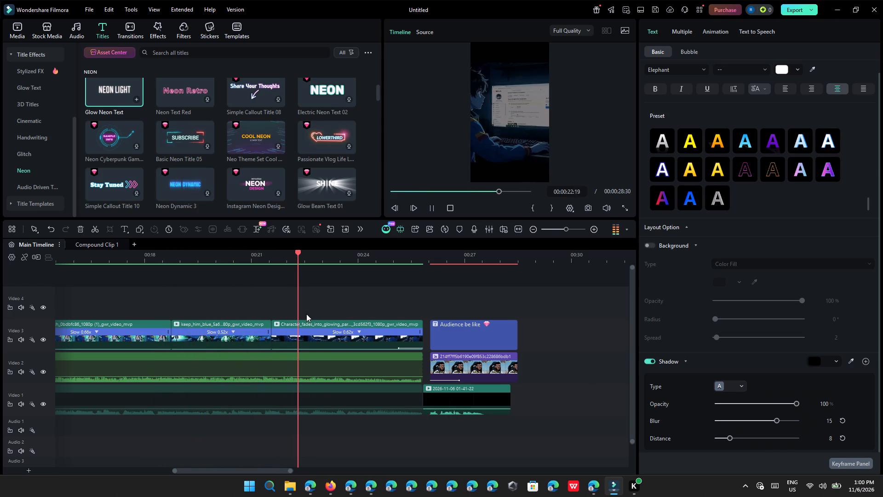
Replay the lyric titles in the preview and full screen to check their look with the new shadow.
ctrl+scroll(342, 319, down, 6)
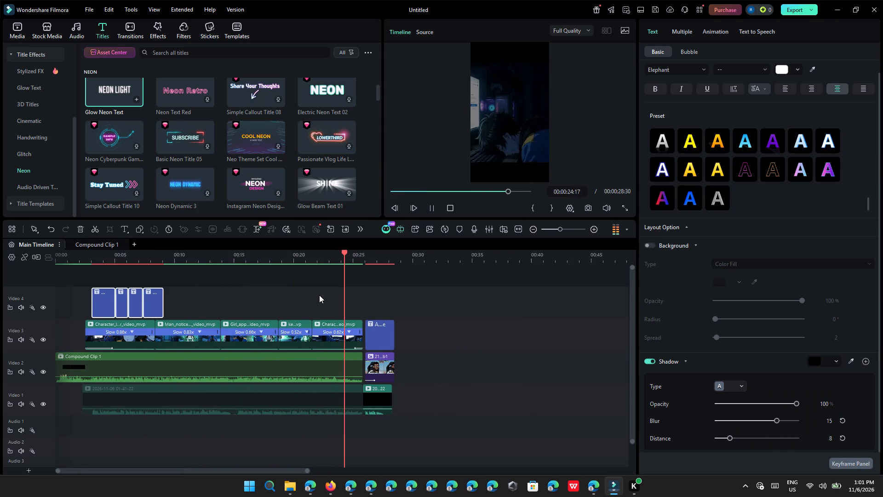
click(453, 345)
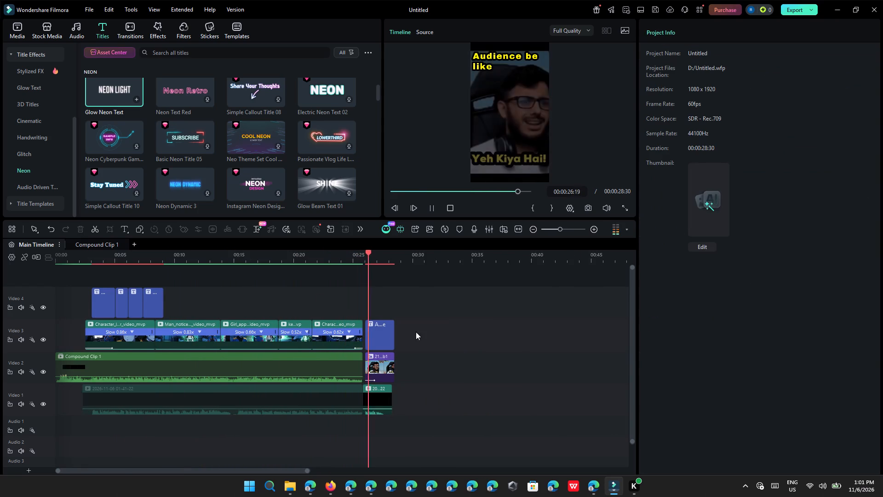
click(83, 258)
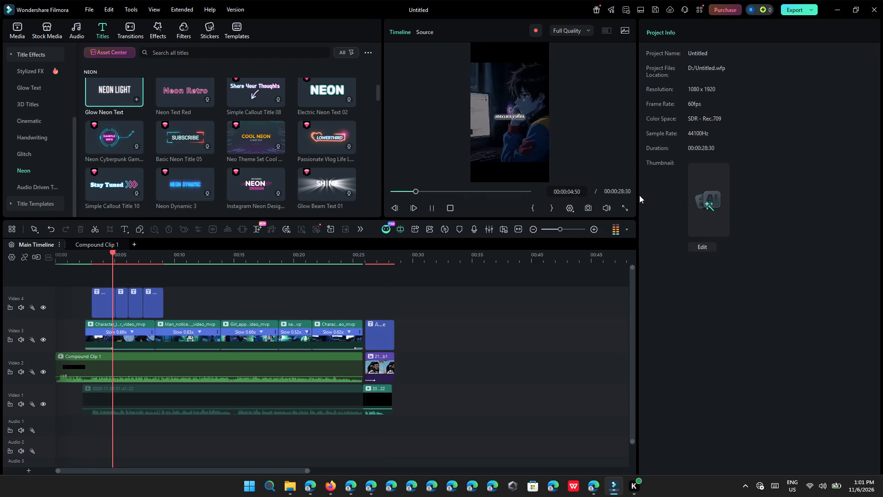
click(634, 206)
click(628, 206)
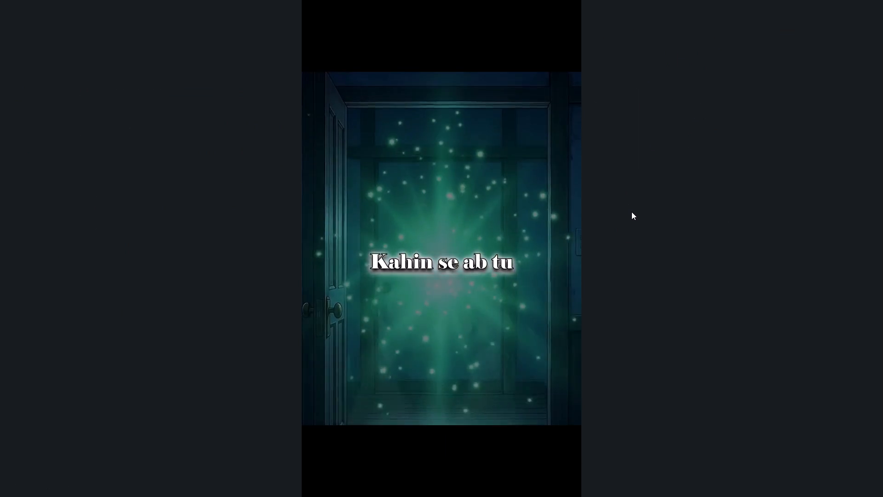
click(874, 485)
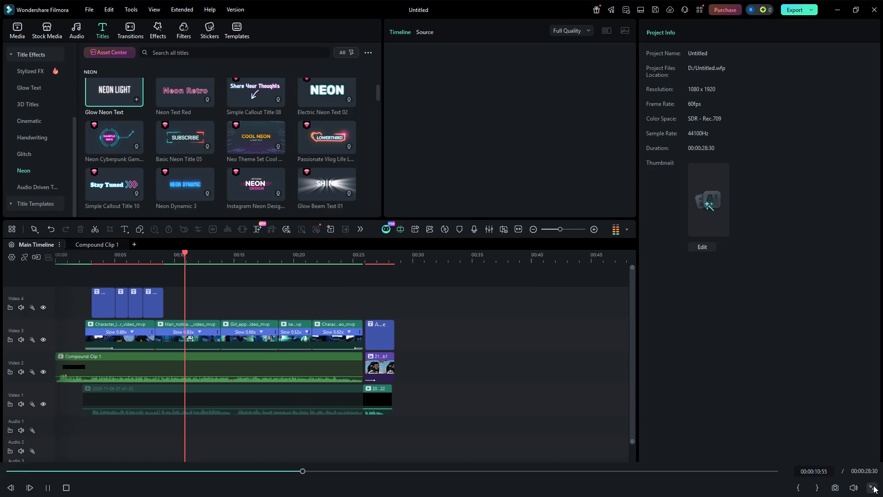
click(98, 258)
ctrl+scroll(225, 311, up, 4)
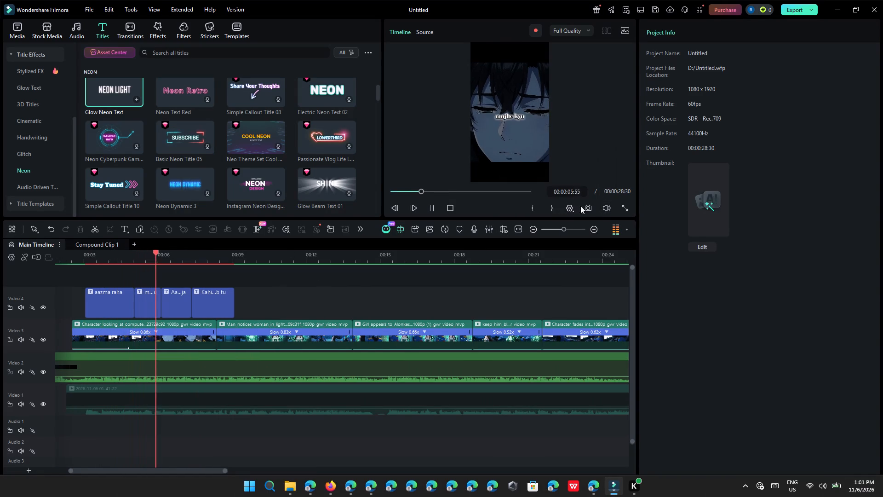
click(442, 206)
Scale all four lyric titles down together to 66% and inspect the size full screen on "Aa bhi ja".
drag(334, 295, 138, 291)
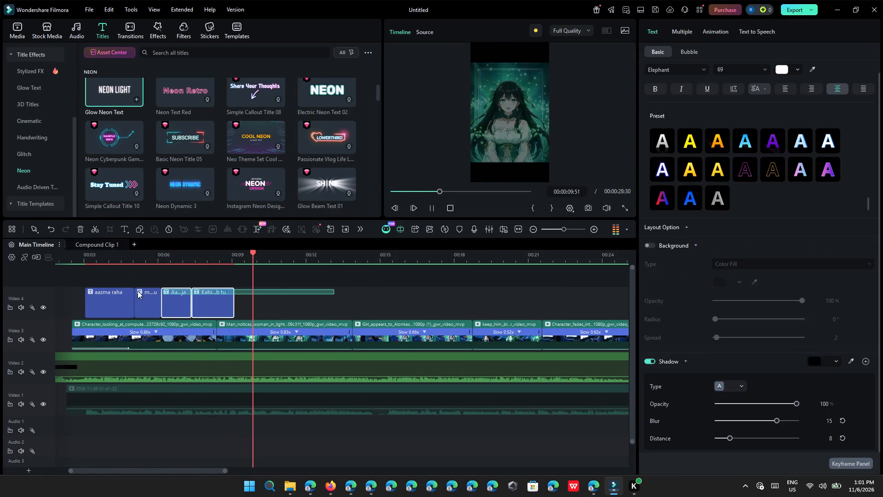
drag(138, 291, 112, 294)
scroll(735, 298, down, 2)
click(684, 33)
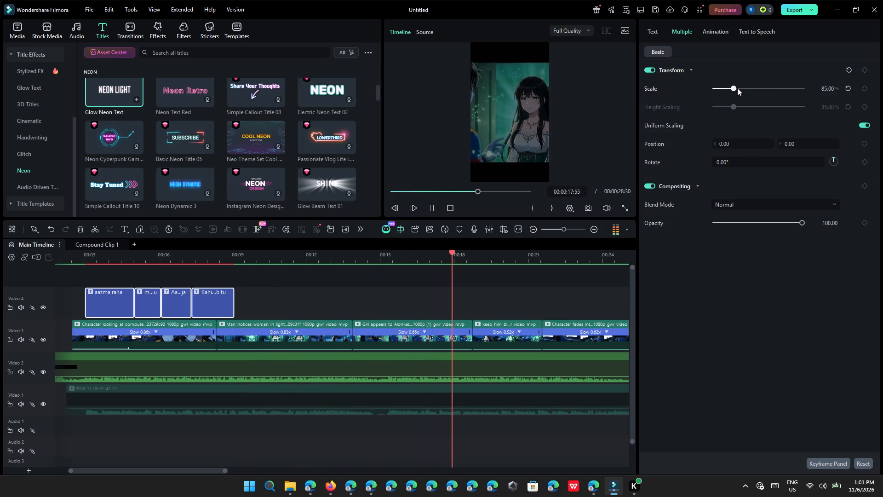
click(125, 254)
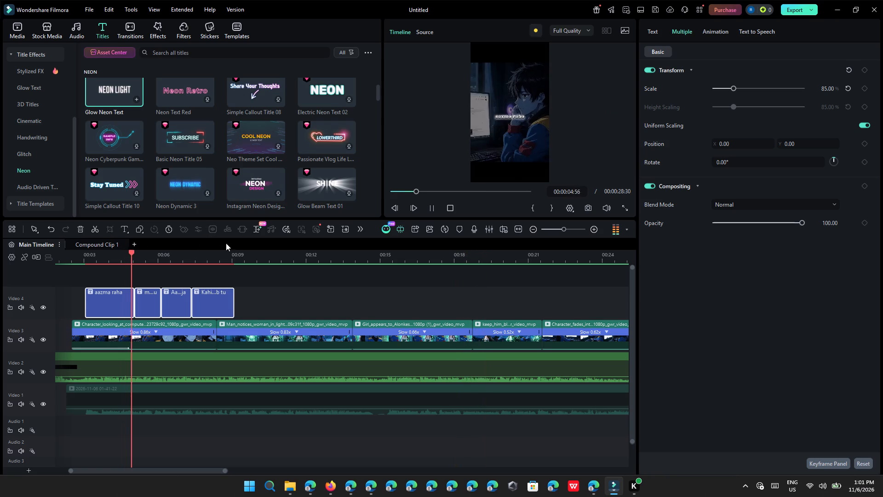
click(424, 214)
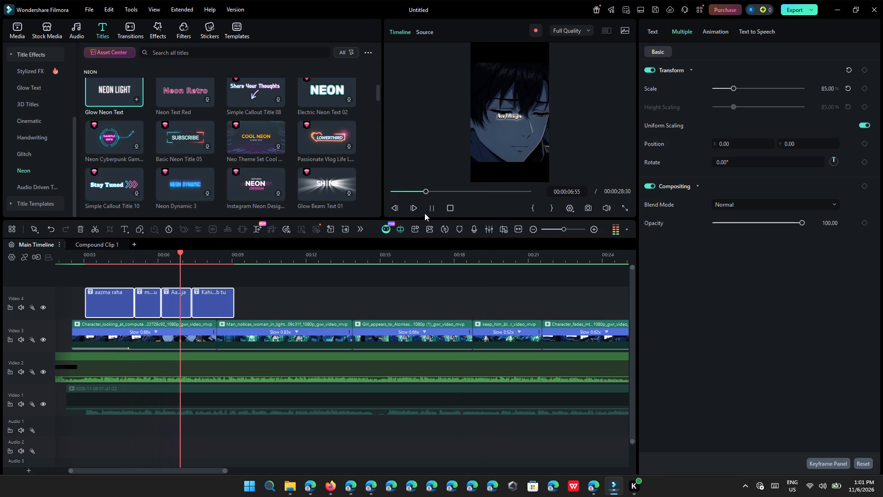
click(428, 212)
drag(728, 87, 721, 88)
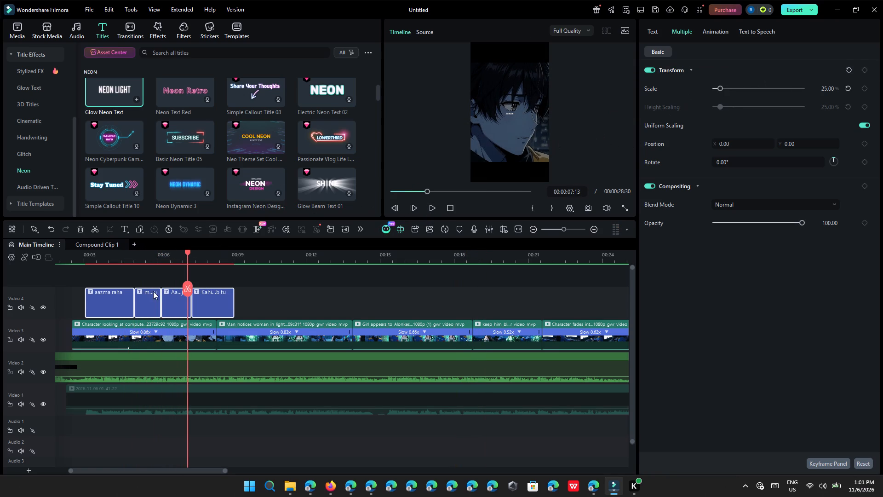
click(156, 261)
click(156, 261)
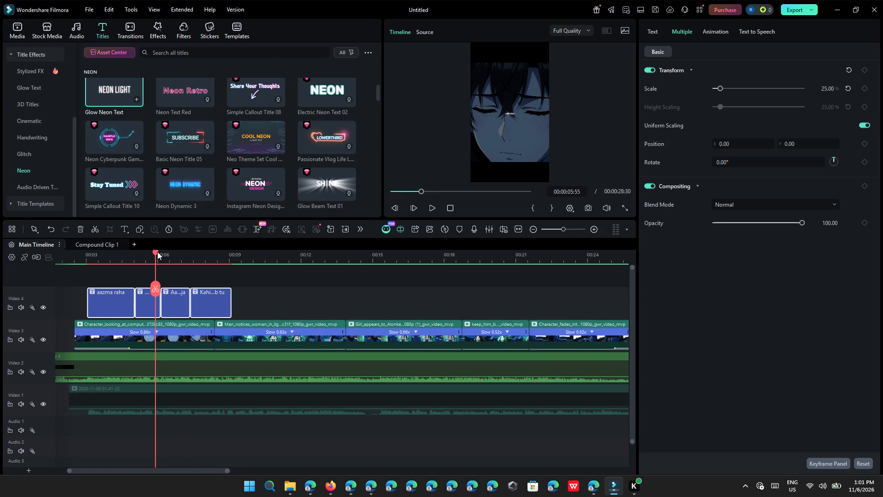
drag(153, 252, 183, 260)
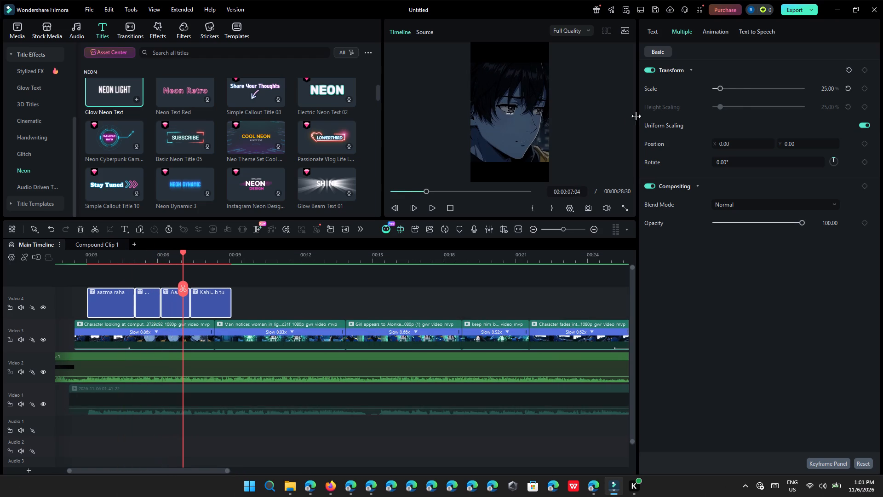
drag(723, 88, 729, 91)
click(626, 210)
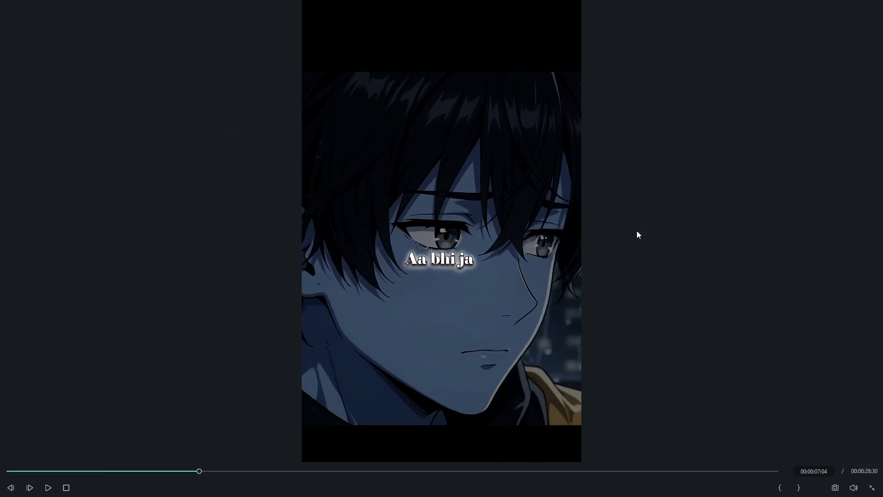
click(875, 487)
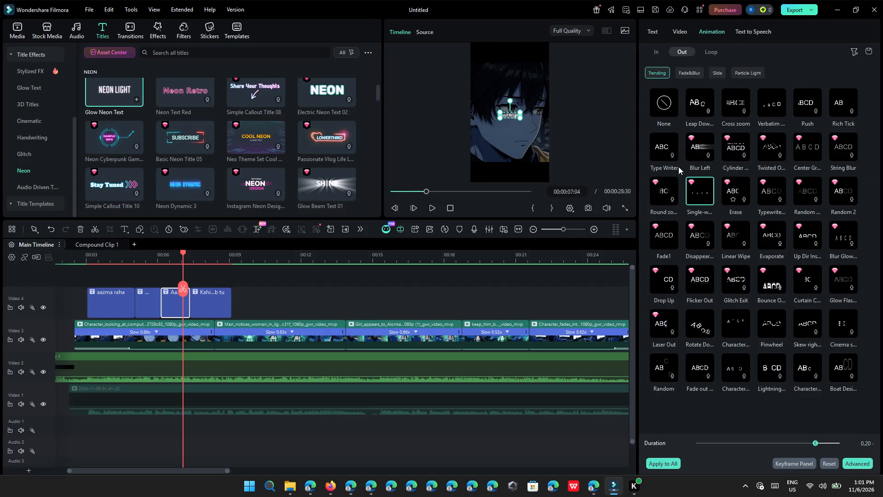
Replay the lyric titles full screen from about the 3-second mark to judge the smaller text.
click(615, 159)
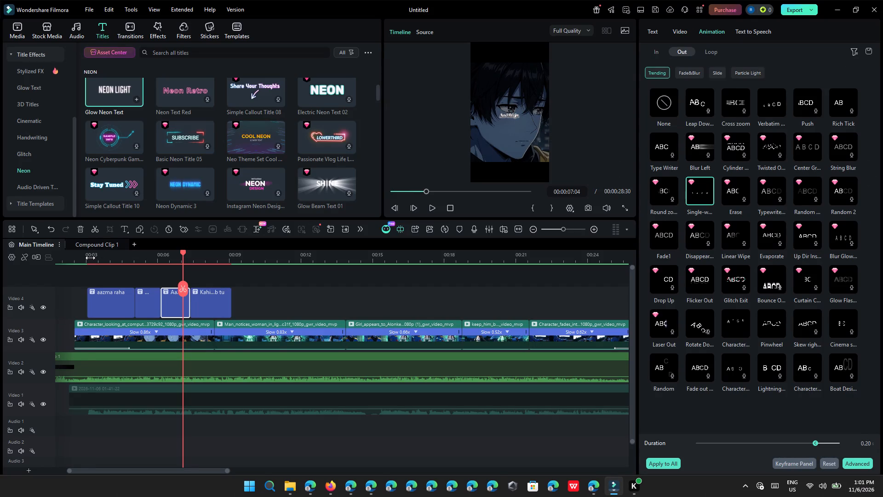
click(90, 258)
click(385, 295)
click(433, 212)
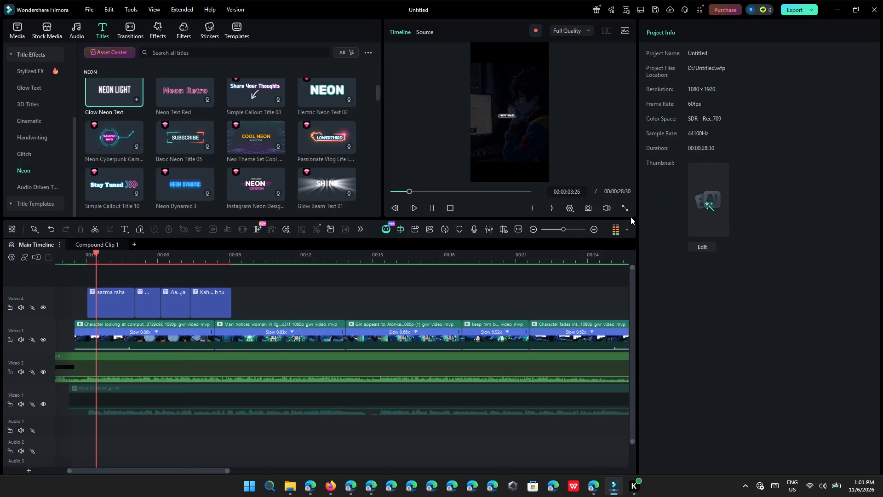
click(626, 212)
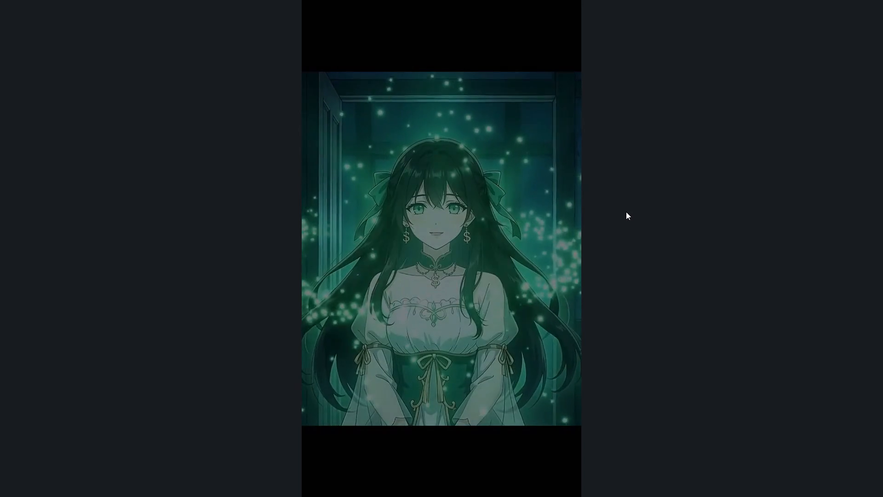
click(872, 485)
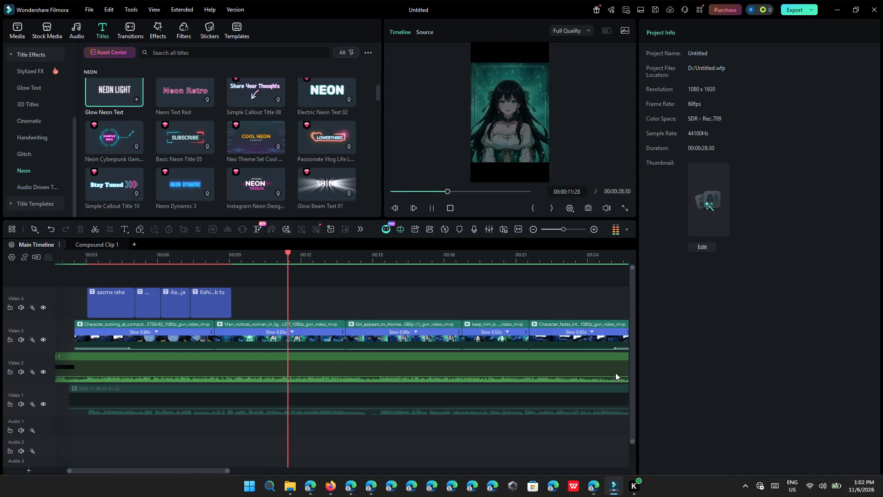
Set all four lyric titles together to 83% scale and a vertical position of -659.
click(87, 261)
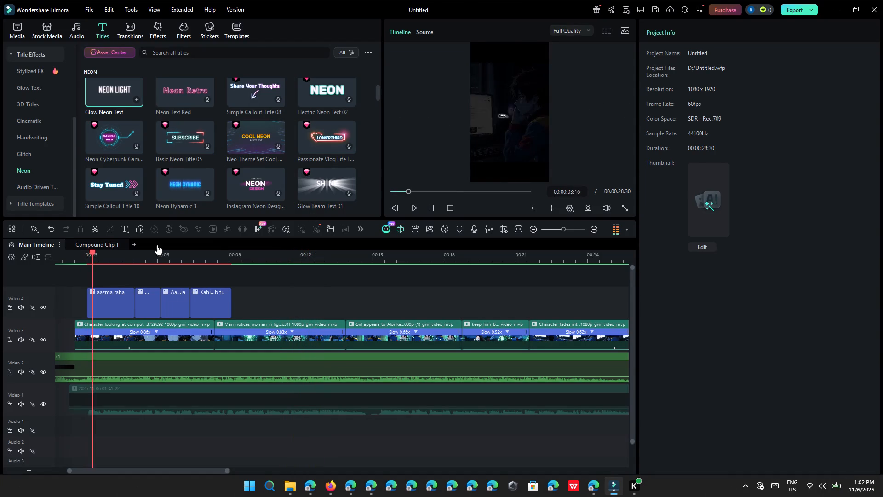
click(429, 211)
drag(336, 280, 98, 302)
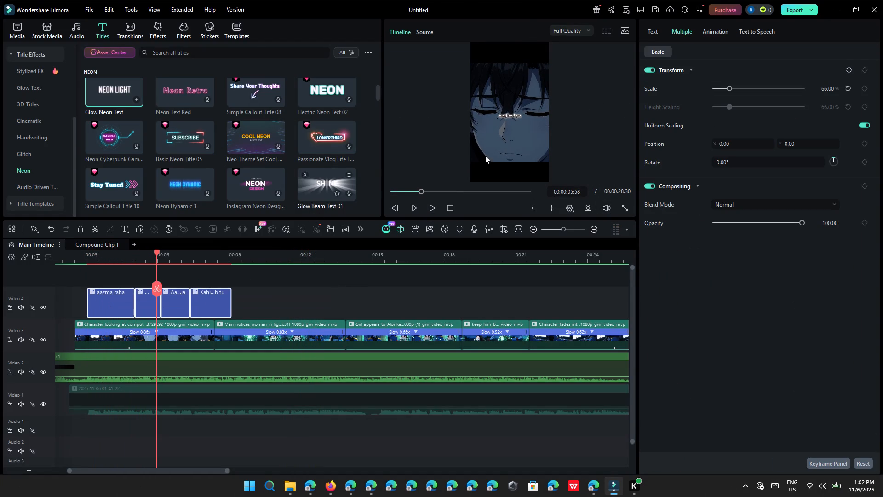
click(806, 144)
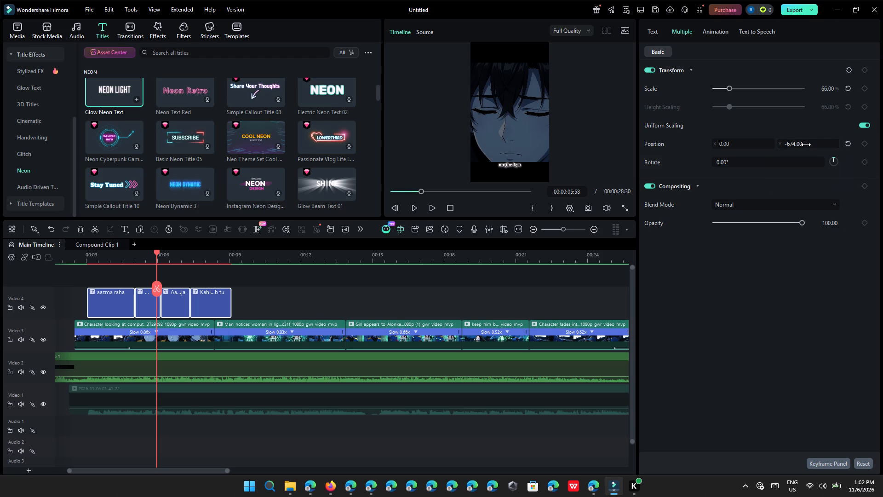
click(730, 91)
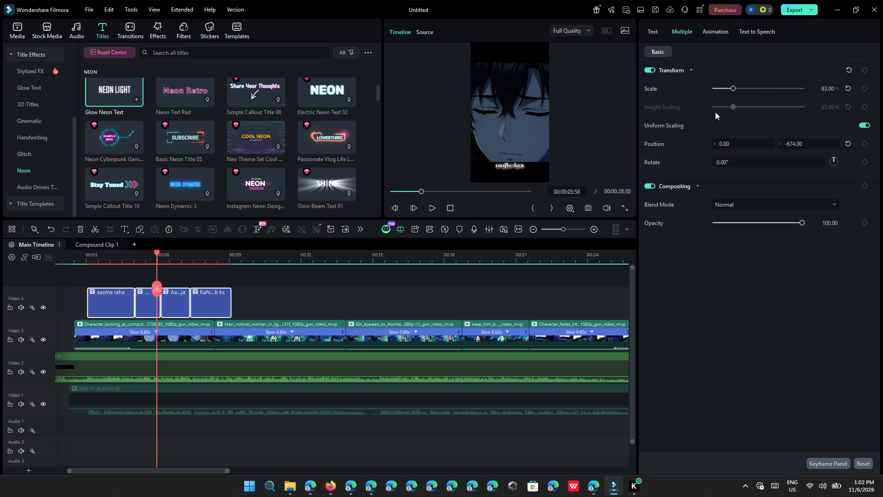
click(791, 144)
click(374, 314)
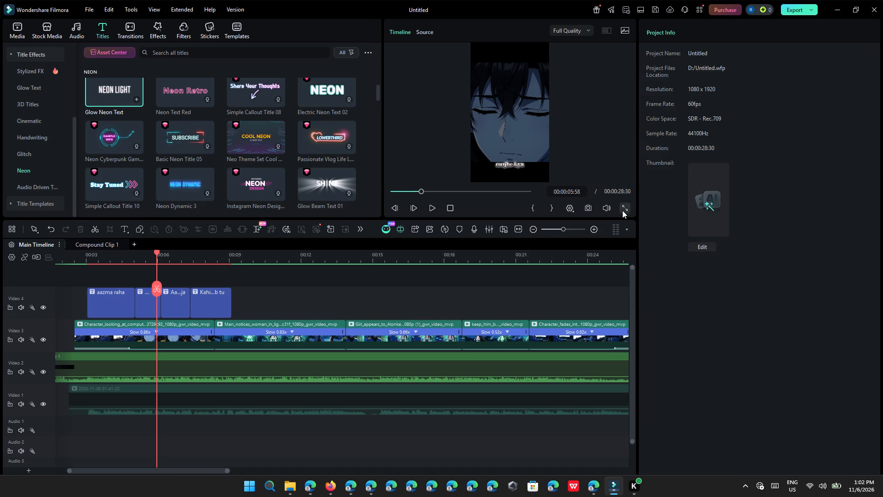
Play the video full screen from the beginning to check the lyric titles' lowered placement and size.
click(622, 210)
drag(46, 471, 0, 468)
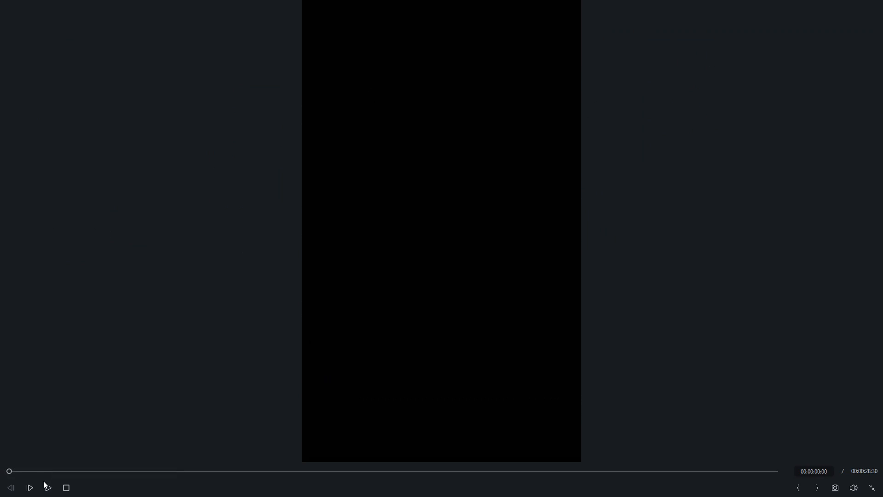
click(43, 481)
click(48, 484)
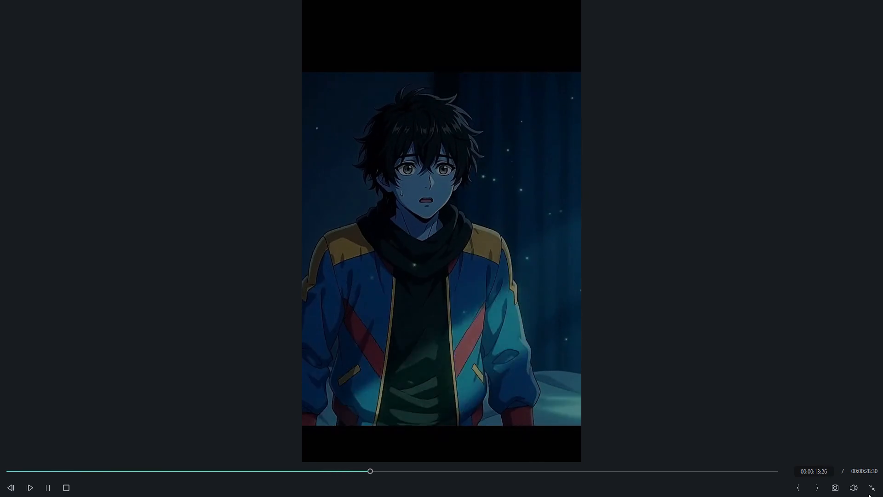
click(878, 489)
click(870, 485)
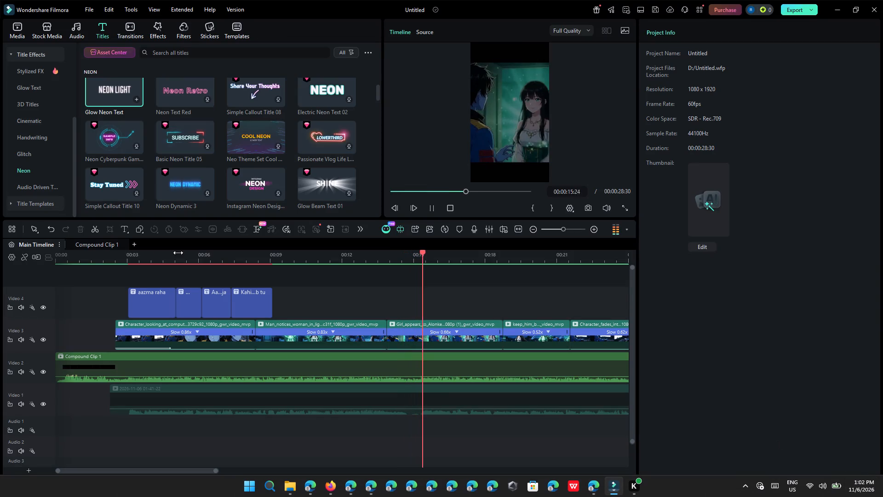
With "aazma raha" visible in the preview, set all four lyric titles to 108% scale and a vertical position of -547.
click(122, 257)
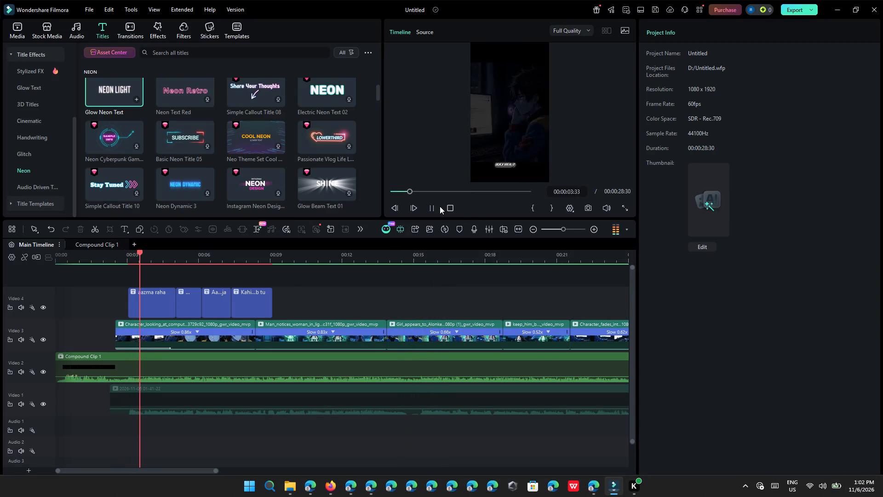
click(440, 206)
click(436, 208)
drag(363, 296, 189, 308)
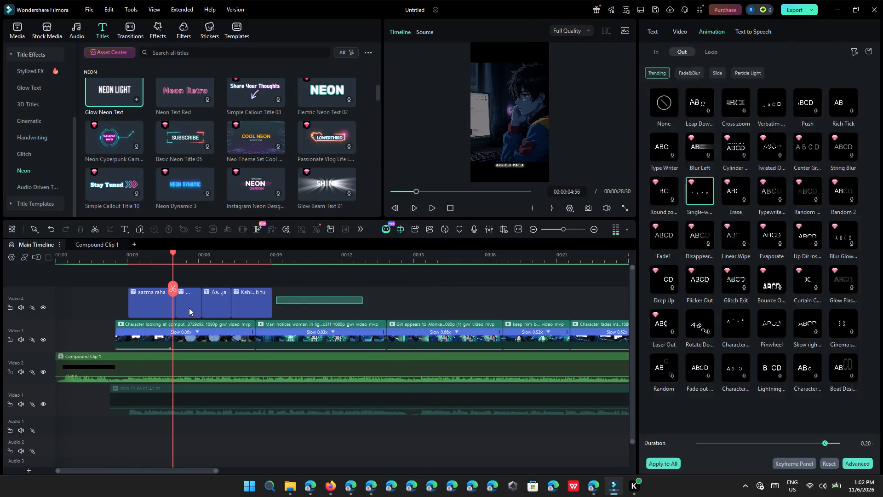
drag(189, 308, 143, 306)
click(797, 145)
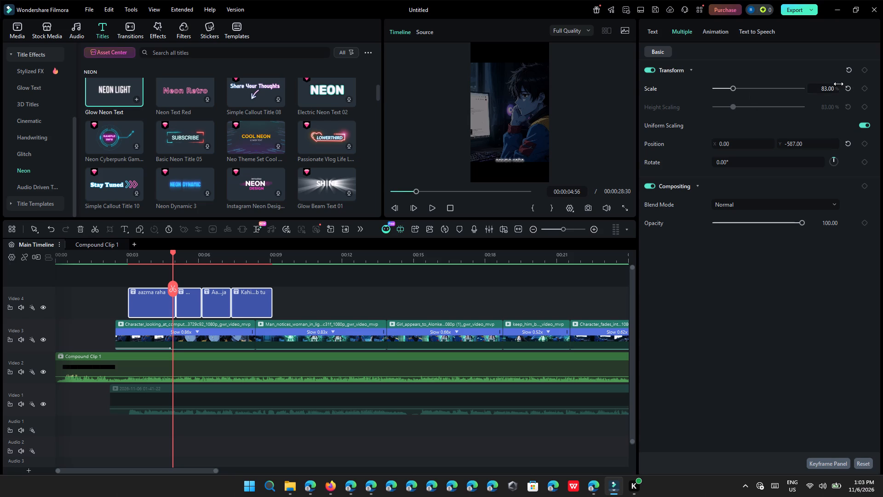
click(831, 87)
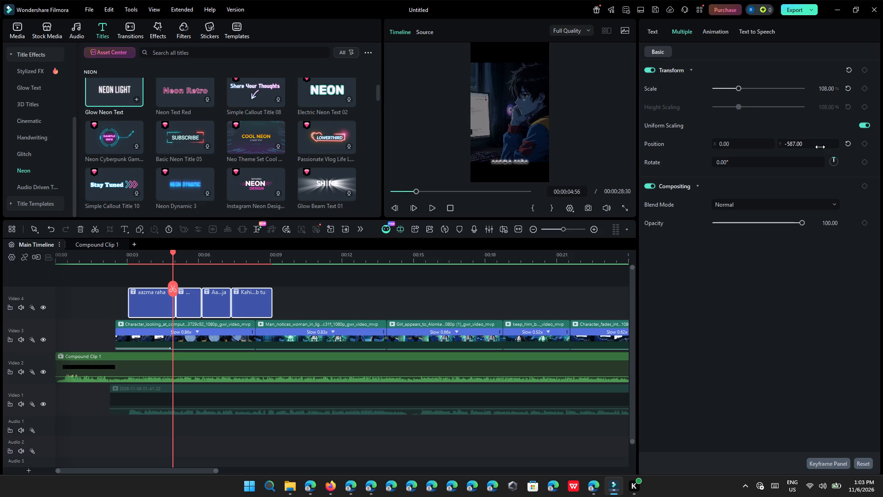
click(820, 147)
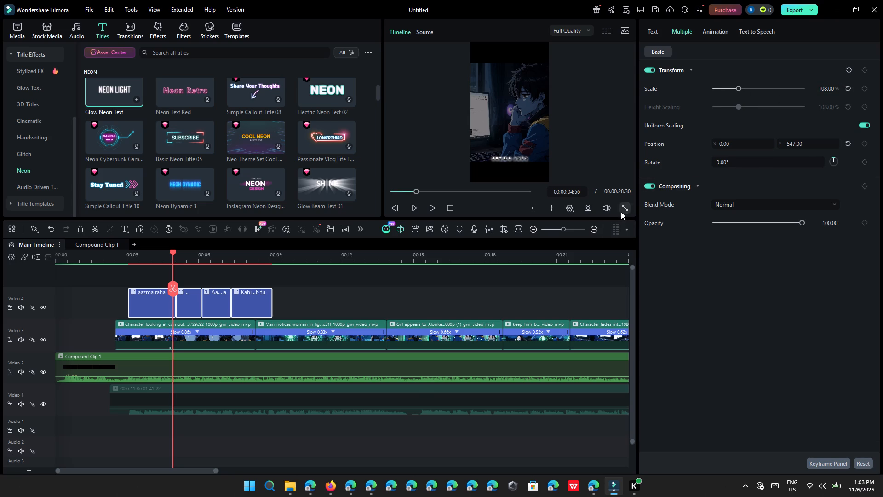
Play the video full screen from the beginning to check the enlarged, raised lyric titles.
click(621, 212)
drag(100, 473, 3, 484)
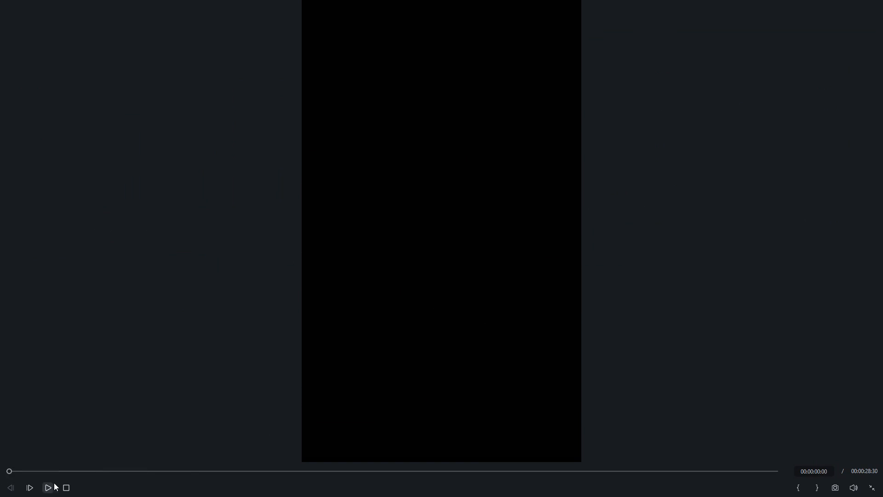
click(49, 484)
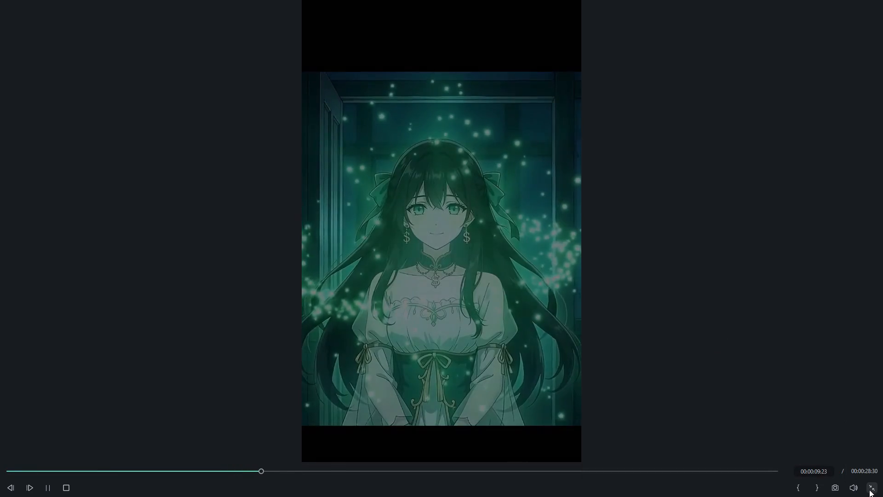
Leave full screen and examine the four lyric titles' text presets, layout, transform and shadow settings.
click(868, 488)
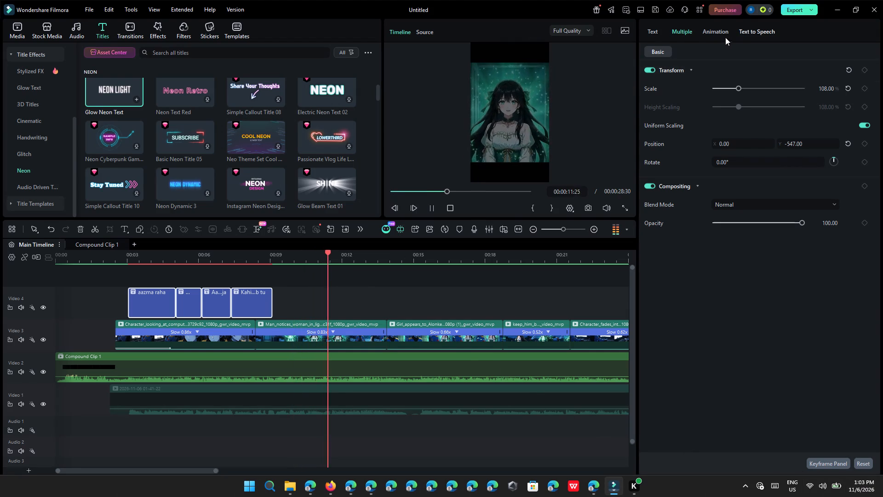
click(656, 33)
scroll(775, 317, down, 5)
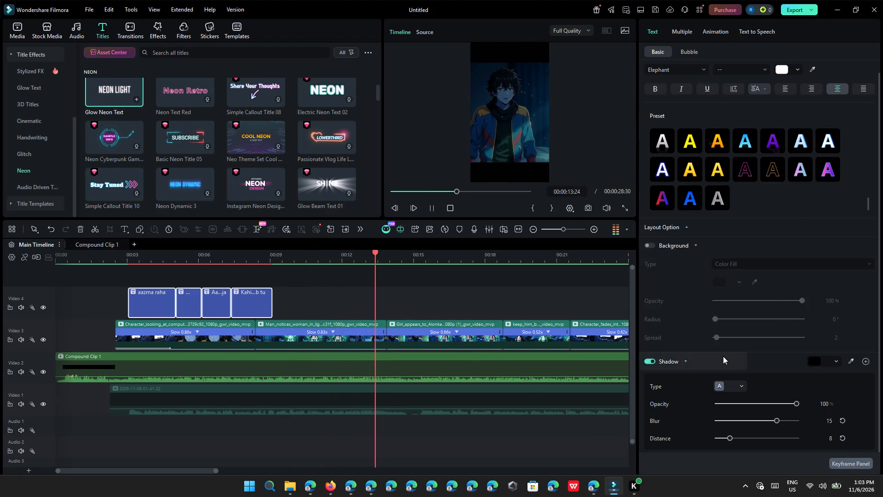
click(678, 225)
scroll(695, 205, up, 4)
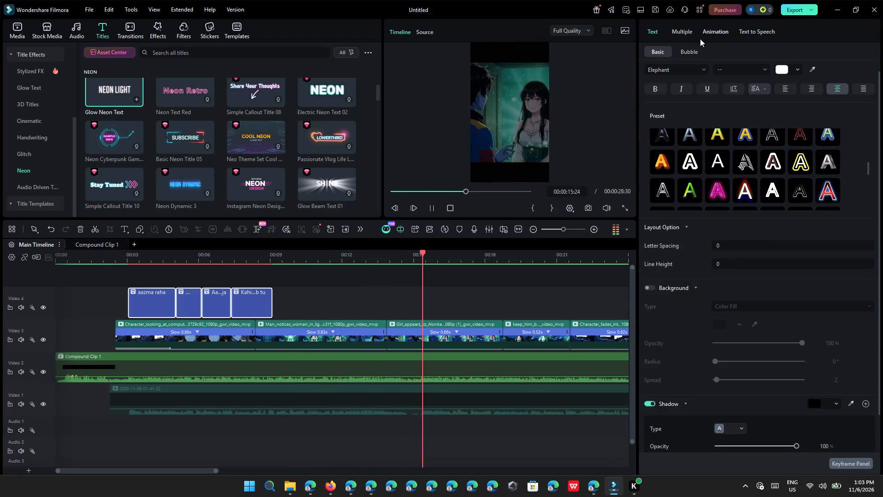
click(689, 35)
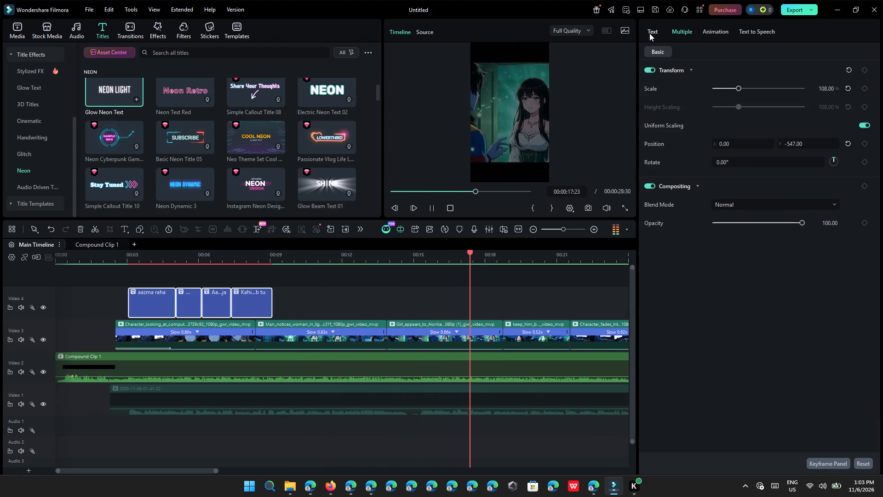
click(649, 33)
scroll(747, 278, down, 3)
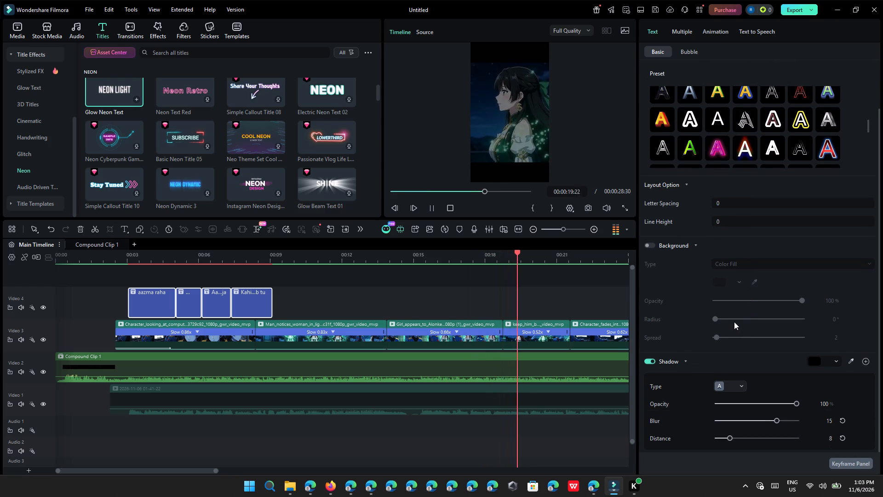
scroll(729, 313, up, 9)
scroll(728, 178, up, 5)
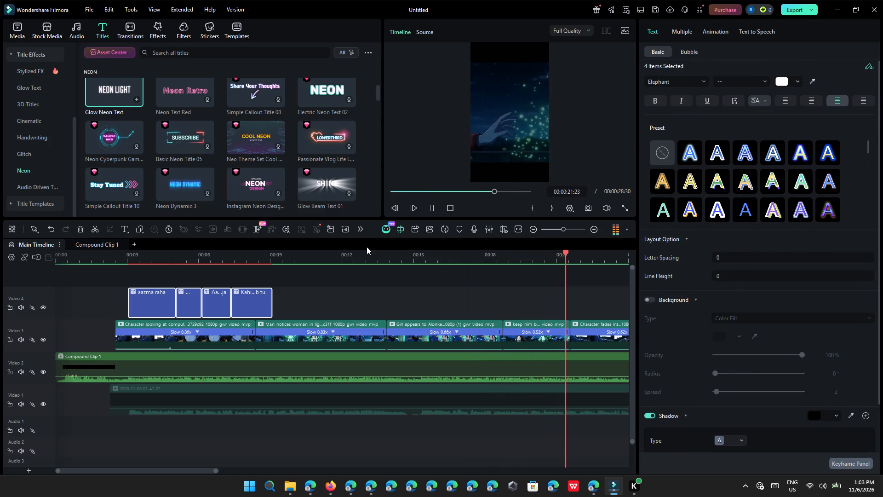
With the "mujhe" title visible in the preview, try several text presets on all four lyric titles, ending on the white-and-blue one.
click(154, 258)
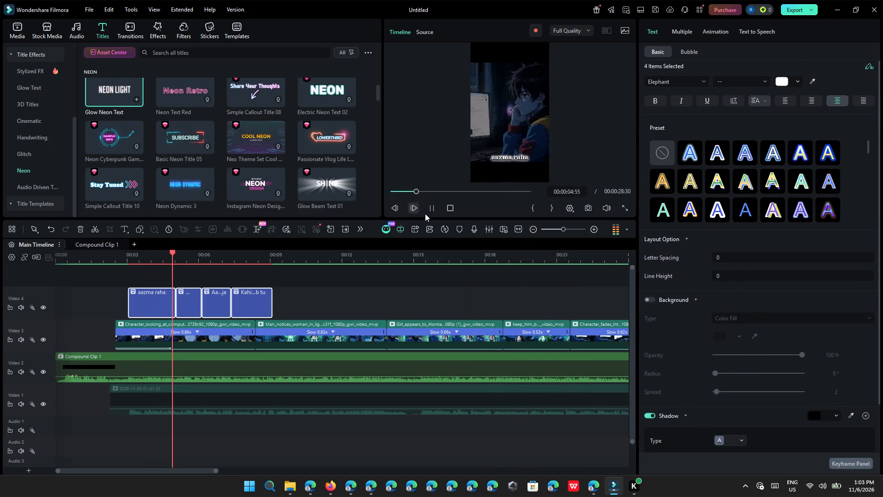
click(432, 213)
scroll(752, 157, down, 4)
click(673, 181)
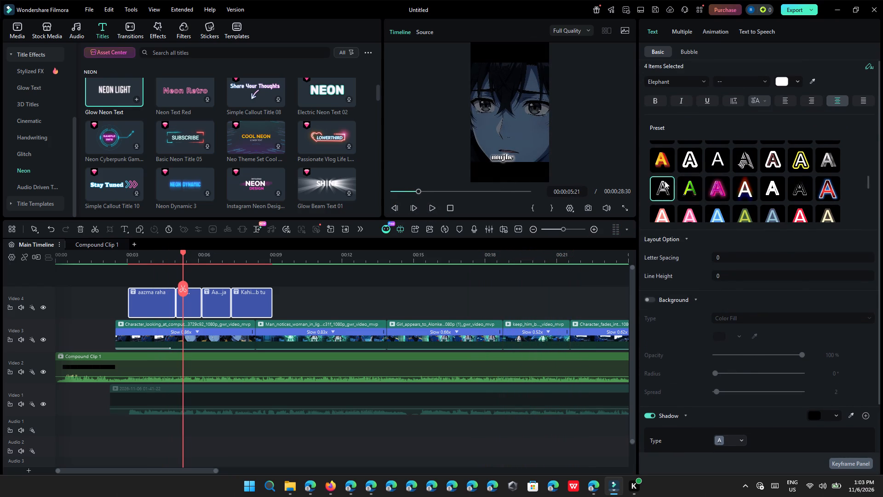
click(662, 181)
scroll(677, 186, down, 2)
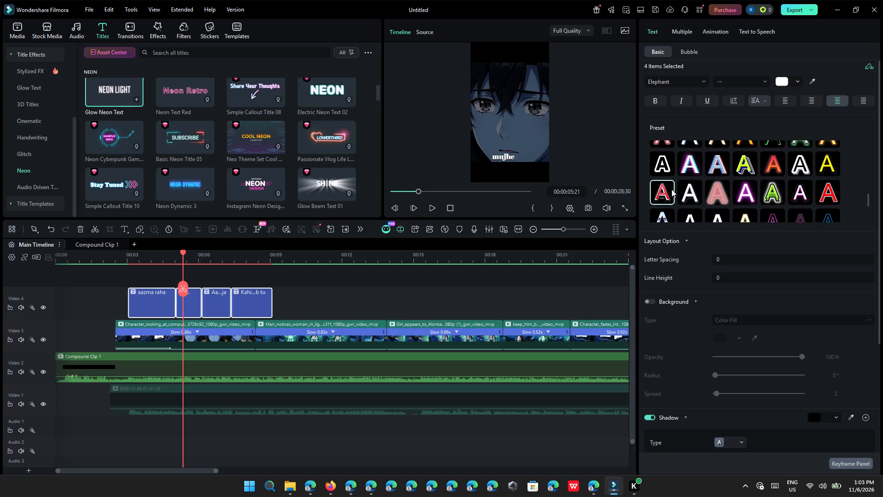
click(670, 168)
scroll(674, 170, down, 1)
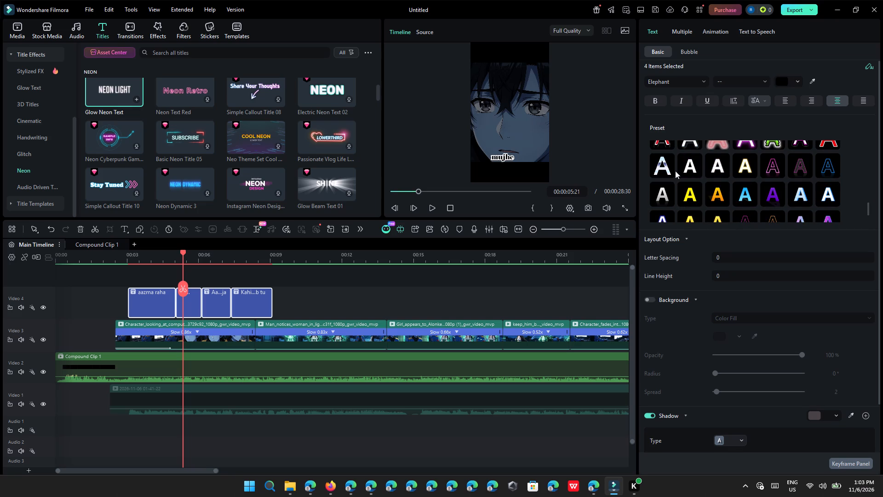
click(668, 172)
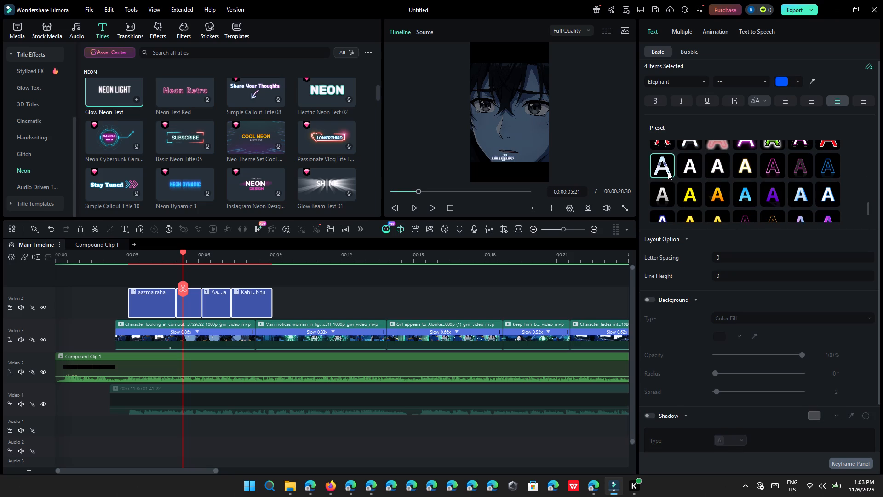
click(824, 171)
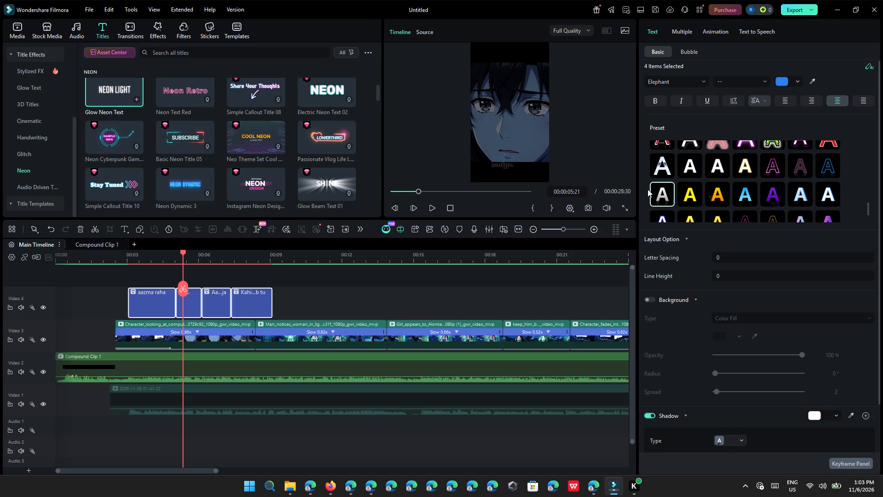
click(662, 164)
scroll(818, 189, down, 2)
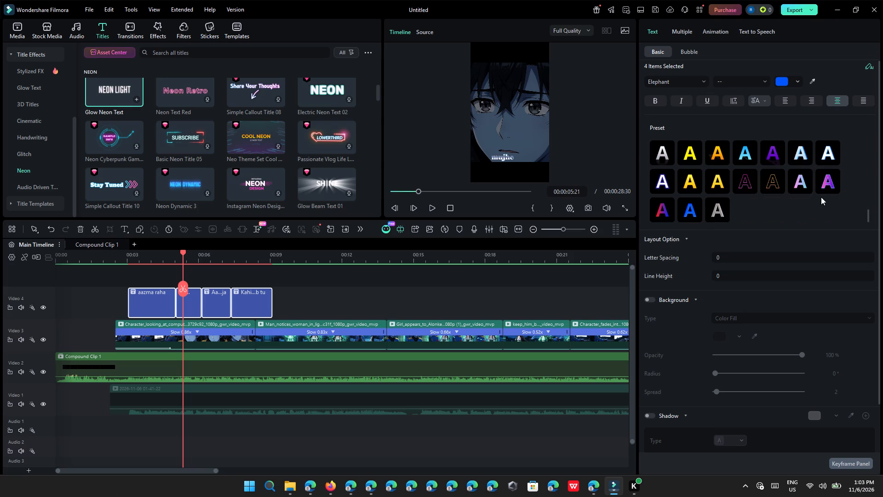
Play the video full screen from the first lyric title to check the white-and-blue text preset.
click(131, 255)
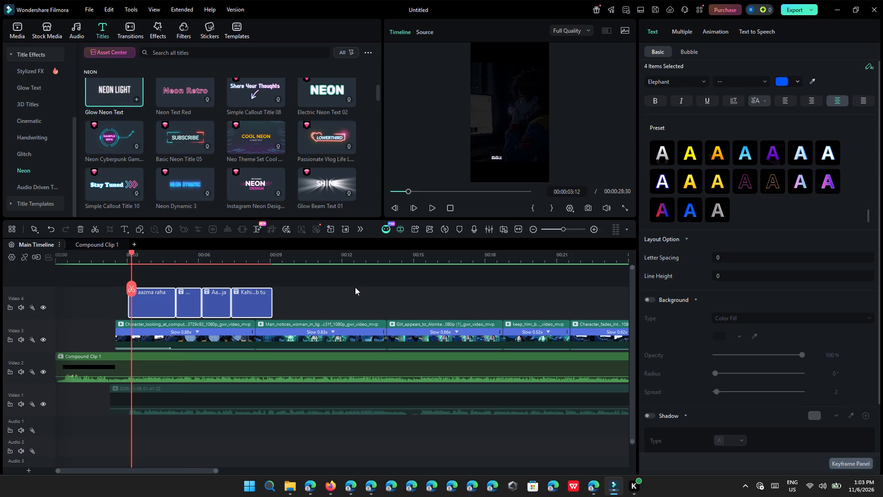
click(355, 287)
click(433, 202)
click(621, 210)
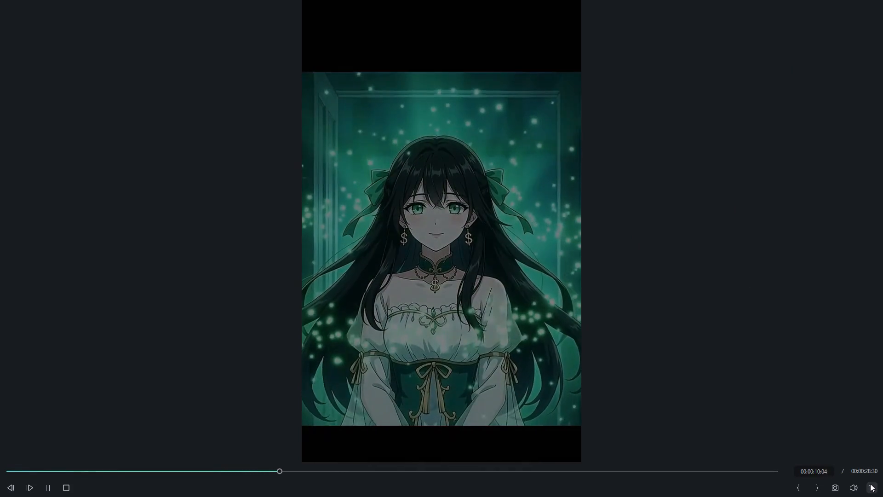
click(870, 484)
With "Aa bhi ja" visible in the preview, set all four lyric titles to a vertical position of -588.
click(181, 260)
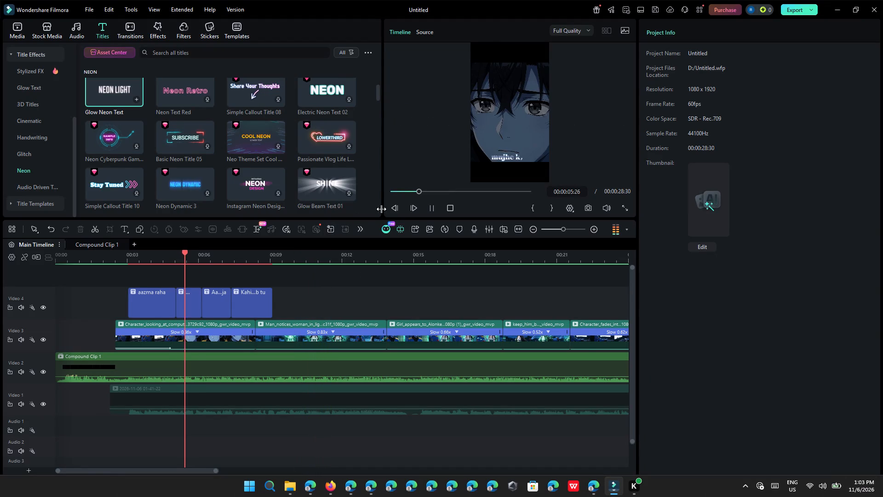
click(431, 205)
ctrl+scroll(425, 260, up, 10)
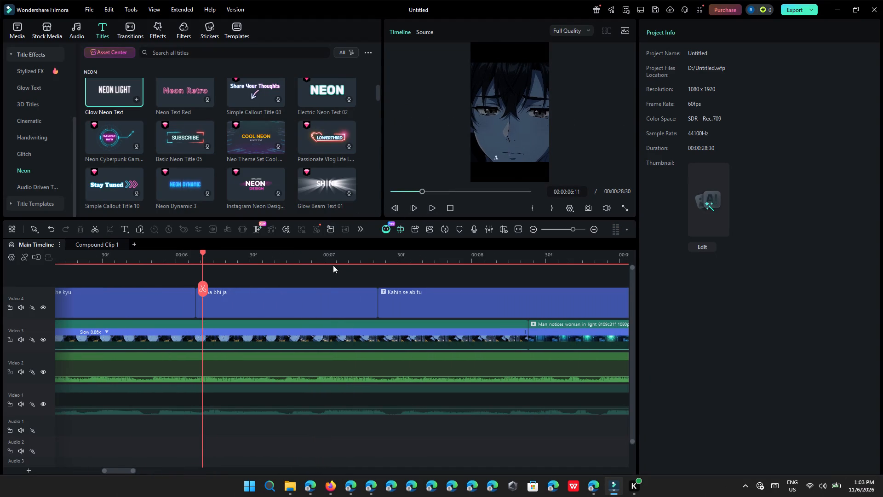
click(321, 258)
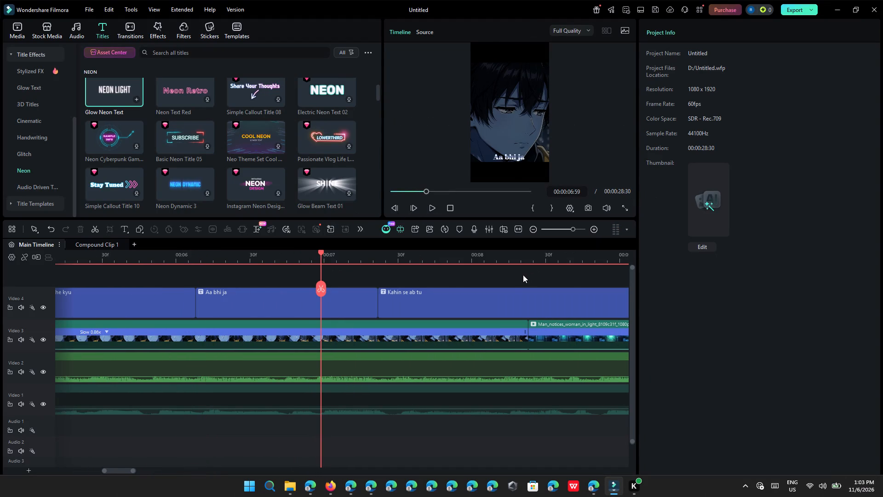
ctrl+scroll(521, 277, down, 6)
ctrl+drag(521, 277, 153, 310)
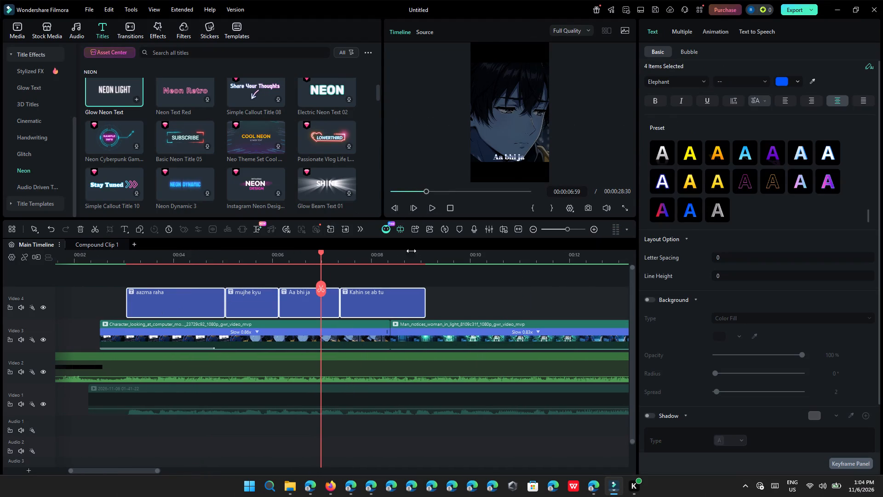
ctrl+scroll(478, 225, up, 11)
scroll(840, 294, up, 5)
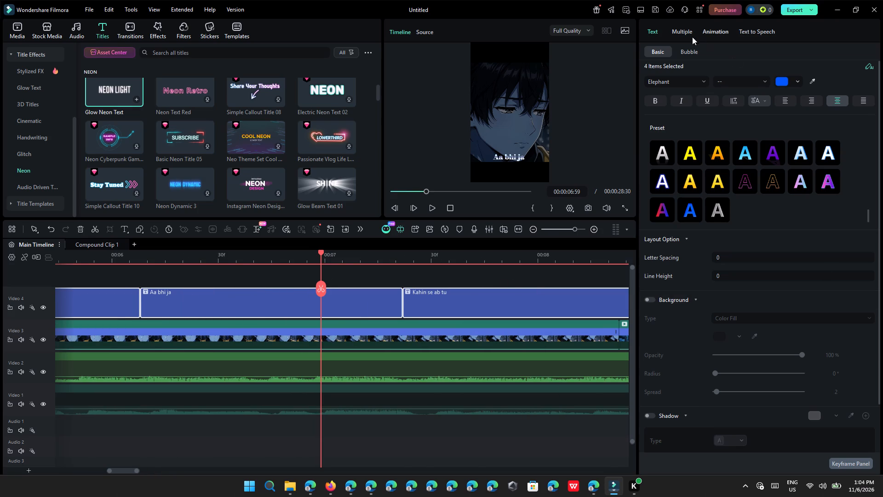
click(678, 33)
click(803, 147)
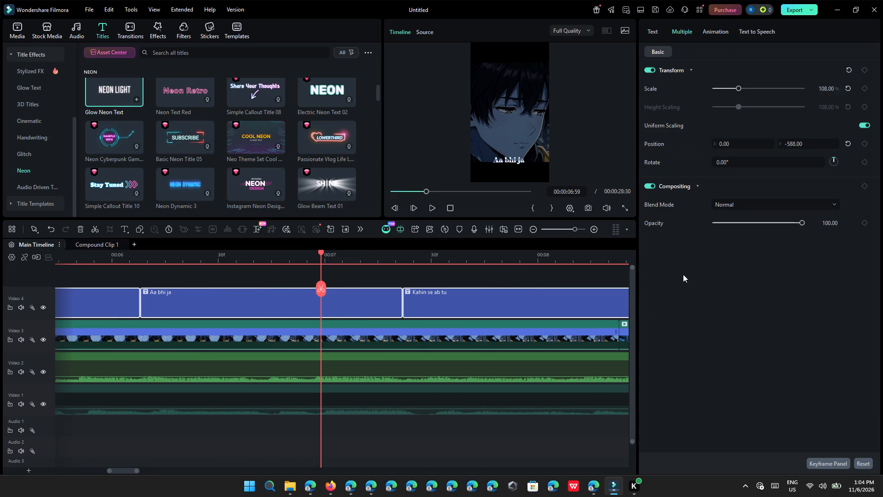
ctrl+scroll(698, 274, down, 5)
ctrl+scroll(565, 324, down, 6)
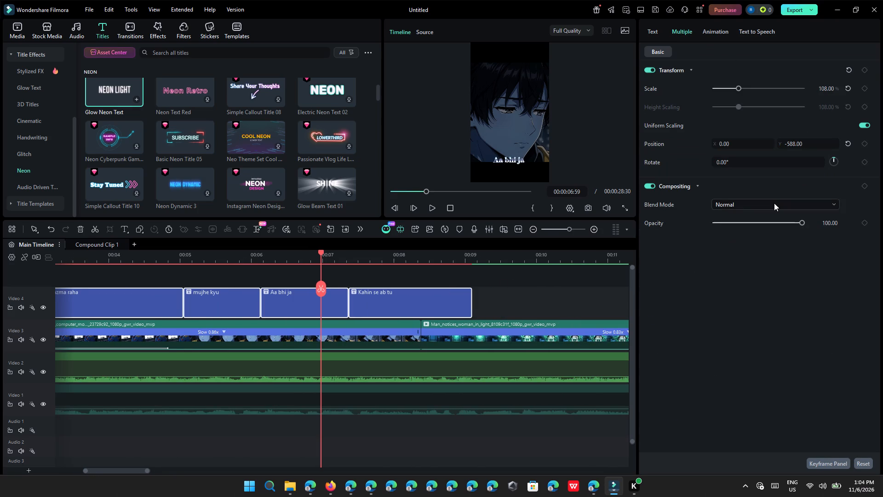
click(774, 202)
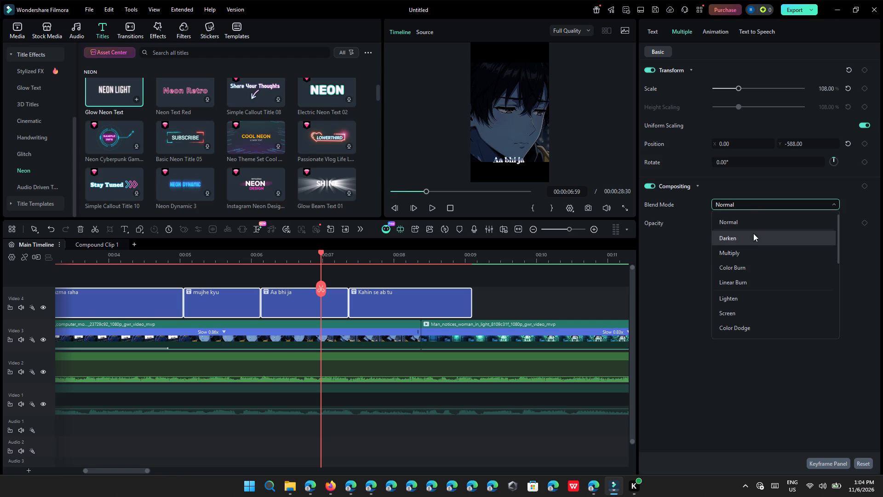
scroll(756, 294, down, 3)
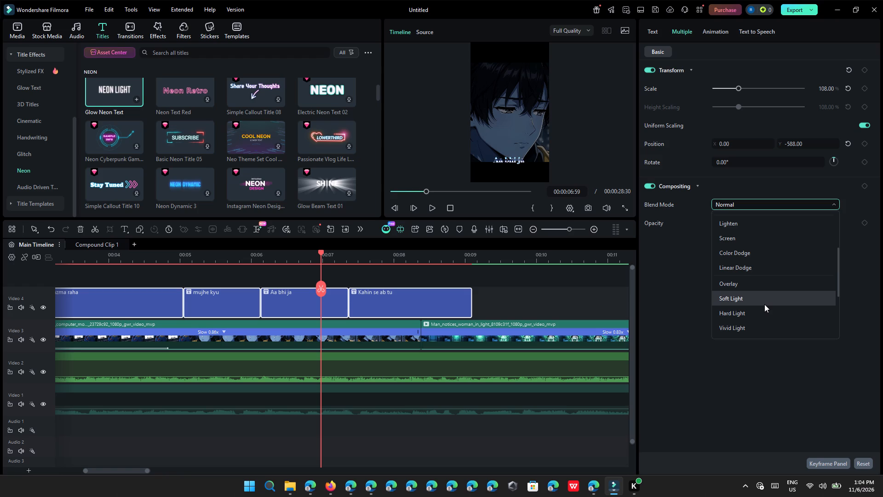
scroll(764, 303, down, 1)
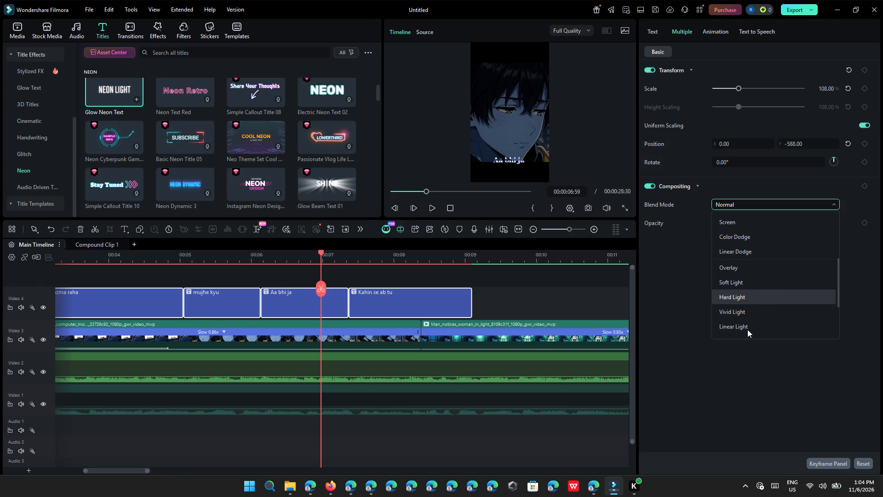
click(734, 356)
Apply the plain grey preset, the last one in the preset list, to all four lyric titles.
click(653, 34)
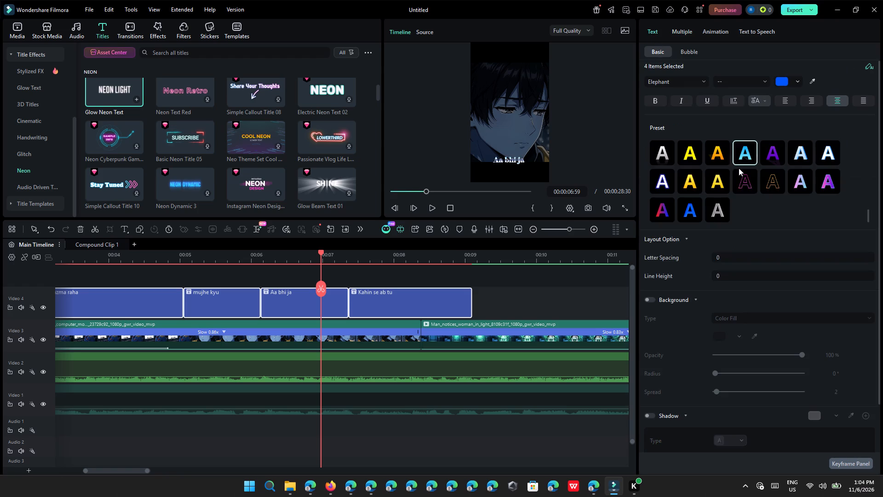
click(713, 208)
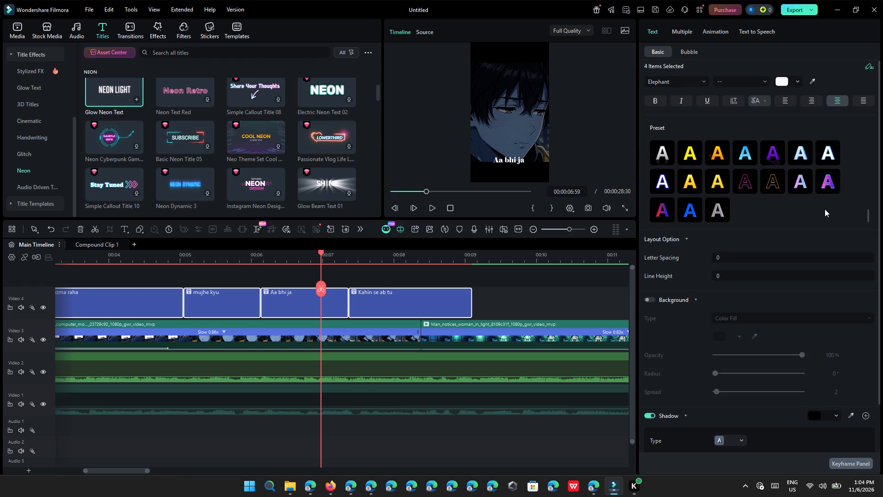
View the "Aa bhi ja" frame full screen to check the new text style and placement.
click(624, 208)
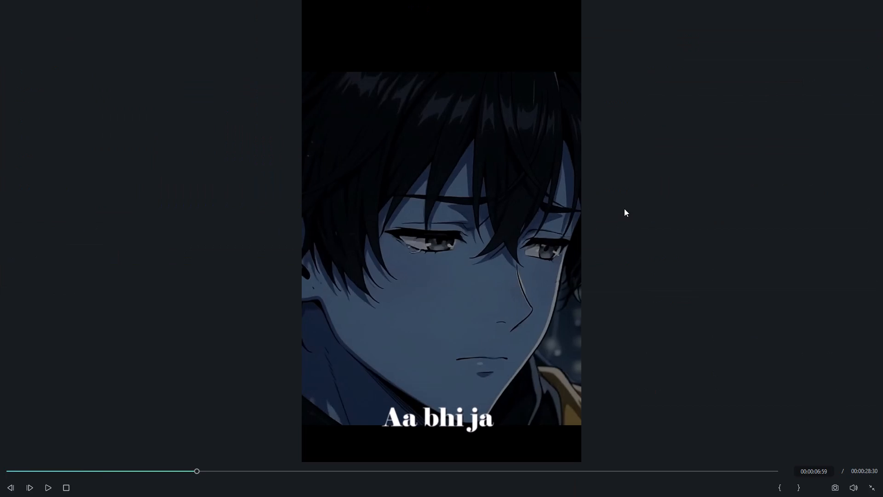
click(868, 490)
Apply the blue-grey gradient preset to all four lyric titles, after trying the dark-red preset with the white outline.
scroll(834, 359, down, 6)
click(671, 38)
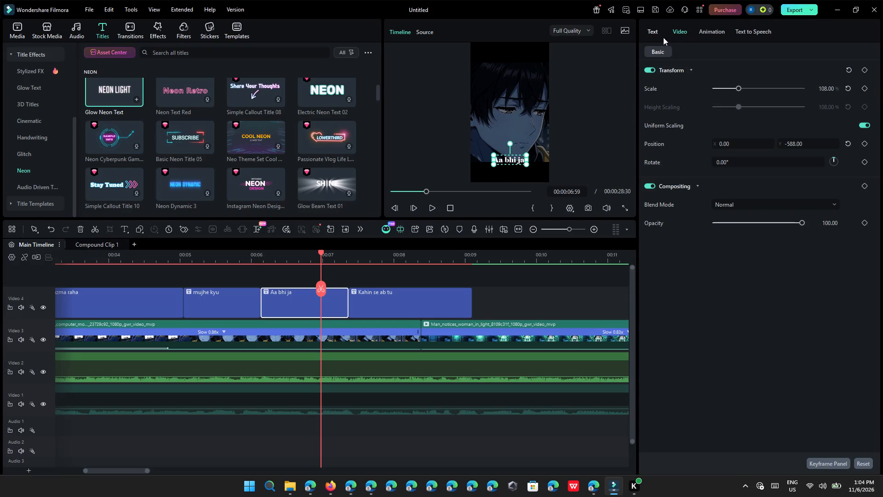
click(652, 37)
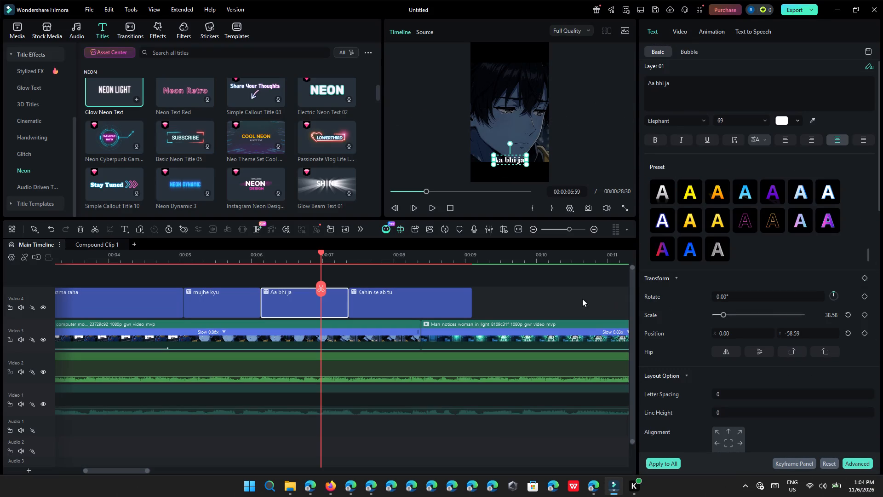
drag(560, 298, 110, 314)
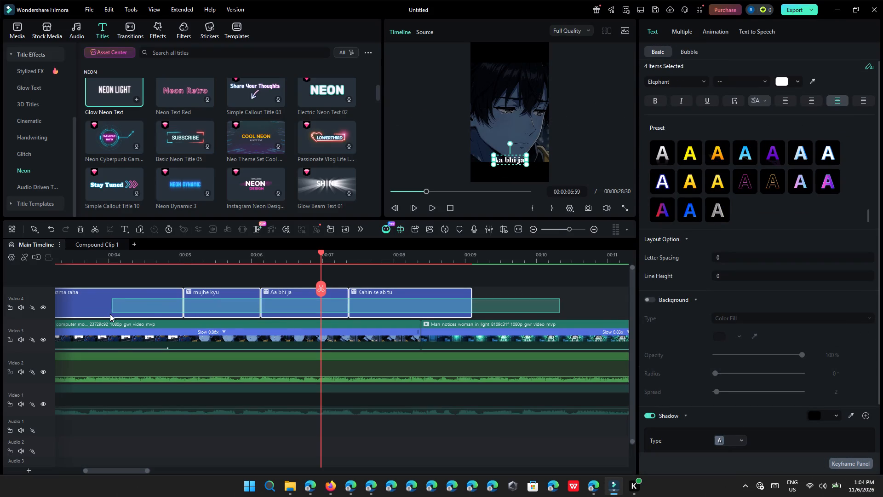
drag(110, 314, 112, 308)
ctrl+scroll(107, 317, down, 3)
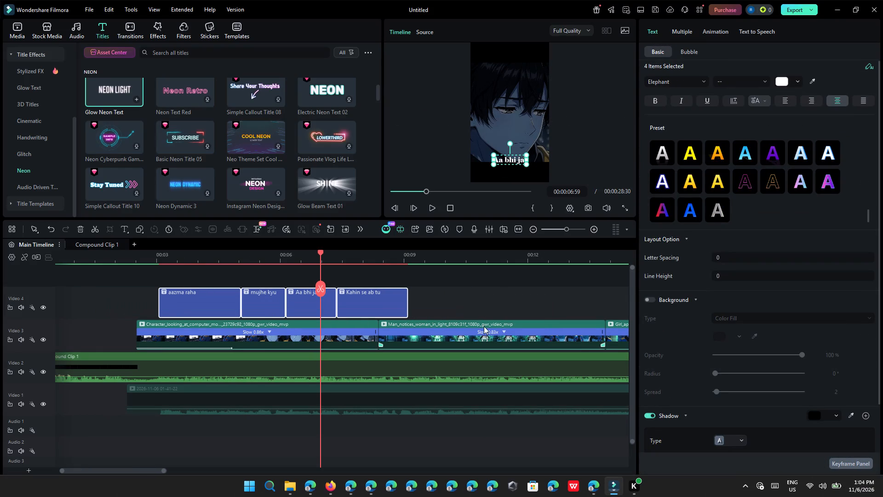
scroll(585, 346, down, 2)
scroll(709, 421, down, 10)
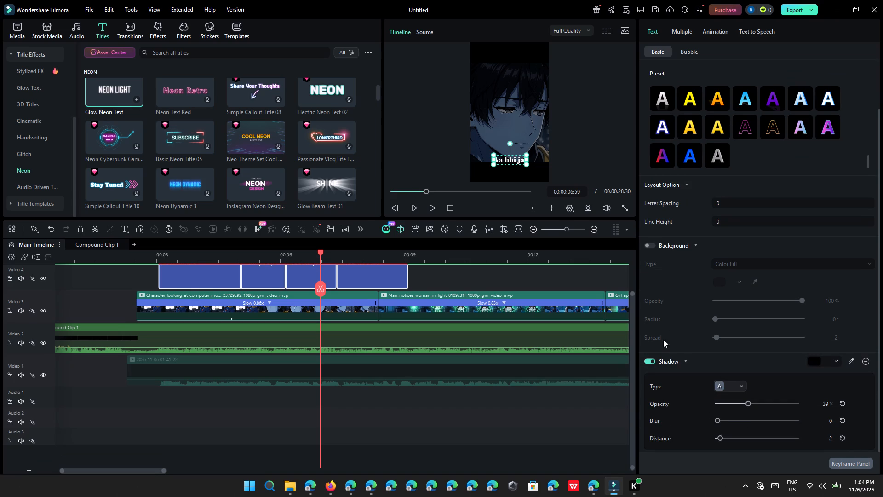
scroll(717, 277, up, 3)
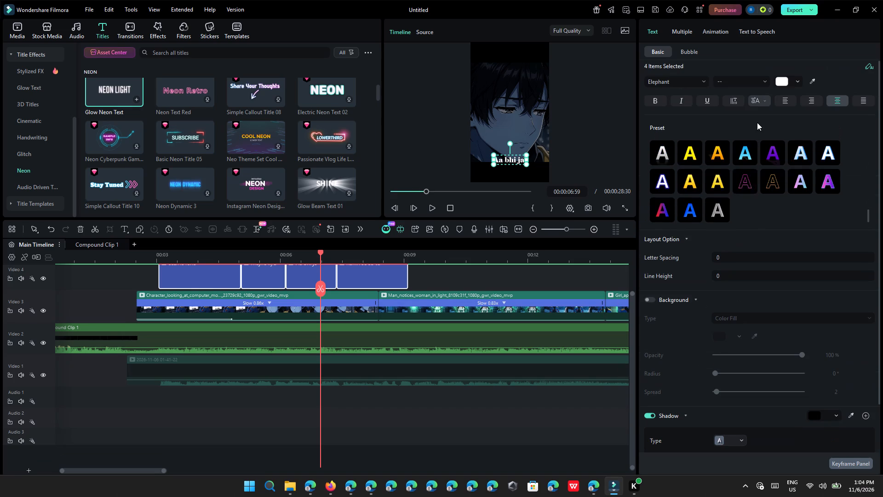
scroll(740, 196, up, 4)
click(769, 172)
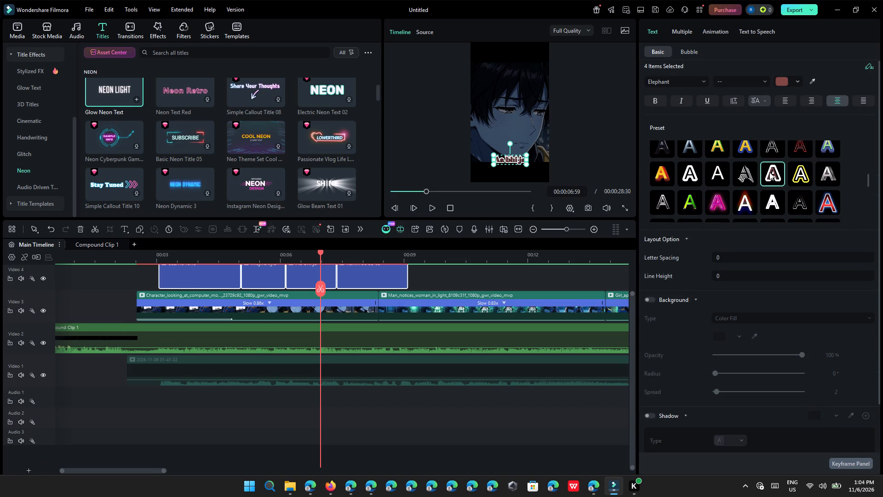
scroll(780, 184, up, 8)
scroll(695, 166, down, 3)
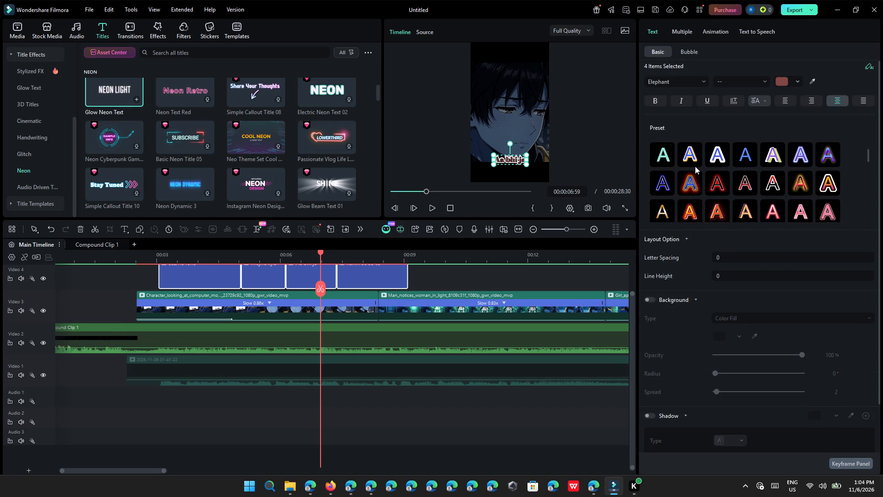
click(686, 183)
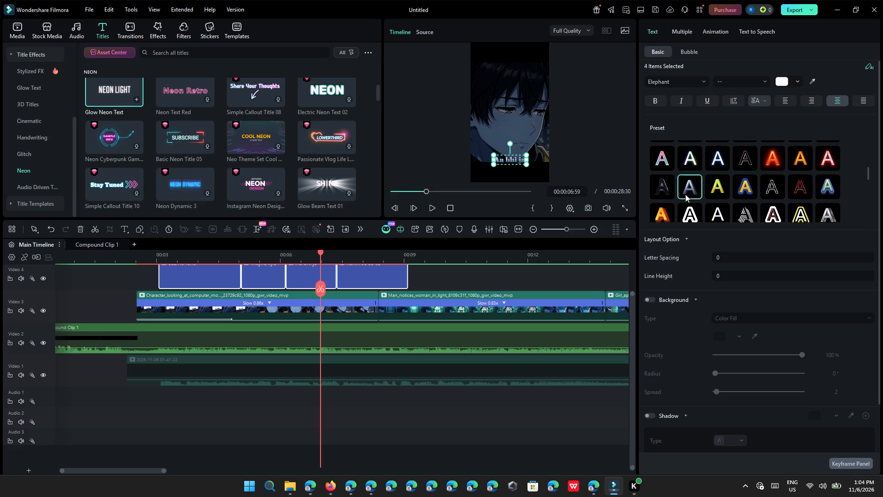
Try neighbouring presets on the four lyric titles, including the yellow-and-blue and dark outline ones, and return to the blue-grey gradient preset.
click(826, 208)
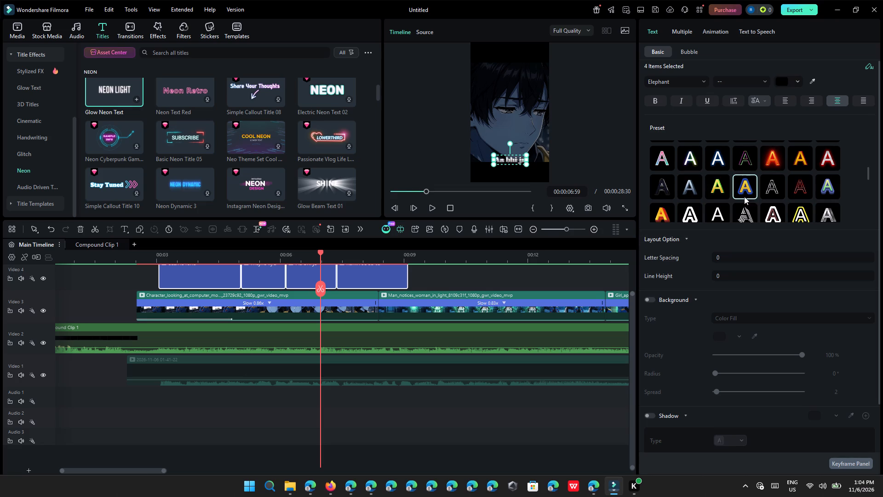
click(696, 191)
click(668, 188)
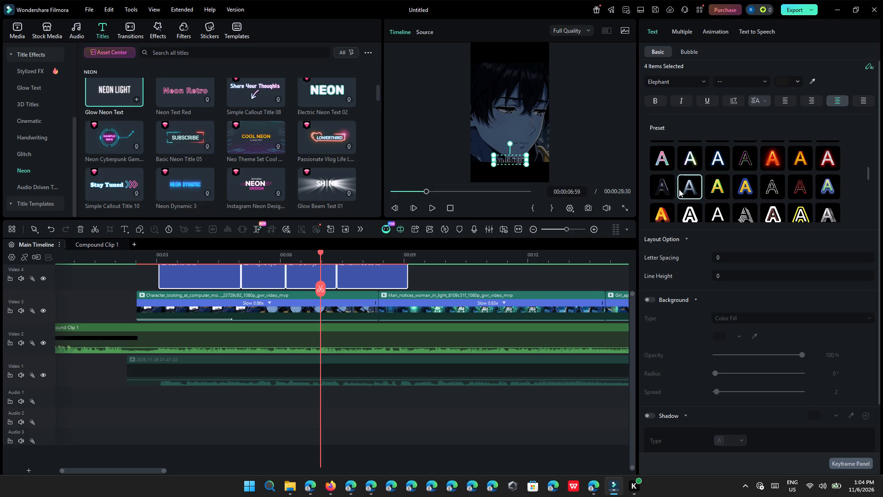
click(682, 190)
Turn on the text shadow for all four lyric titles.
scroll(705, 346, down, 1)
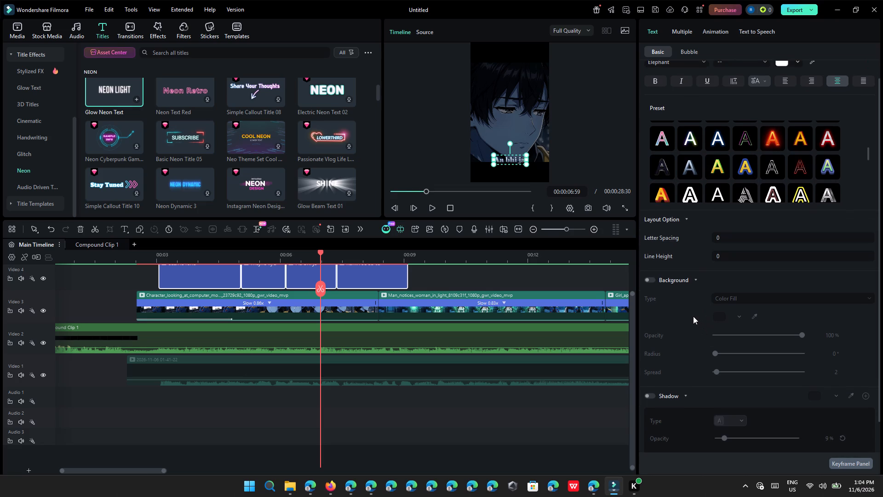
scroll(691, 314, down, 2)
click(651, 362)
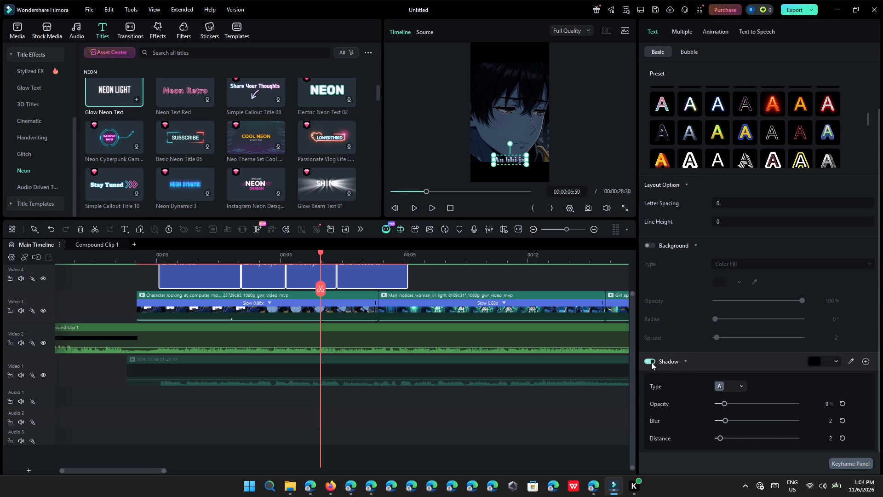
scroll(791, 136, down, 4)
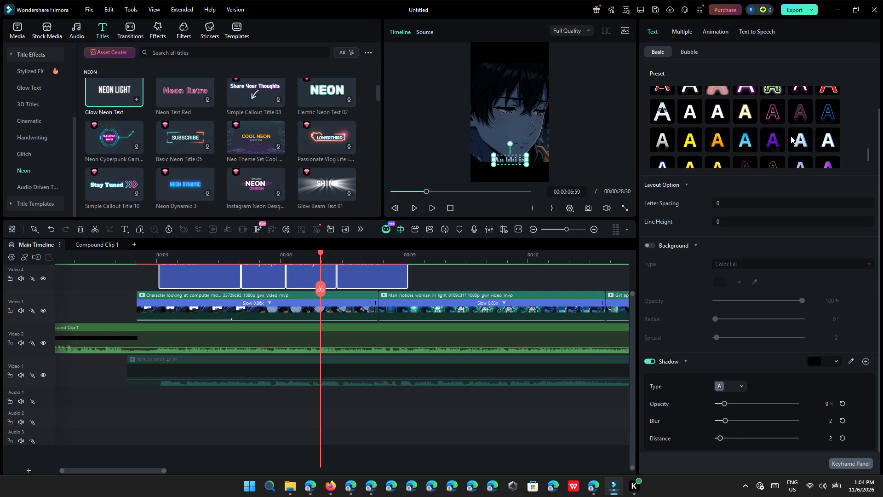
scroll(791, 136, down, 5)
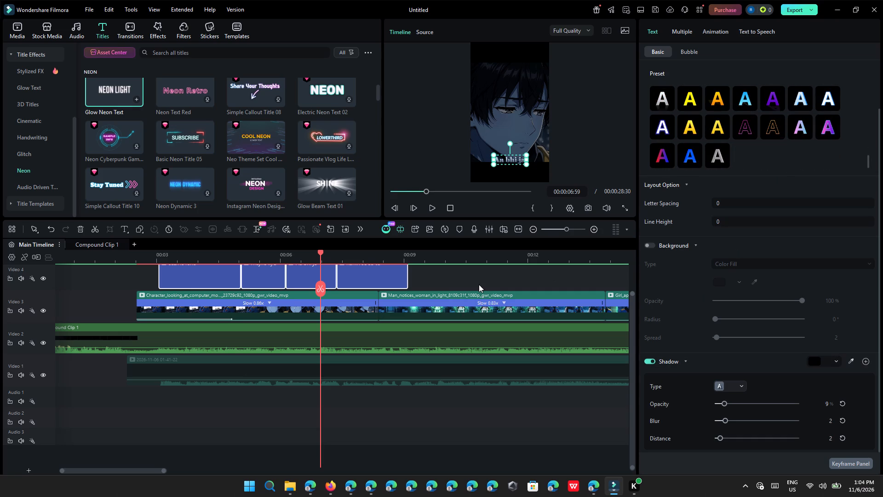
Play the video full screen from the very beginning to check the blue-grey lyric titles with their shadow.
click(479, 284)
click(432, 203)
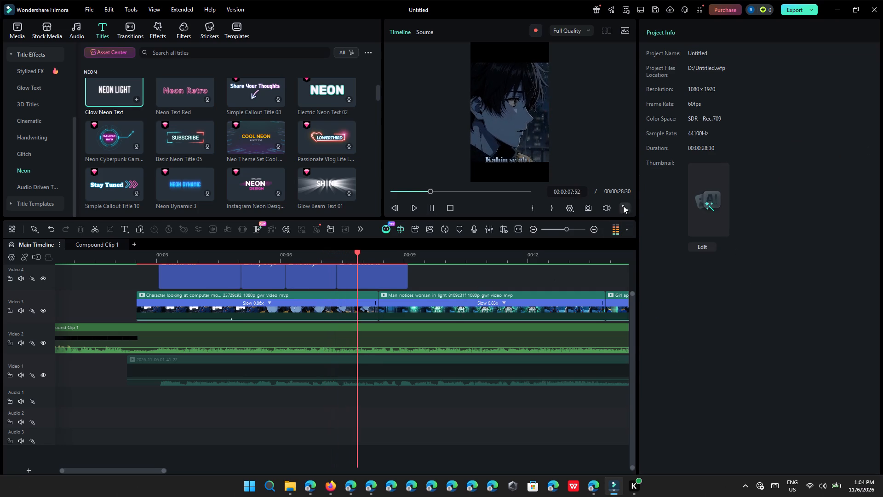
click(623, 206)
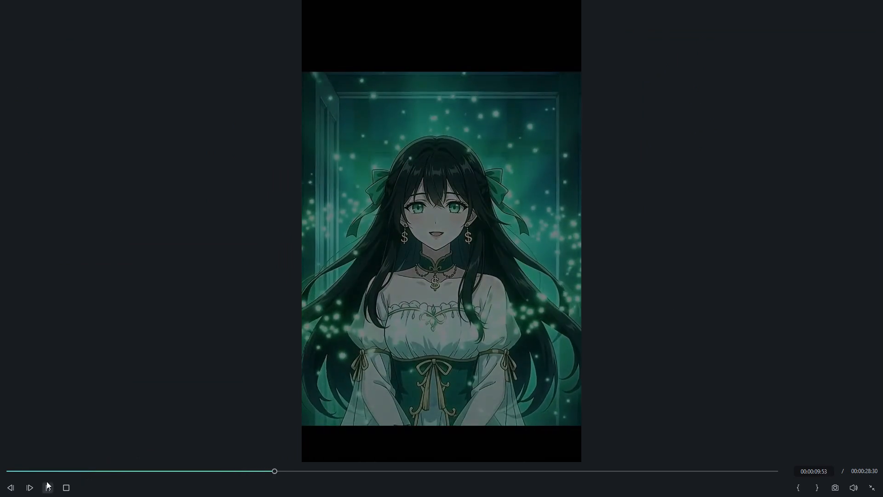
drag(38, 475, 9, 465)
double_click(9, 465)
drag(7, 467, 12, 470)
drag(16, 473, 2, 469)
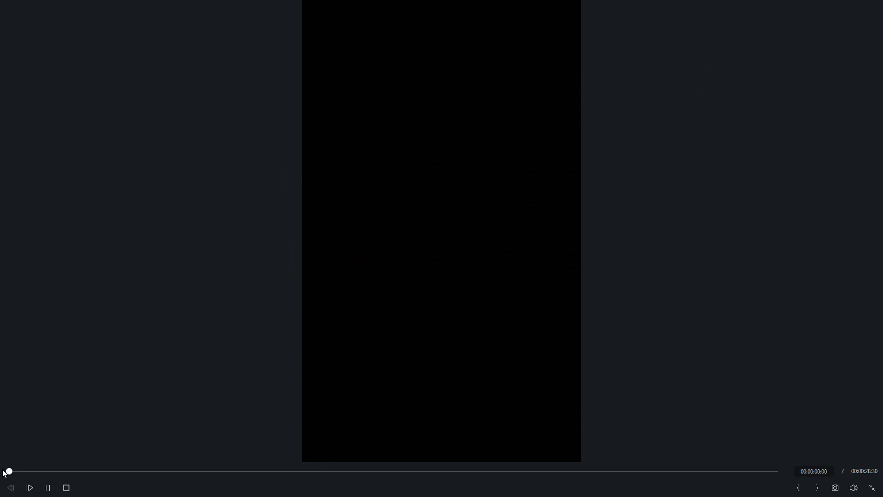
drag(2, 469, 1, 469)
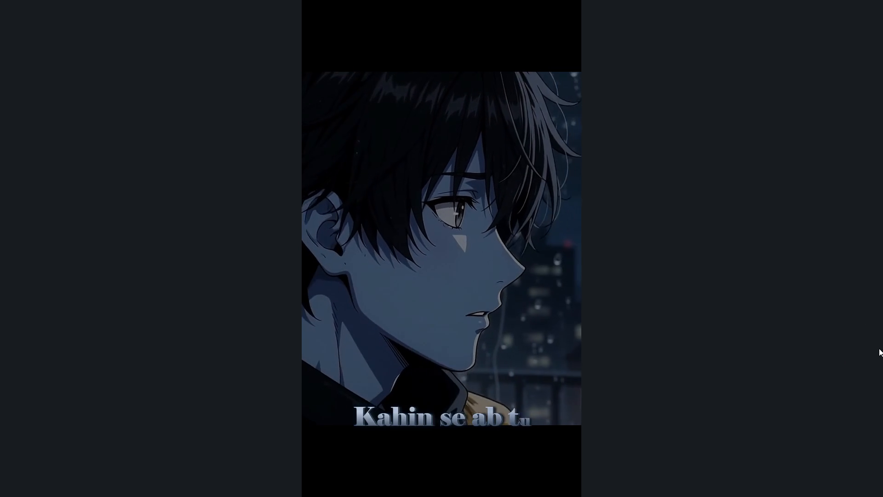
click(870, 483)
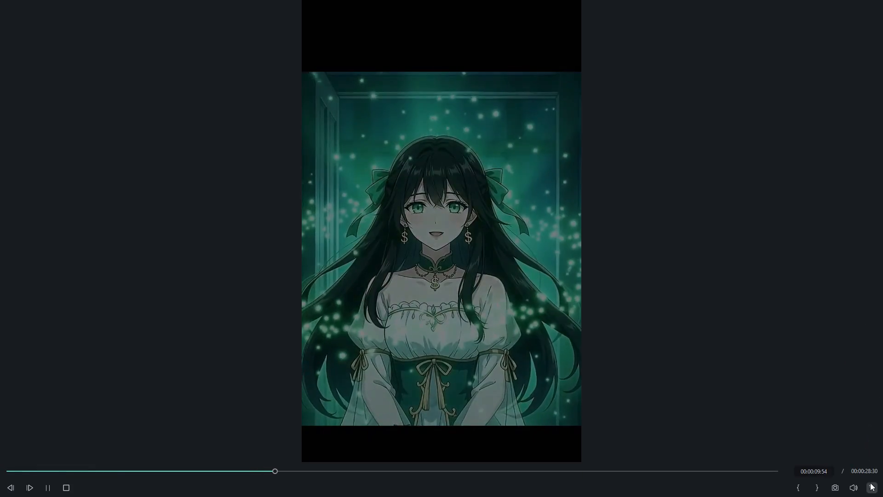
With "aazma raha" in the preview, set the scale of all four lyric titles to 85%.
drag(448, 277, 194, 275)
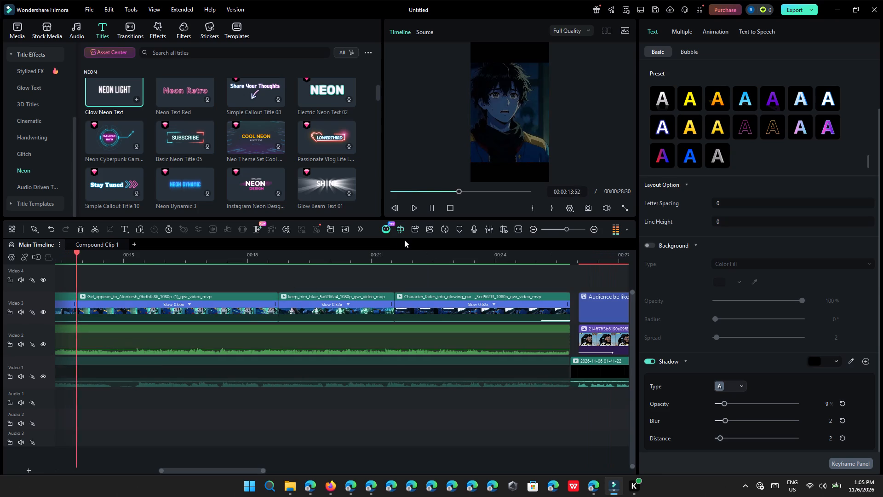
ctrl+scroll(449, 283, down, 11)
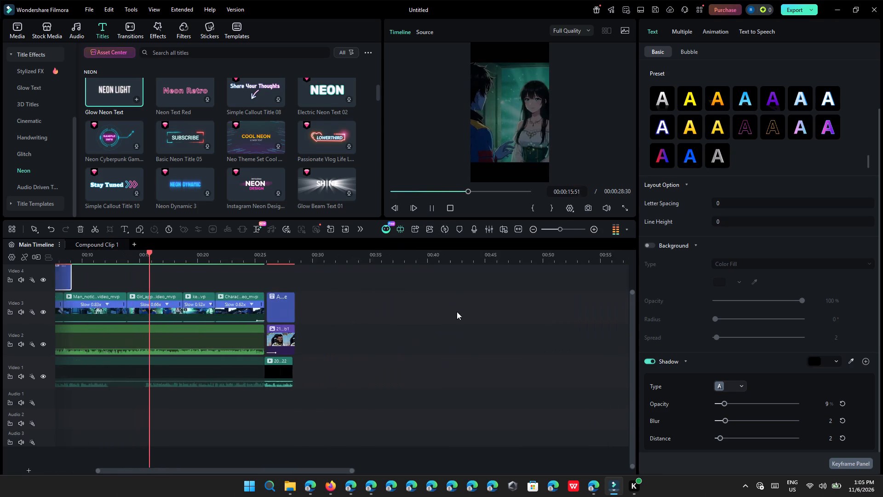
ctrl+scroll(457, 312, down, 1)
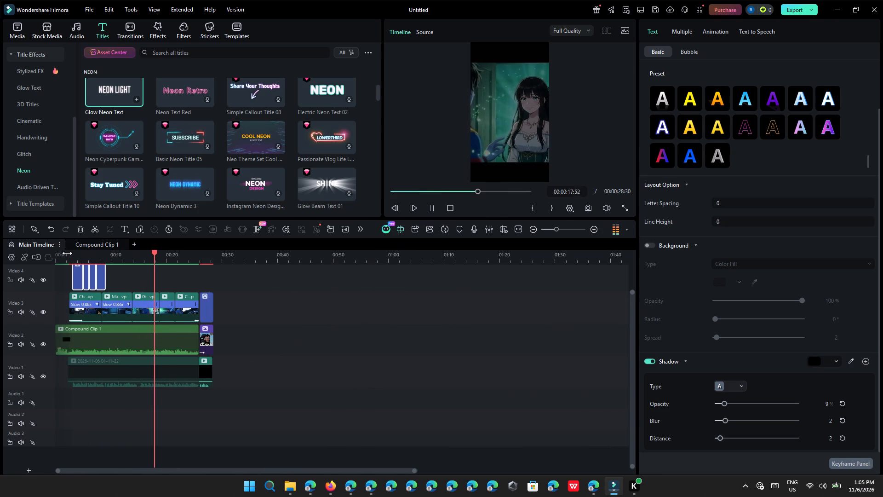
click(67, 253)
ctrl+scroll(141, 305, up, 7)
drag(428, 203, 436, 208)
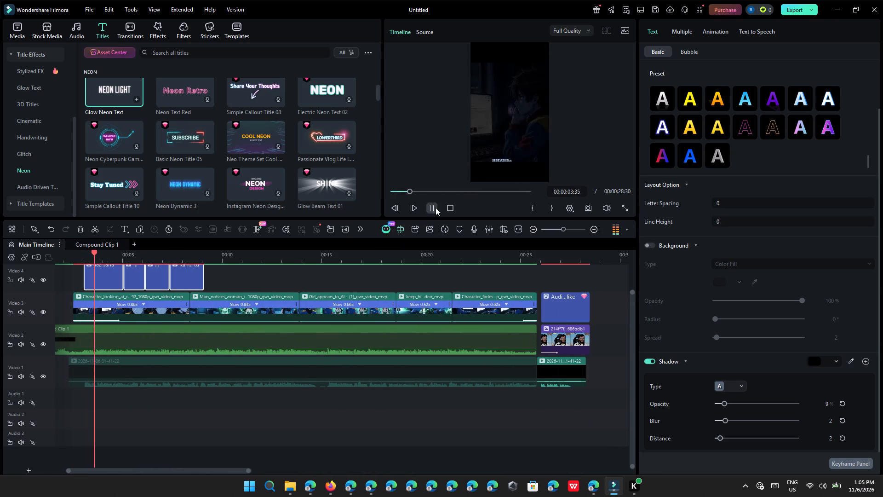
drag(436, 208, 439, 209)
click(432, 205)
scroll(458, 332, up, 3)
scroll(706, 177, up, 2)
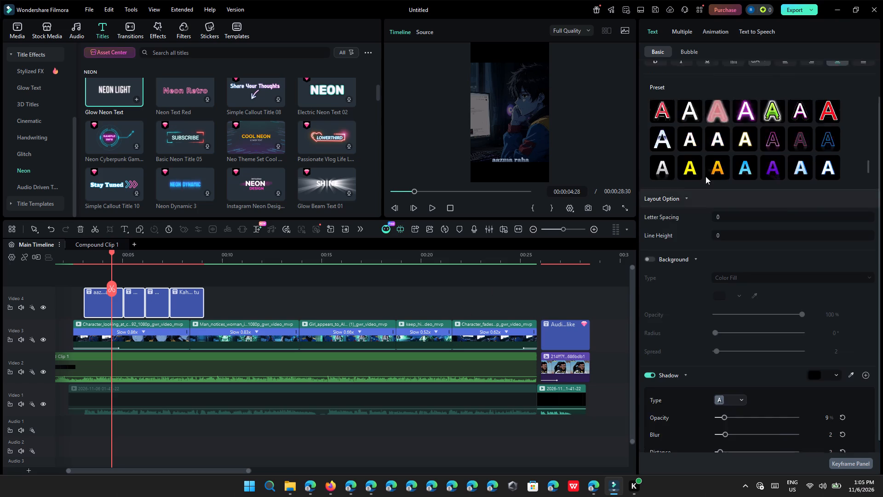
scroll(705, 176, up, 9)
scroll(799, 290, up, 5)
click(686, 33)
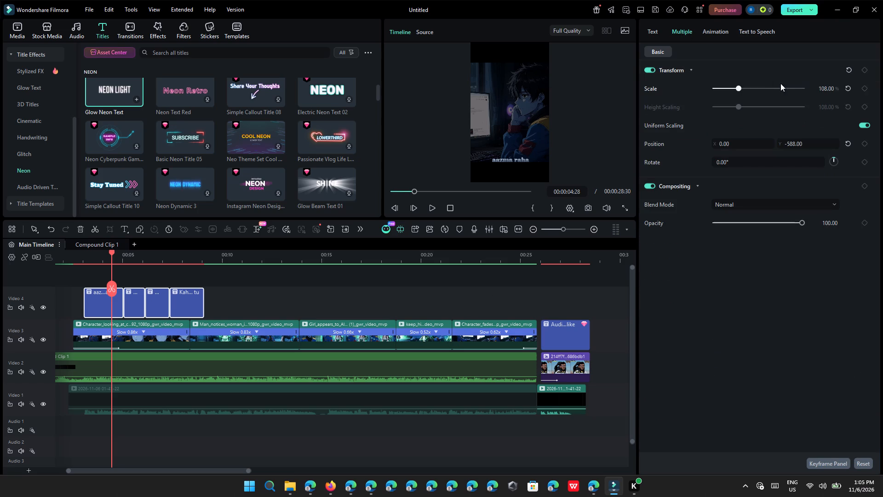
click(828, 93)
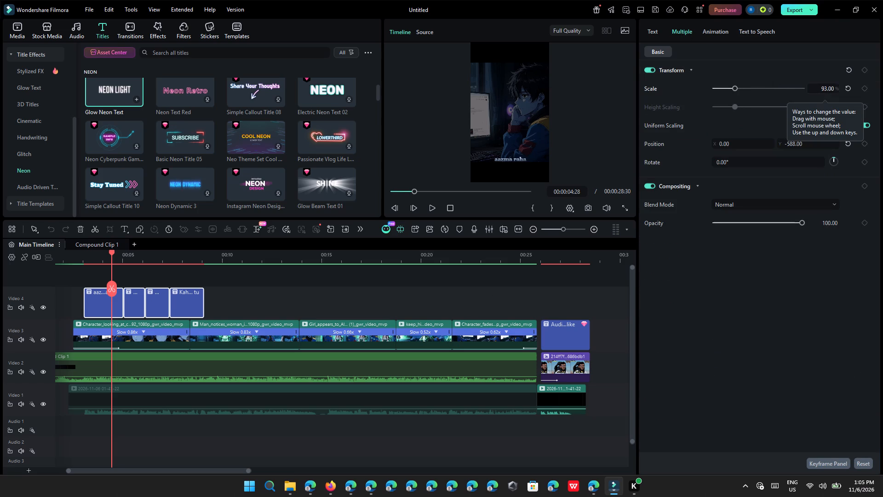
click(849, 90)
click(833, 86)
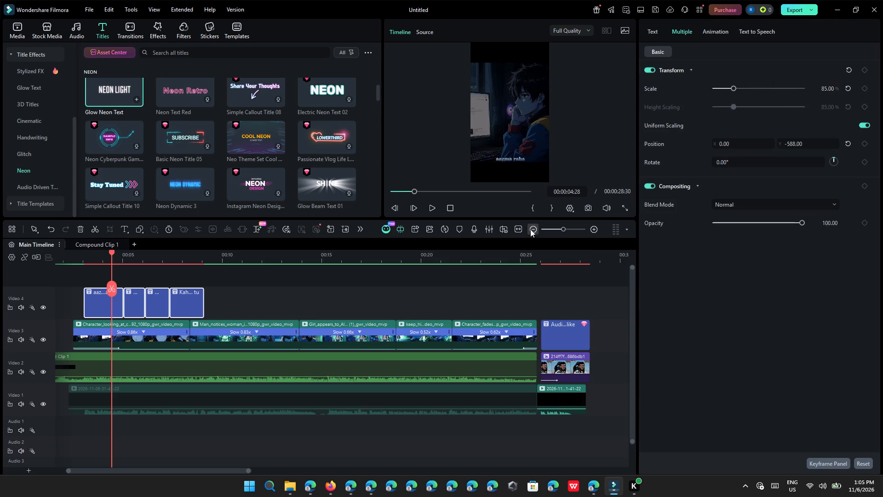
View the "aazma raha" frame full screen to check the smaller title size.
click(630, 207)
click(630, 208)
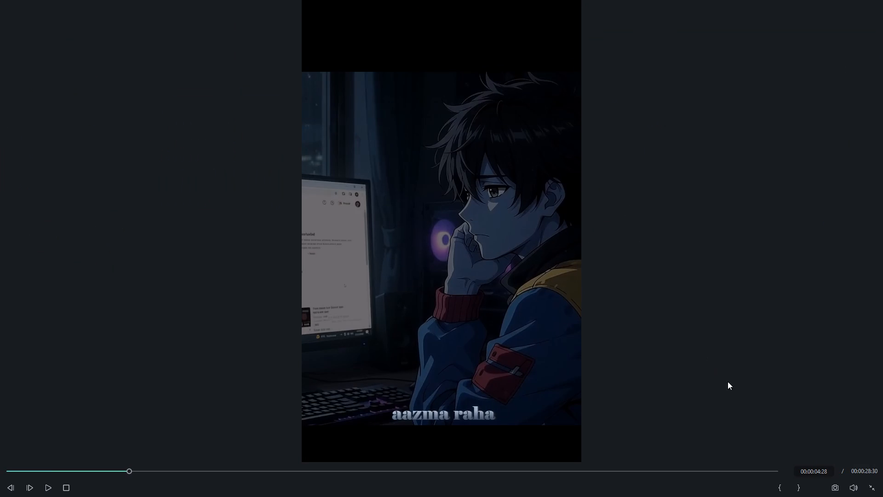
click(866, 487)
click(863, 483)
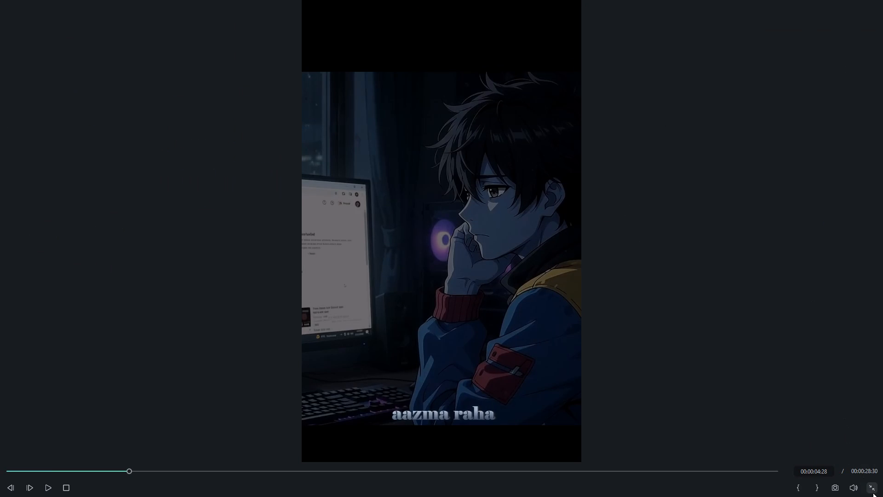
click(873, 493)
Reset the scale of all four lyric titles to 100%.
click(654, 31)
drag(685, 30, 689, 29)
drag(311, 297, 101, 296)
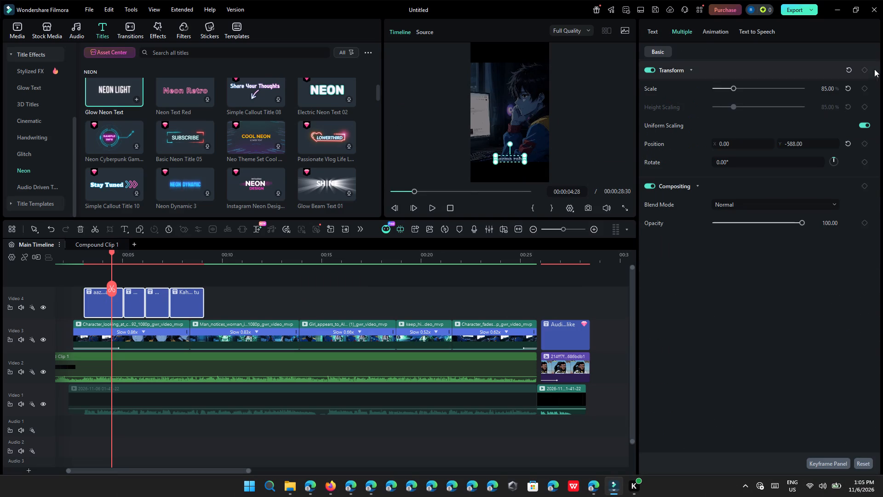
click(851, 86)
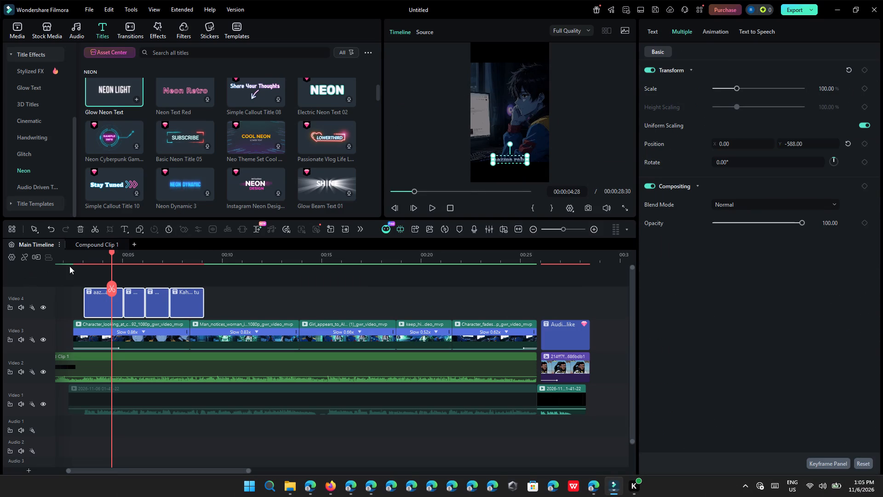
Play the video full screen from just before the first lyric title to check the titles' size and style.
click(71, 257)
click(271, 286)
click(435, 207)
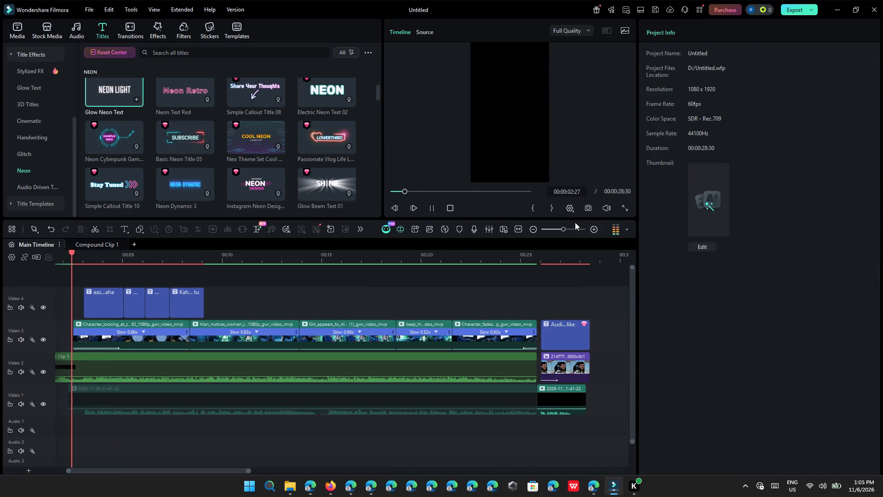
drag(619, 208, 625, 208)
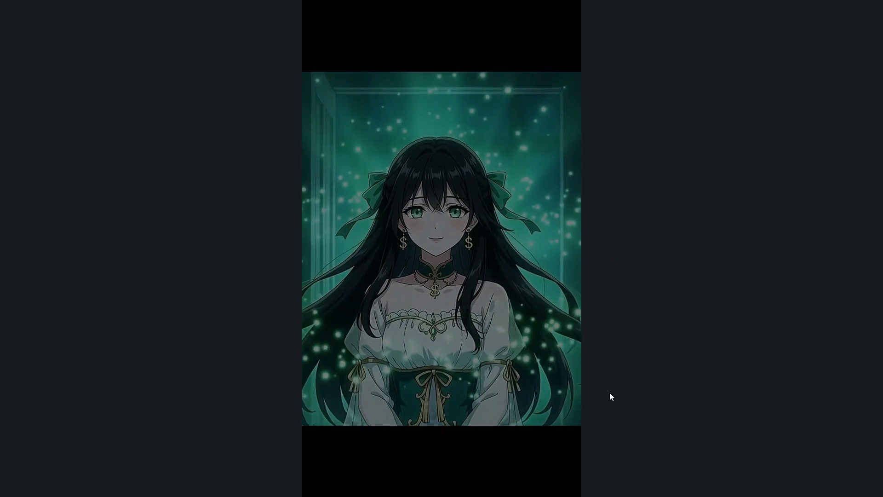
ctrl+scroll(728, 448, down, 2)
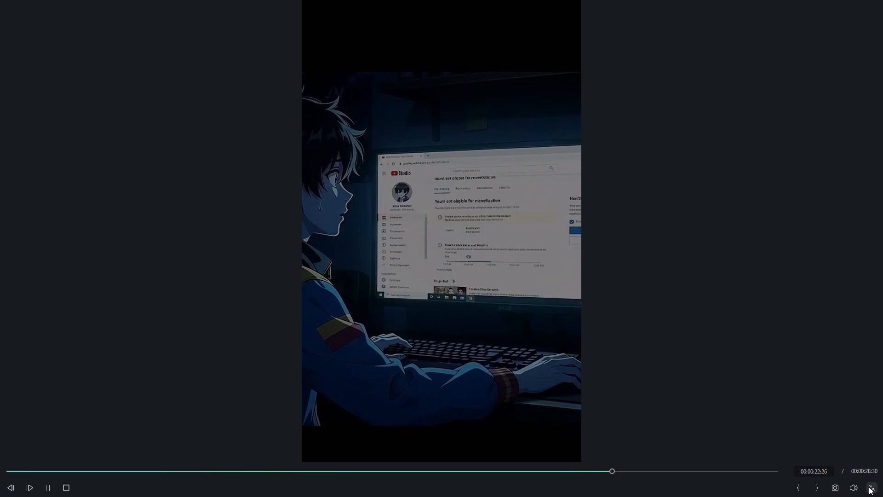
Replay the whole video from the start, viewing it full screen, to check the lyric titles against the footage.
click(869, 487)
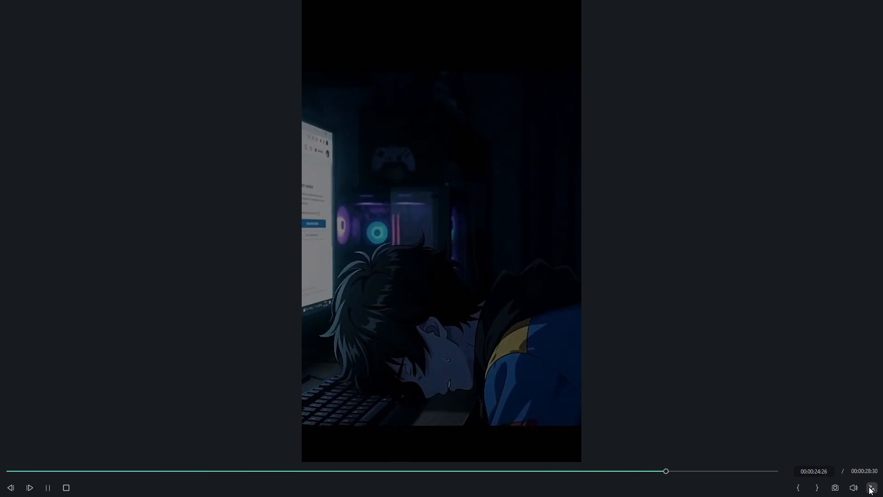
ctrl+scroll(104, 292, down, 5)
click(57, 258)
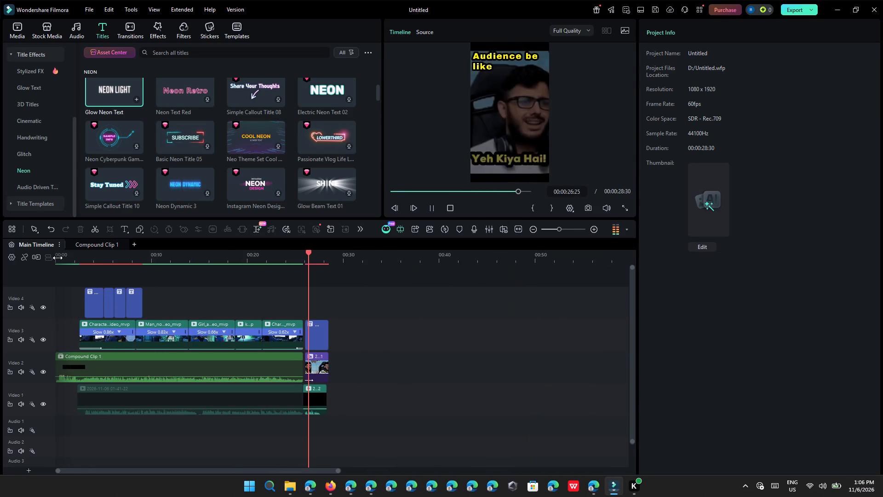
click(507, 342)
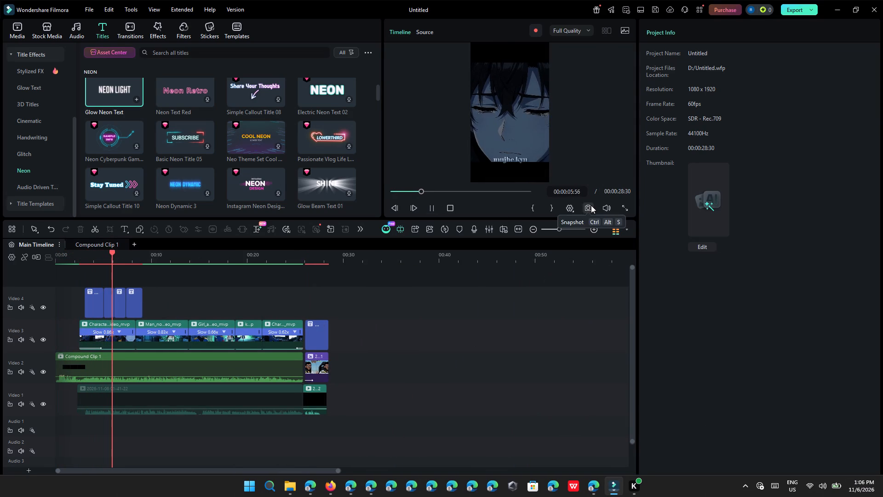
click(623, 203)
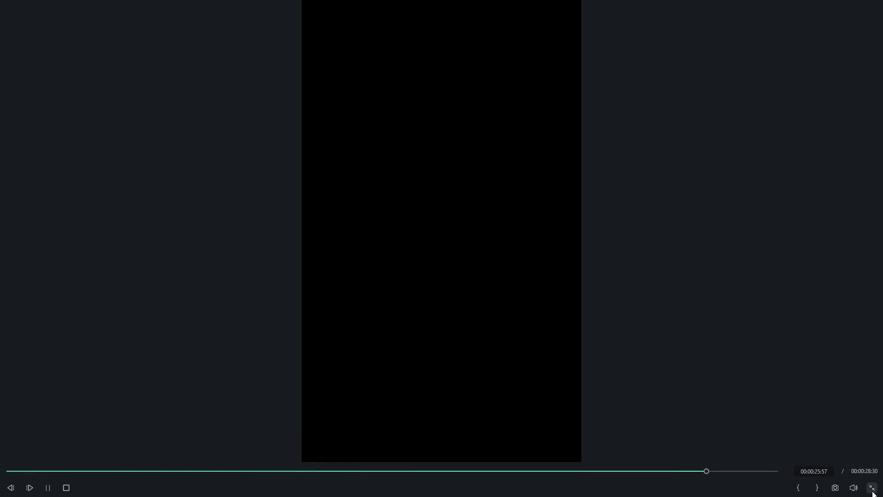
click(872, 491)
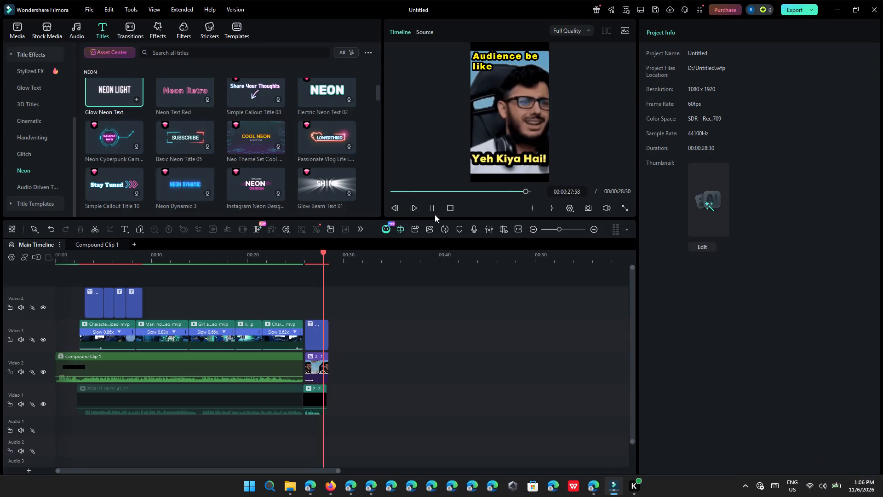
click(434, 214)
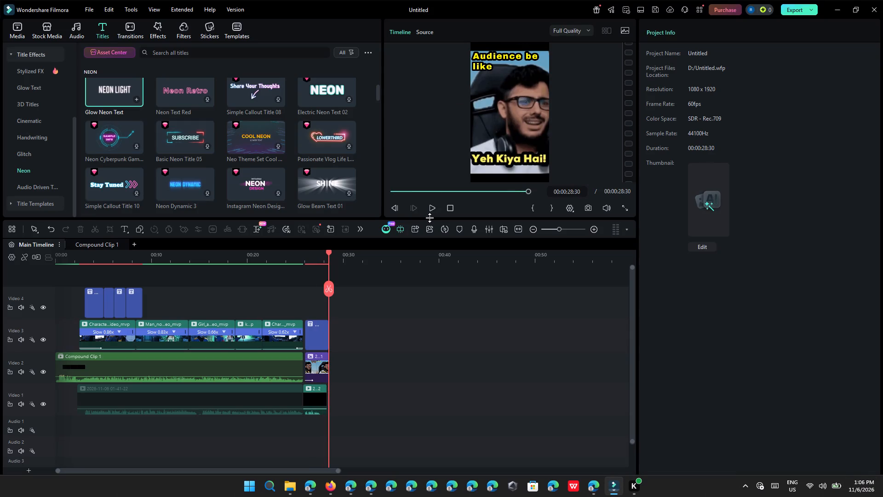
Play the timeline from the start past the "Kahin se ab tu" title to find where the next lyric comes in.
click(431, 205)
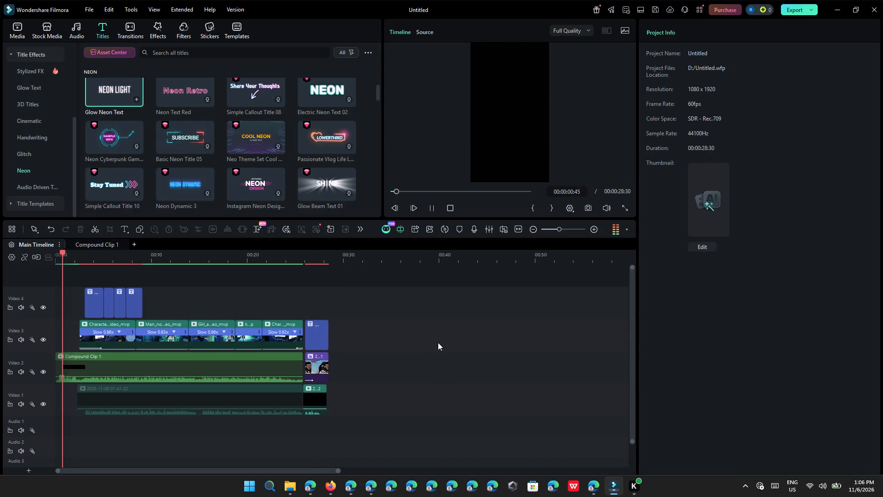
ctrl+scroll(389, 273, up, 4)
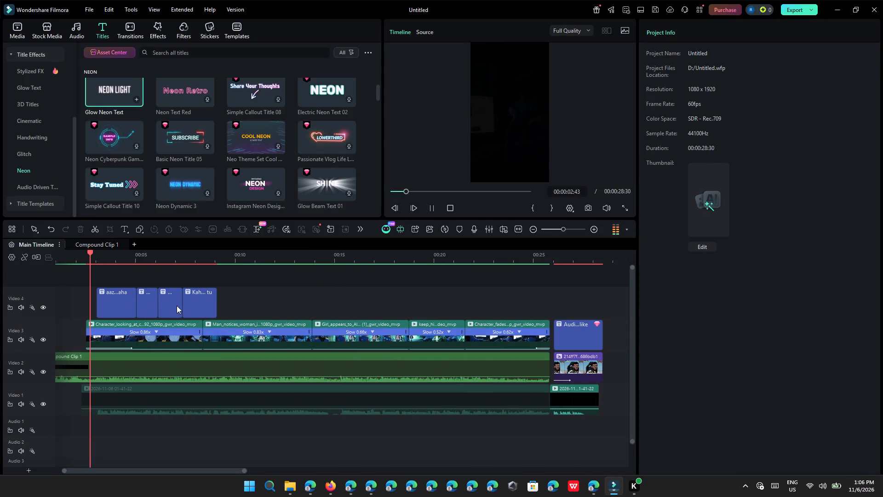
ctrl+scroll(251, 272, up, 3)
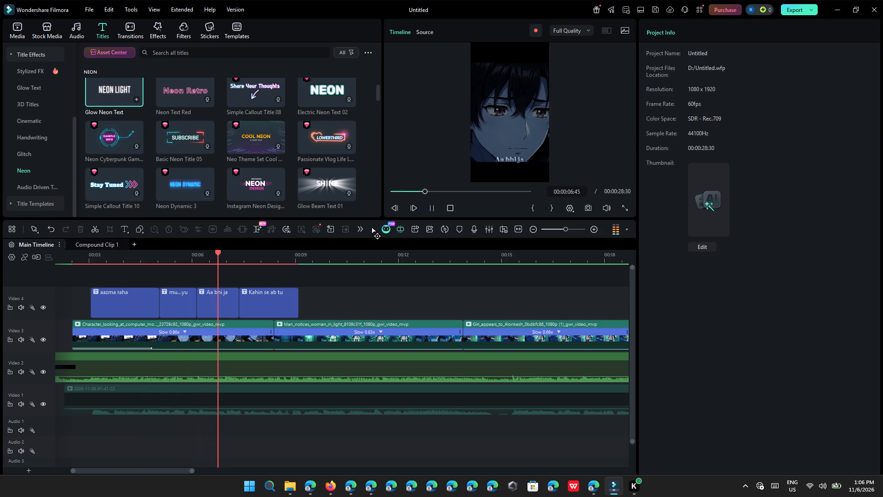
click(429, 210)
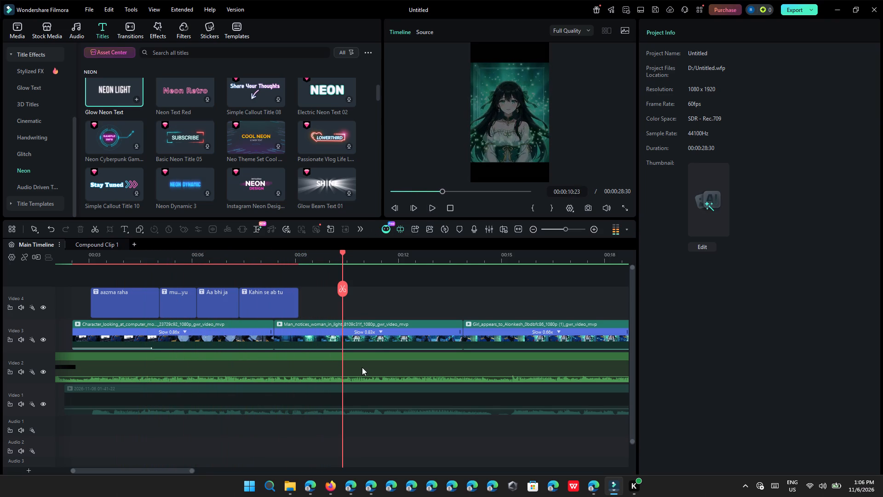
Switch to the Humnava Mere lyrics video in Edge and play short stretches to check the line following "Kahin Se Ab Tu".
click(296, 496)
click(311, 475)
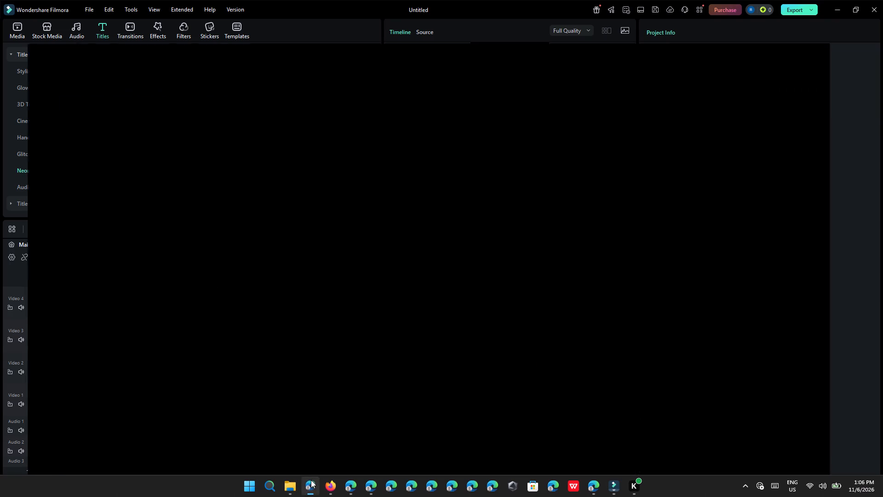
click(333, 236)
click(333, 236)
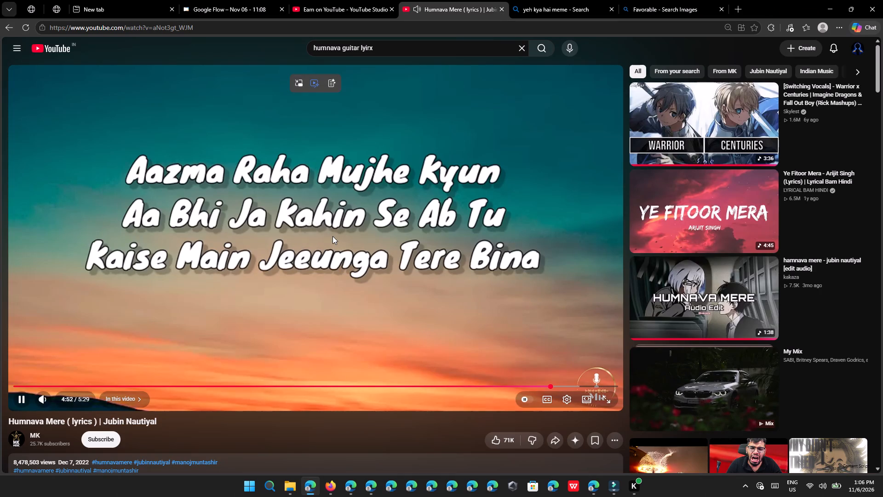
click(411, 283)
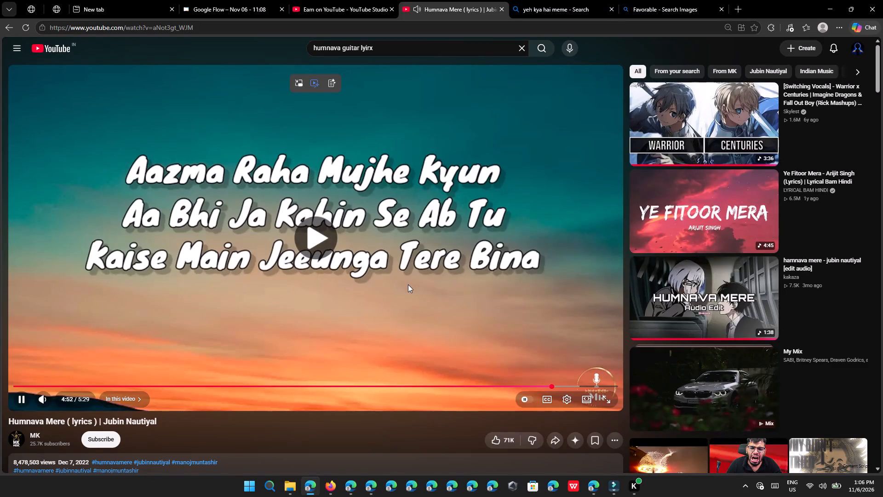
click(408, 284)
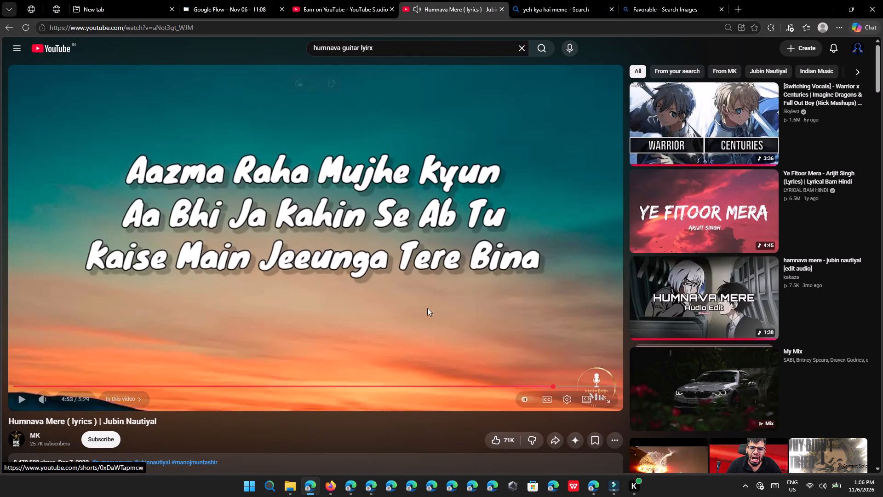
click(422, 298)
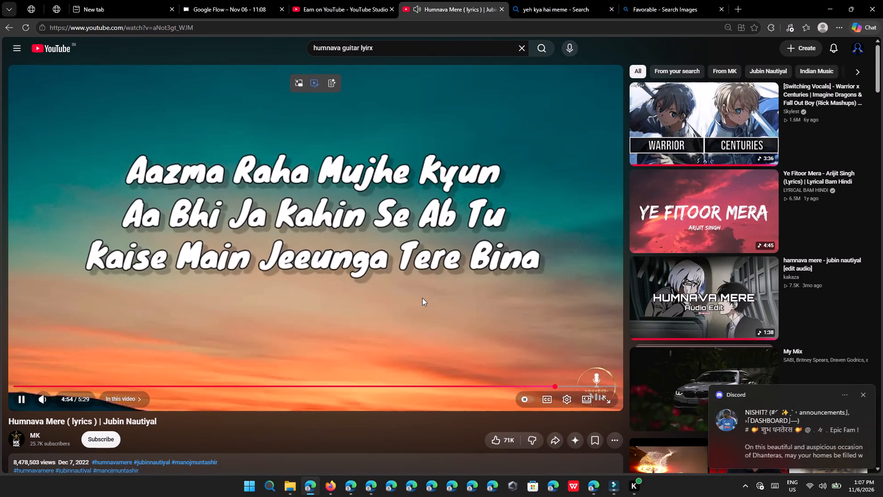
click(422, 298)
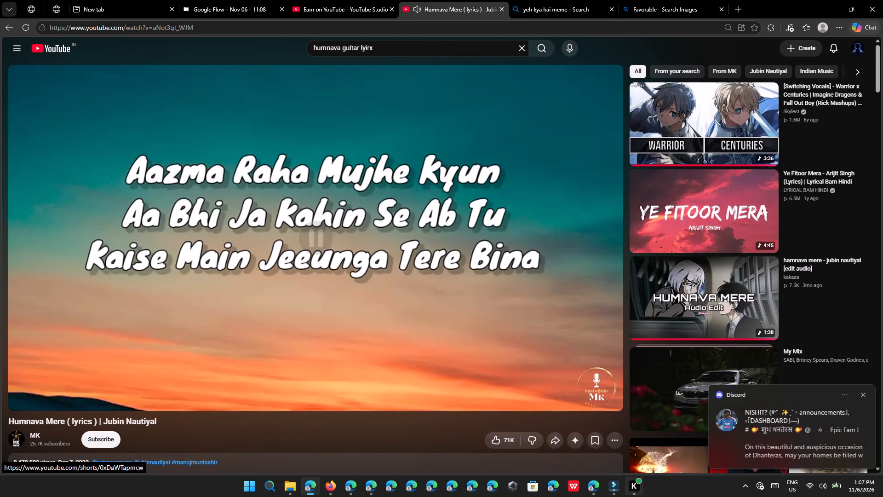
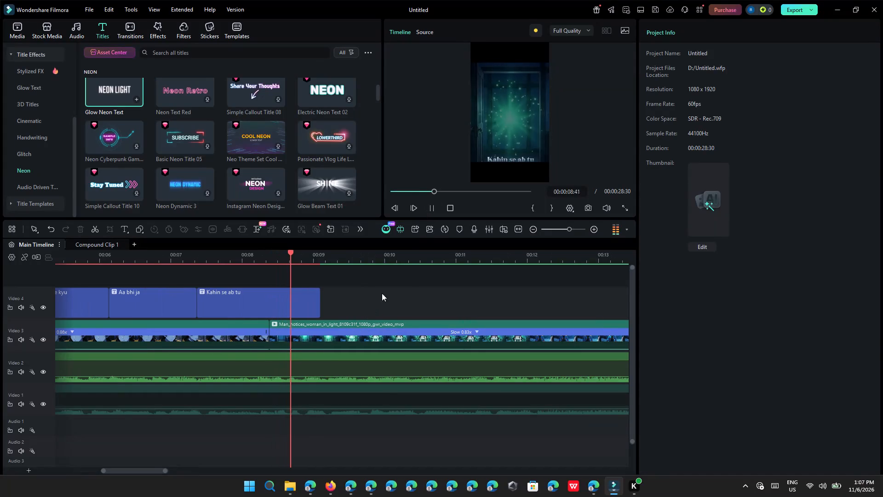
Listen to the next sung line, then duplicate the "Kahin se ab tu" title and place the copy directly after the original on Video 4.
click(434, 207)
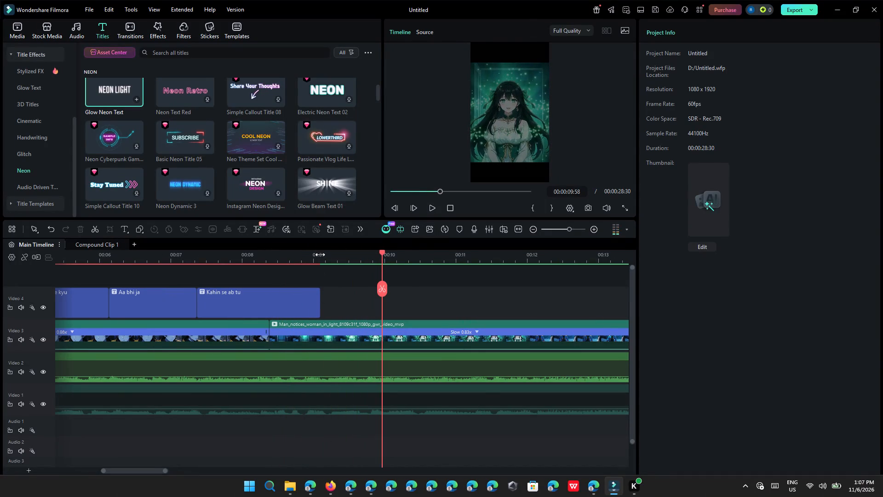
click(320, 254)
click(430, 205)
click(430, 206)
click(430, 206)
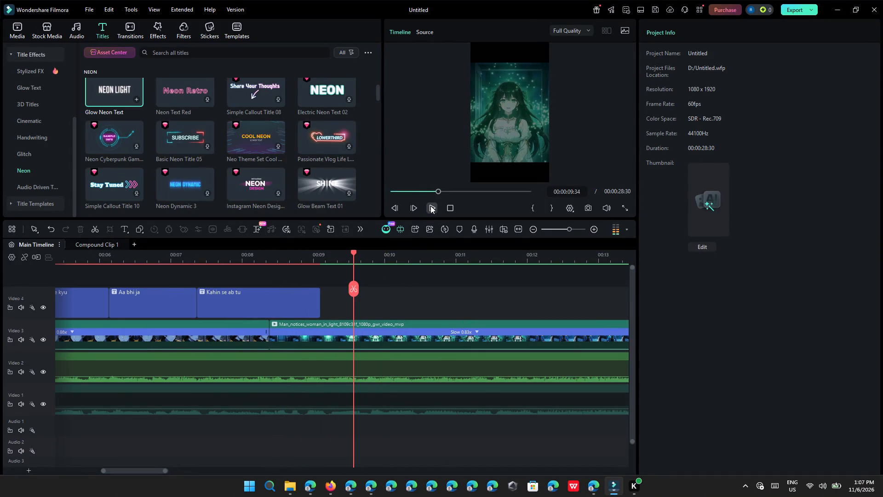
click(430, 206)
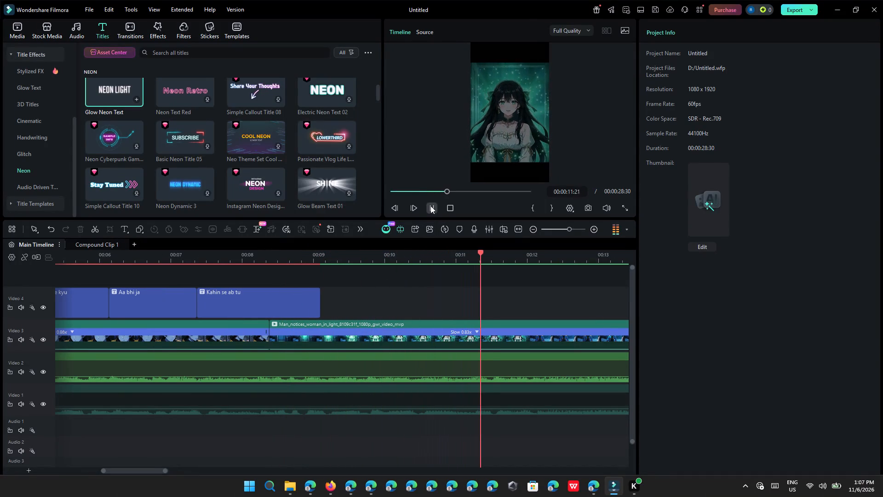
click(125, 228)
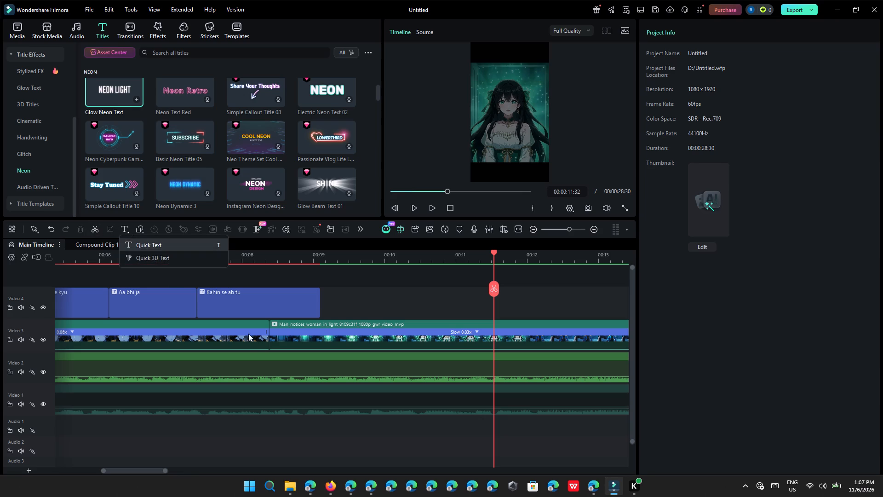
click(236, 278)
click(249, 284)
ctrl+click(240, 304)
key(ctrl+d)
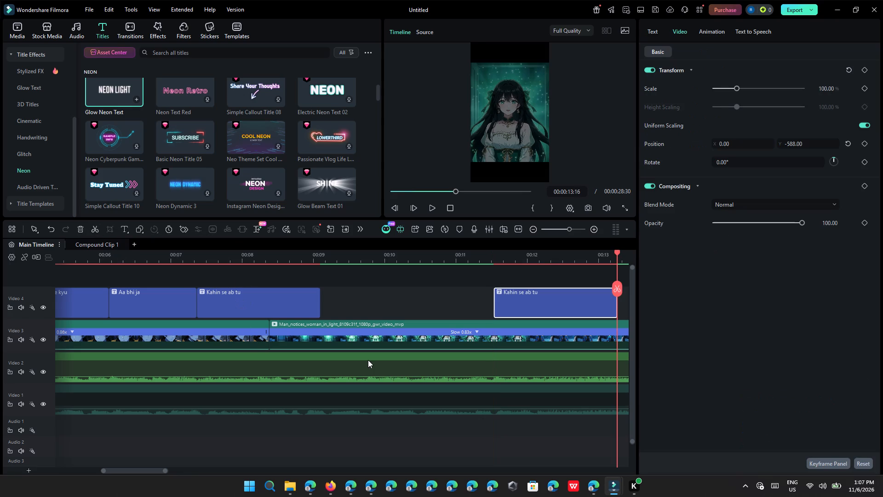
drag(528, 309, 352, 315)
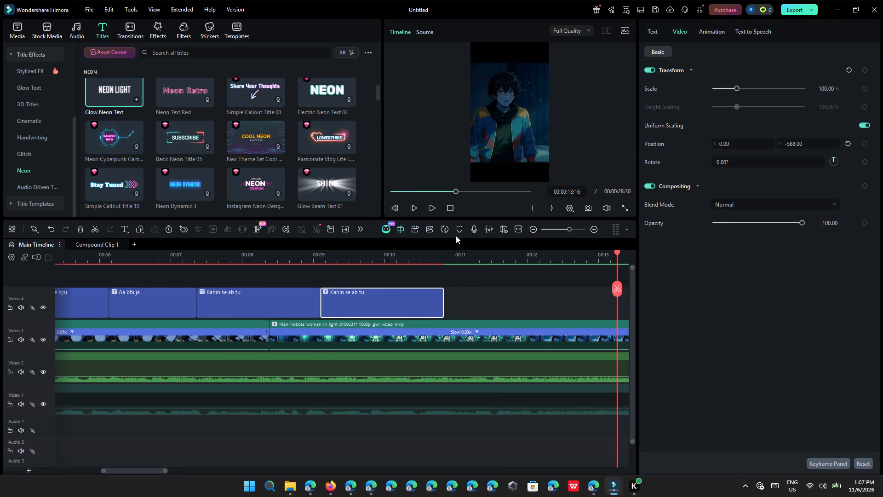
Replace the copied title's text with "kaise mein".
click(654, 29)
key(ctrl+a)
ctrl+click(709, 79)
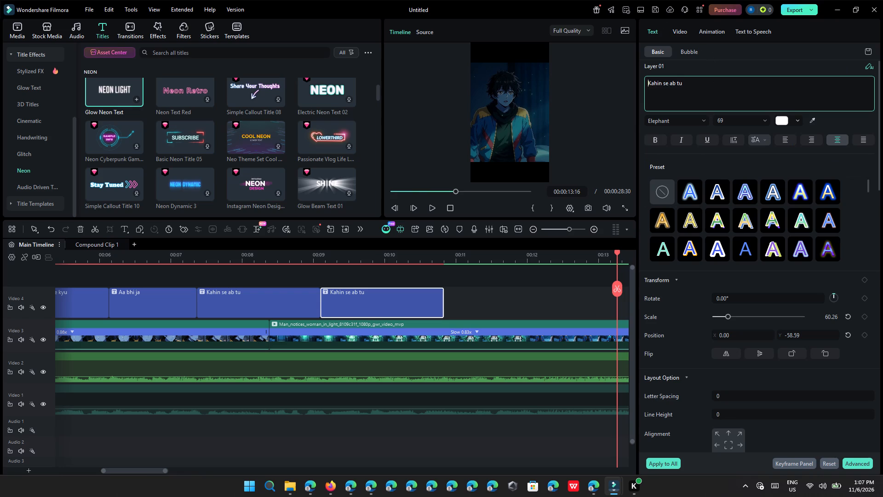
key(ctrl+a)
key(BackSpace)
text(kaise mein)
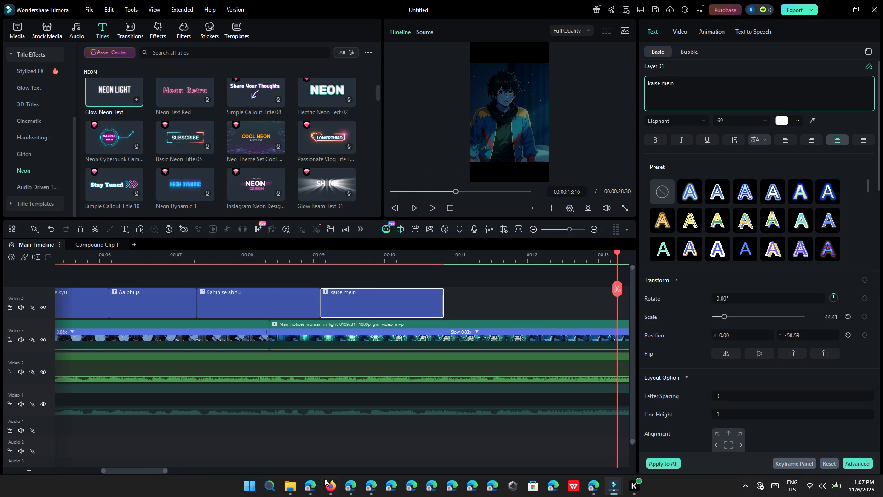
Compare the audio with the YouTube lyrics video in the browser and extend the title's text to "kaise mein jeeyunga".
click(313, 489)
click(313, 489)
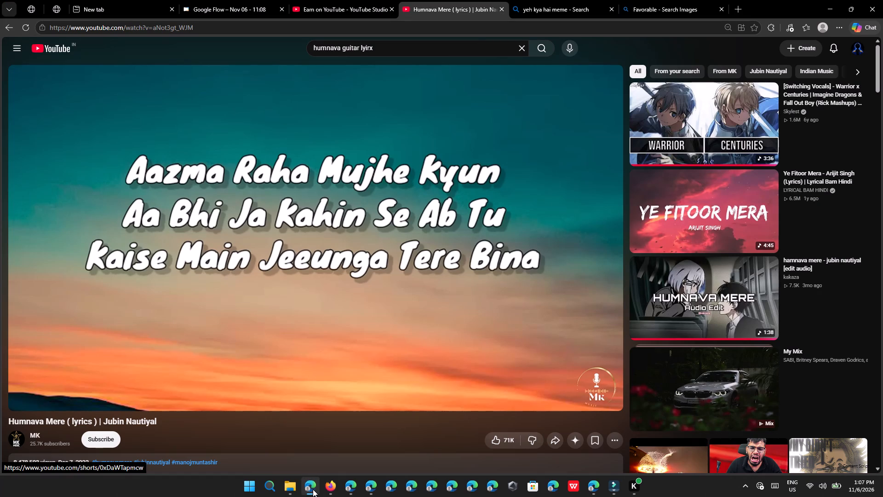
click(314, 261)
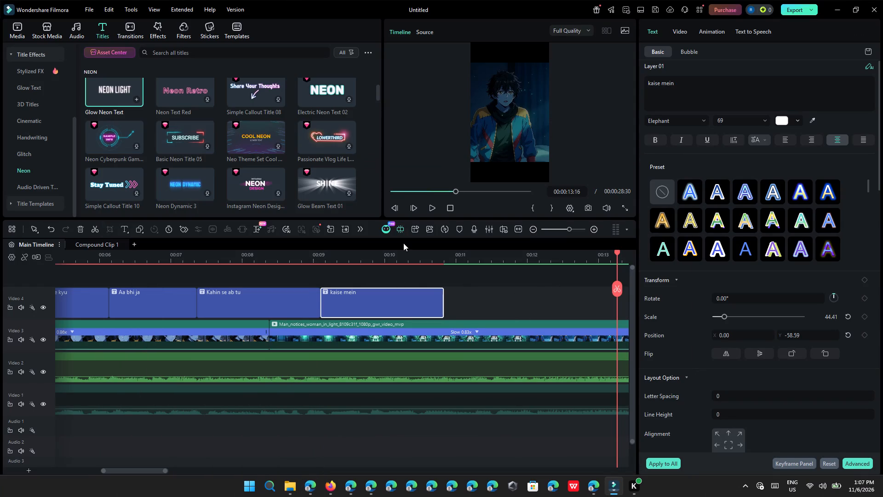
click(416, 208)
click(423, 207)
click(432, 211)
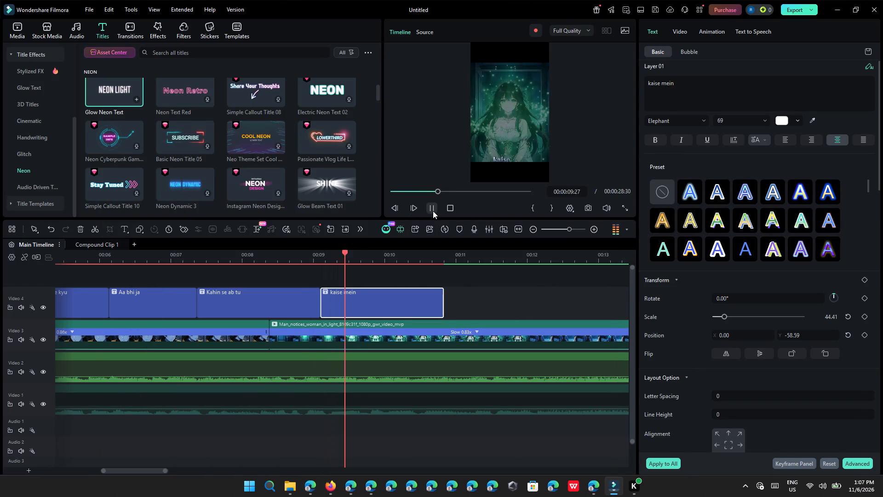
click(433, 211)
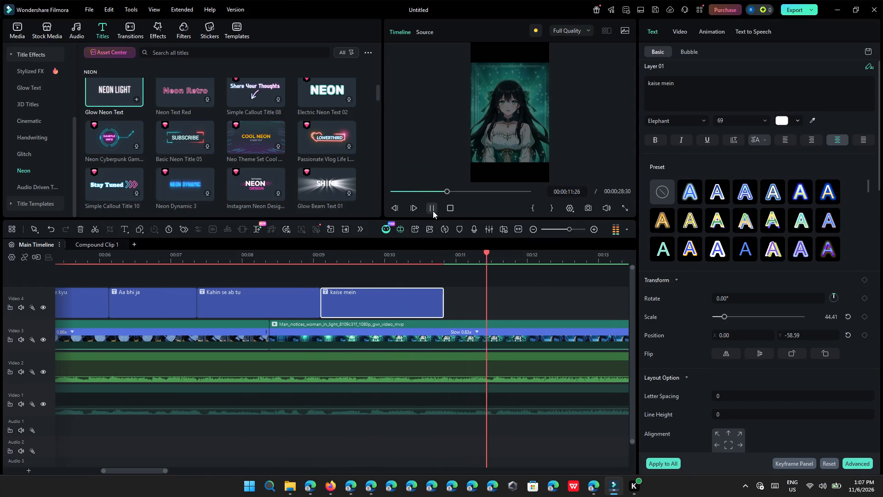
click(310, 480)
click(310, 480)
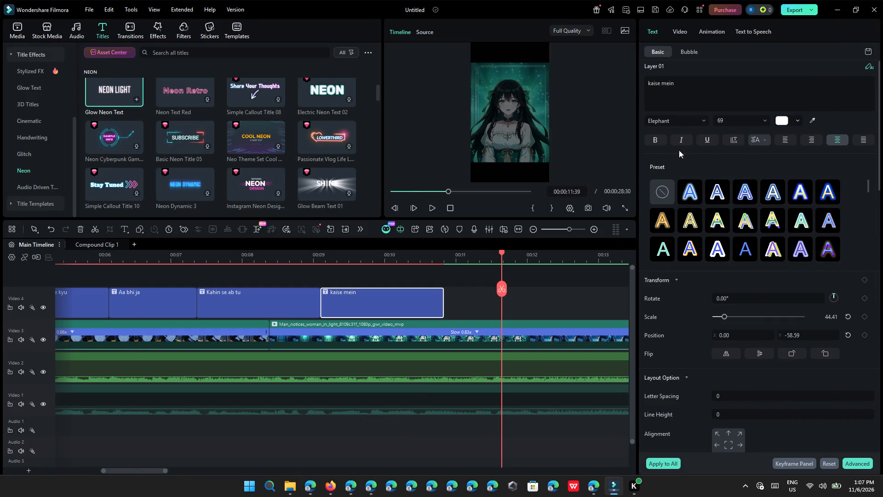
click(710, 94)
key(space)
text(jeeyu)
text(nga)
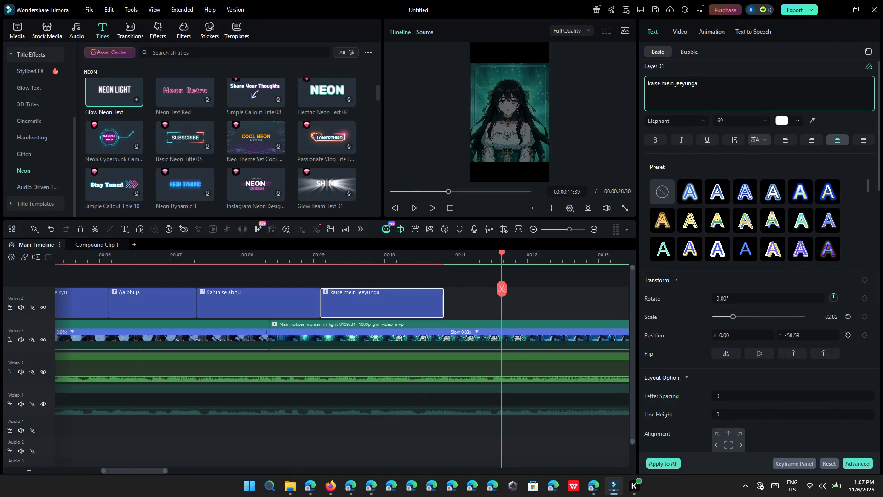
Check the spelling against the YouTube lyrics and correct the title's text to "kaise mein jeeunga".
click(304, 488)
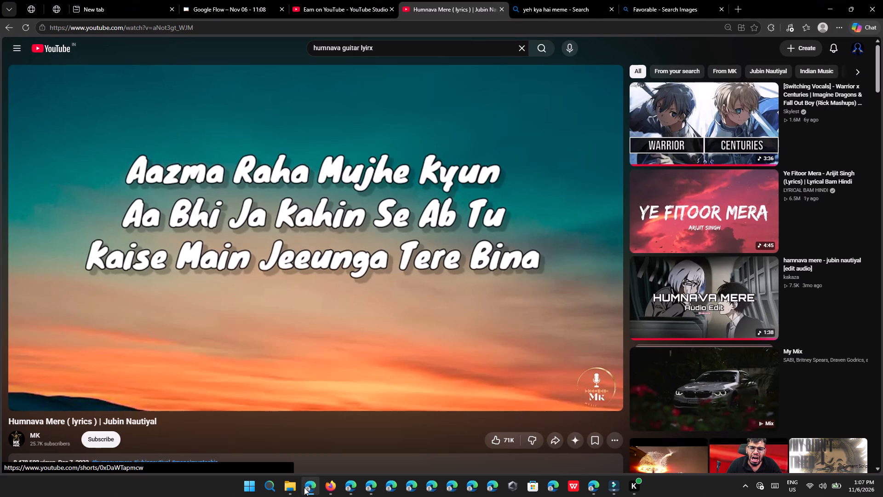
click(304, 487)
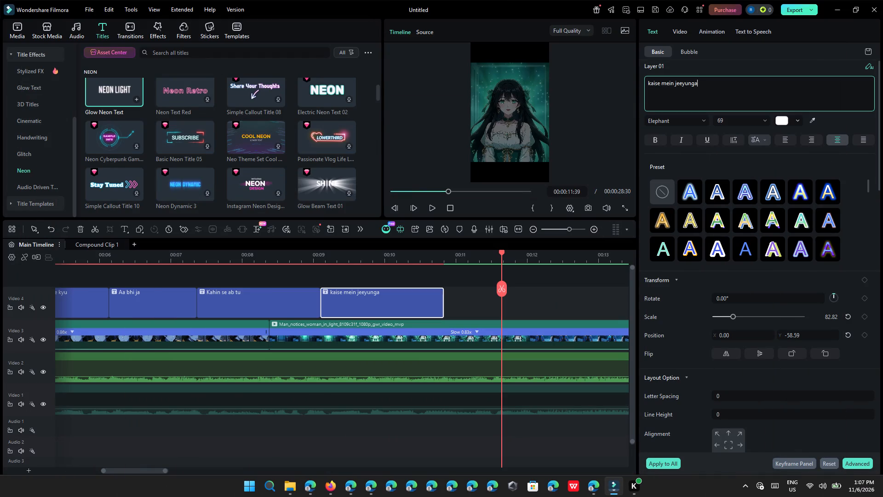
click(688, 83)
key(Left)
key(BackSpace)
click(312, 491)
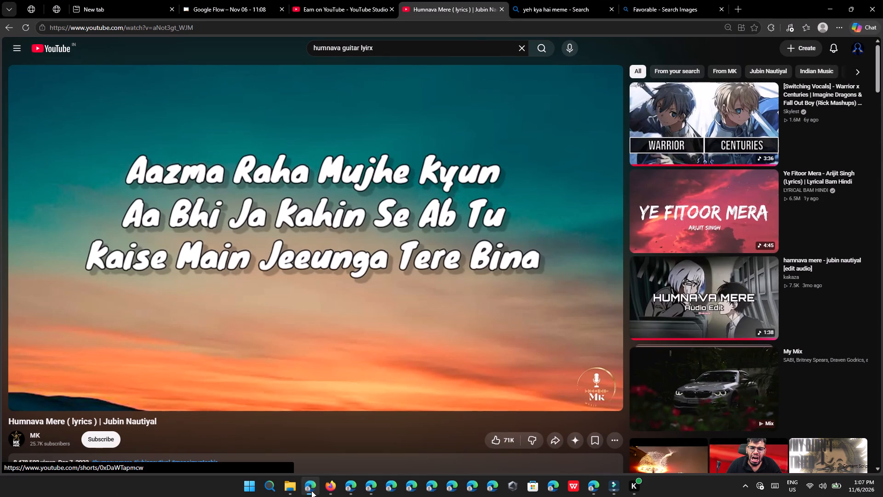
click(311, 491)
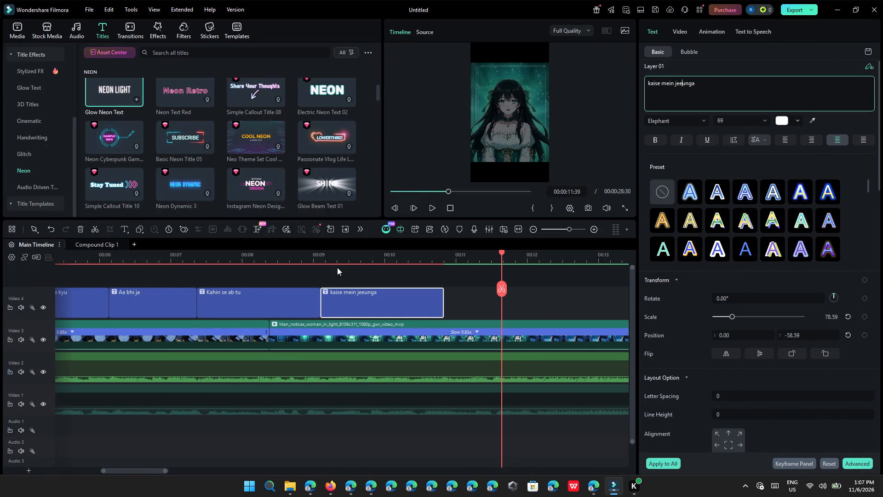
Play back the sung line and extend the "kaise mein jeeunga" title so it ends shortly before 00:00:11:36.
drag(317, 258, 310, 260)
click(315, 261)
click(431, 210)
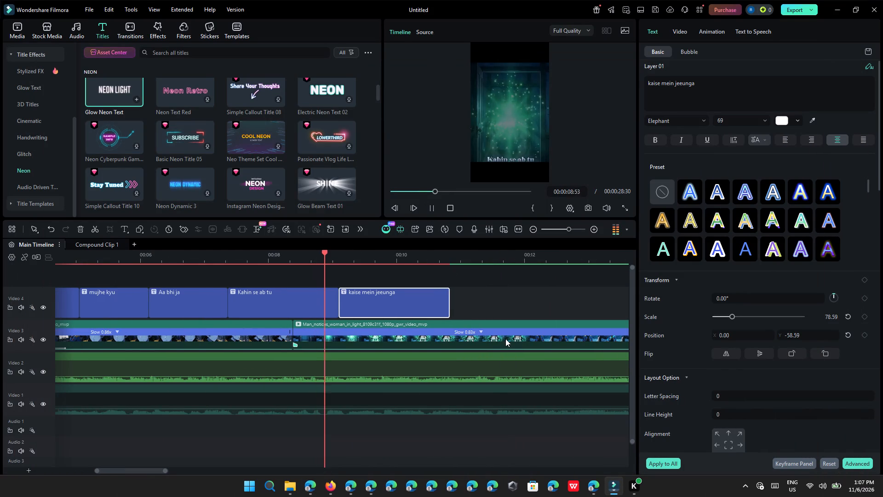
ctrl+scroll(505, 339, up, 4)
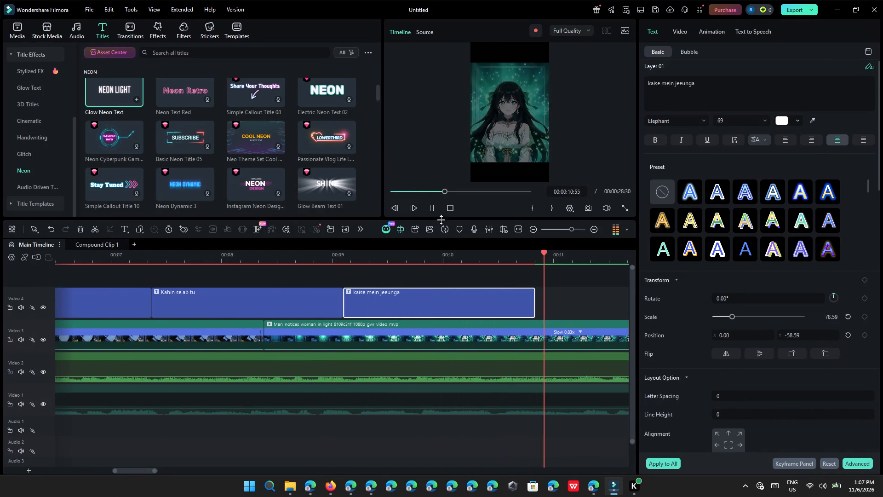
click(432, 205)
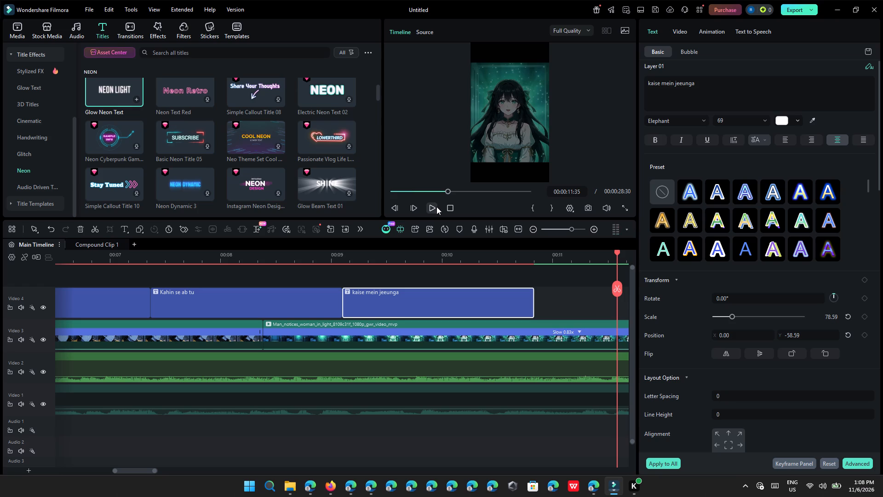
click(417, 259)
click(436, 206)
ctrl+scroll(482, 316, down, 3)
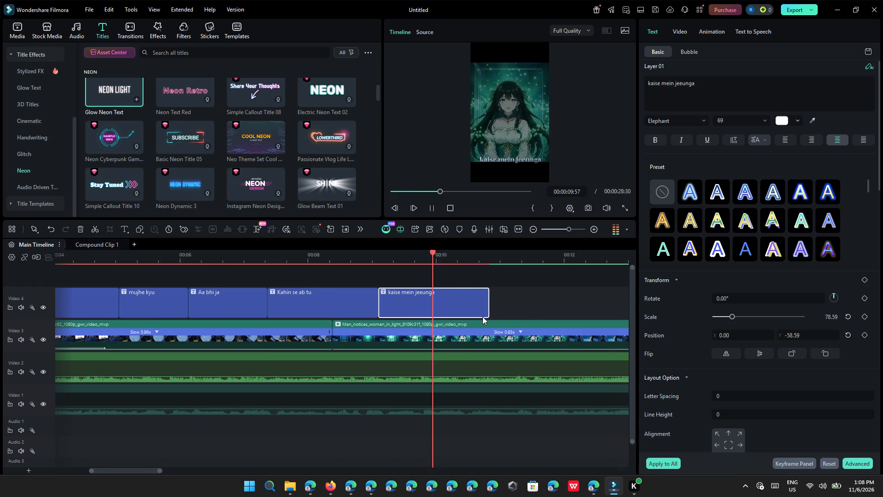
click(437, 211)
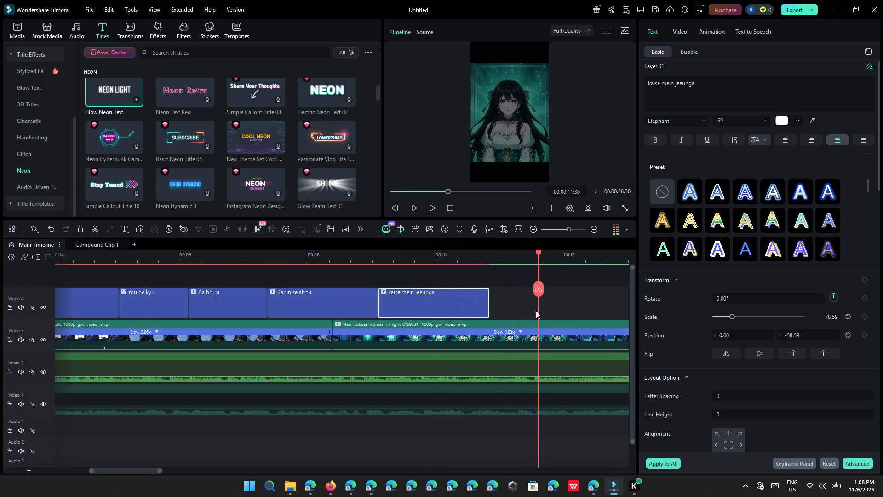
drag(487, 303, 533, 318)
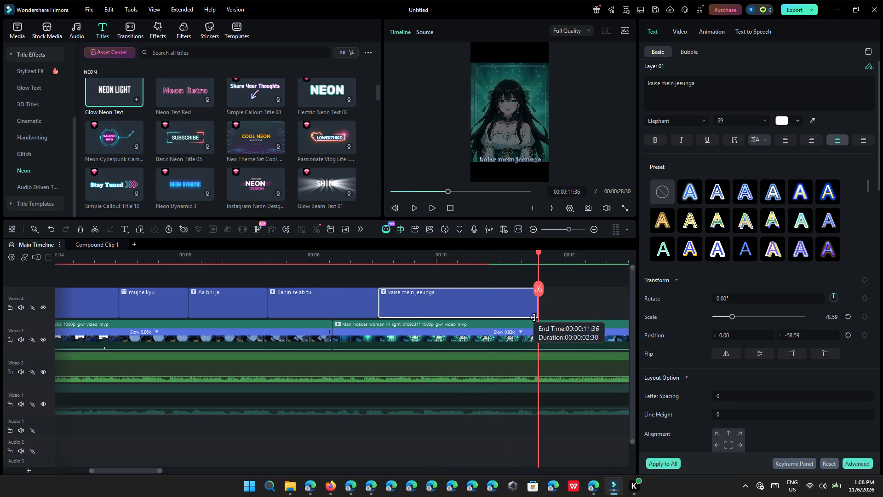
drag(533, 318, 528, 319)
Lengthen the In animation of the "kaise mein jeeunga" title to about 1.20 s.
click(696, 29)
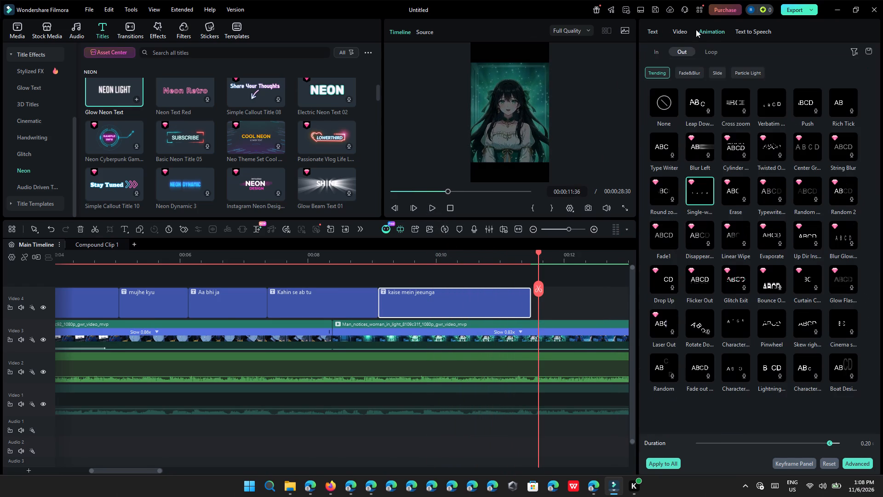
click(661, 51)
click(769, 448)
click(772, 440)
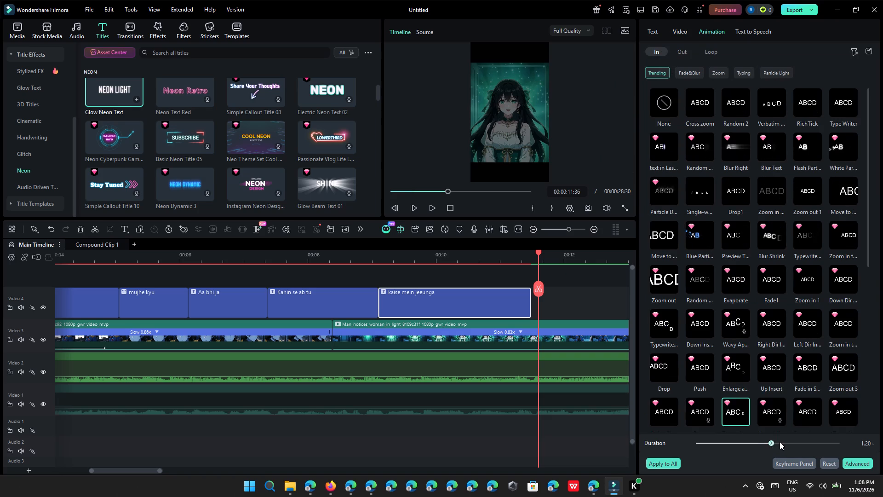
click(780, 442)
Set the In animation duration of the "Kahin se ab tu" title to about 0.81 s.
click(308, 303)
ctrl+scroll(508, 348, down, 3)
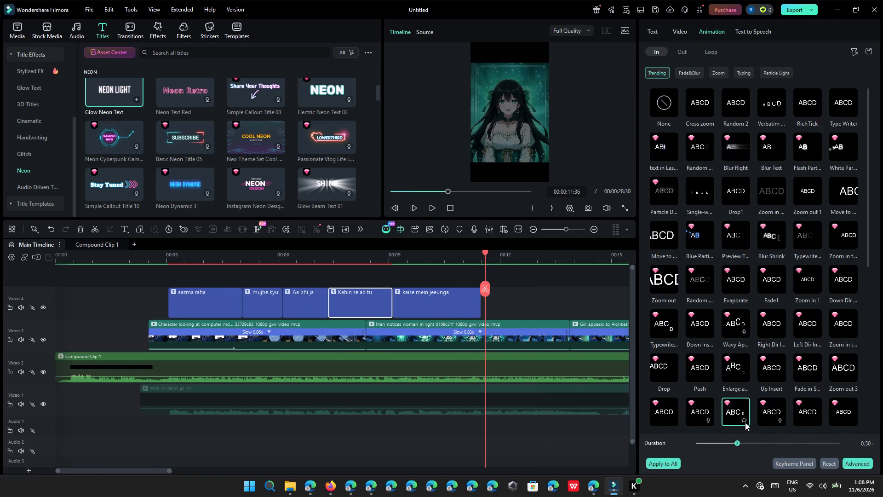
click(756, 441)
drag(761, 443, 768, 442)
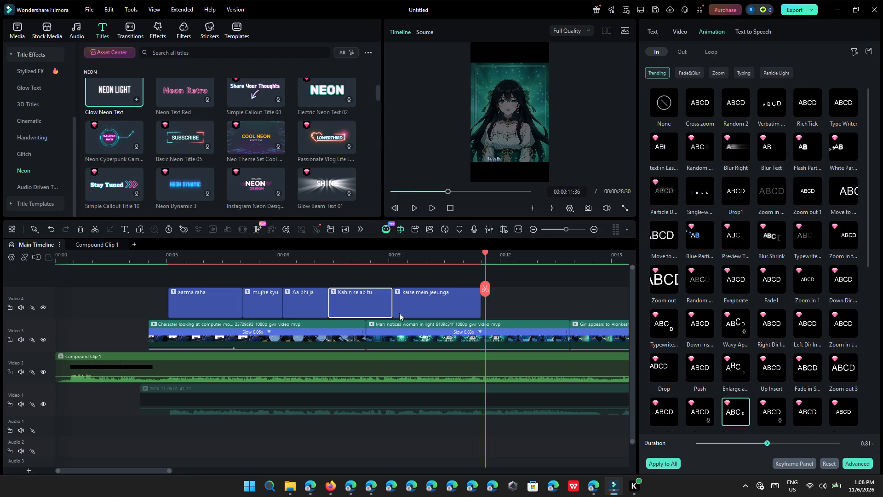
Set the In animation duration of the "aazma raha" title to about 0.94 s.
click(303, 302)
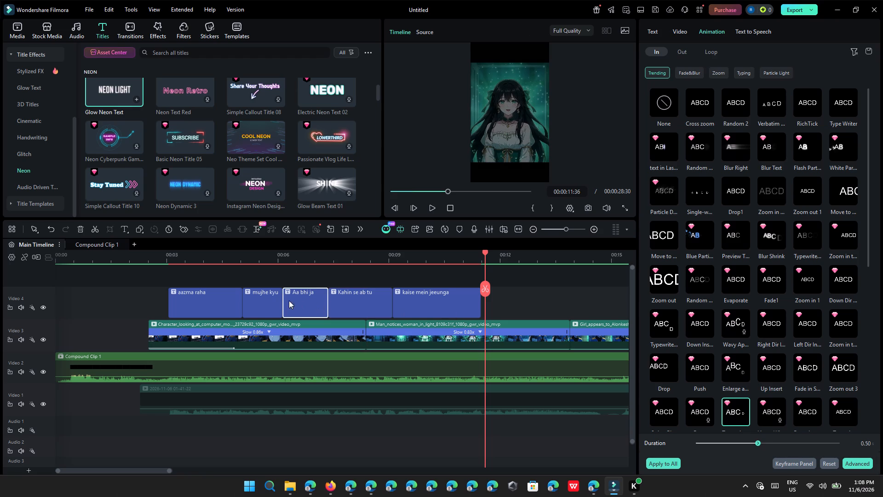
click(207, 295)
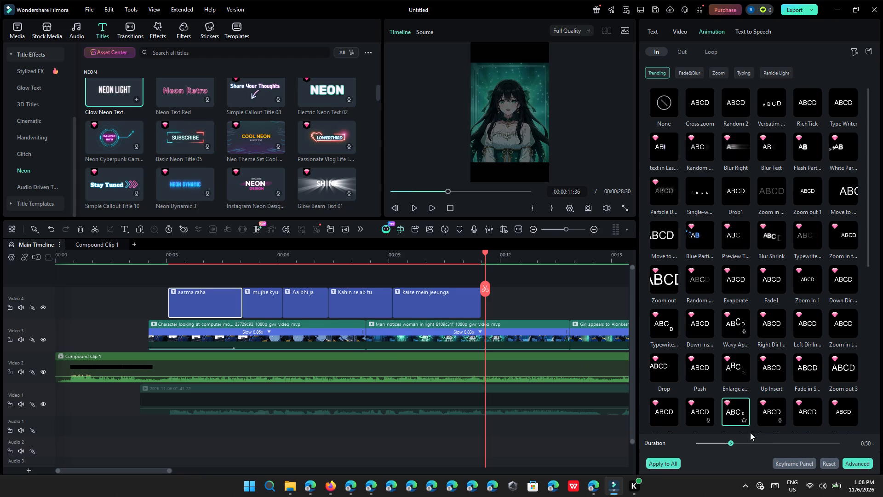
click(767, 440)
Play back the titled section from 00:00:02:36 in full screen to review the lyric timing and animations.
click(151, 257)
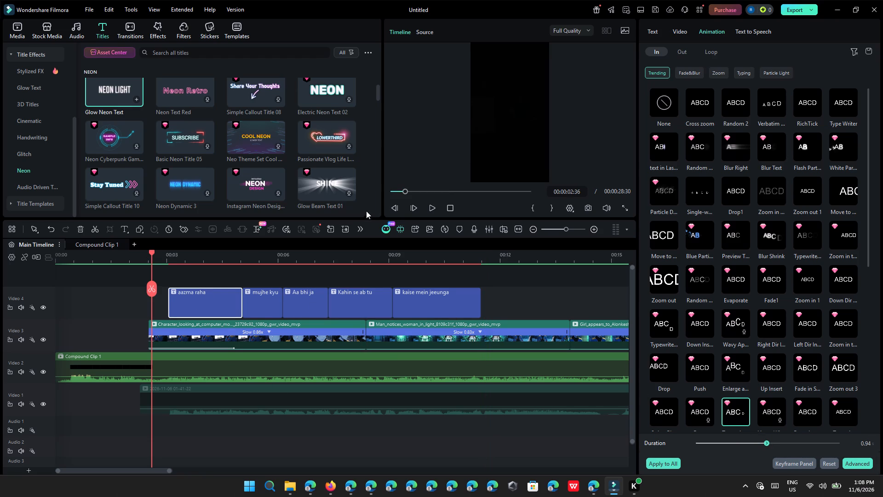
click(425, 206)
drag(427, 209, 431, 208)
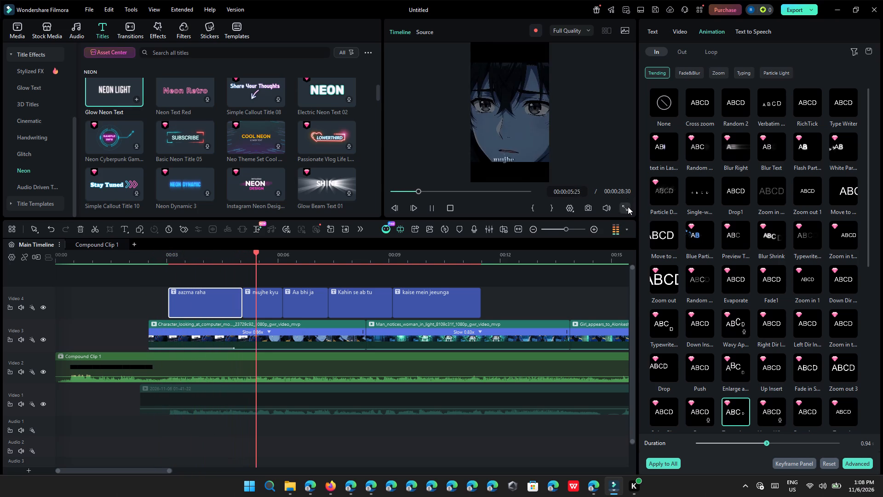
click(628, 207)
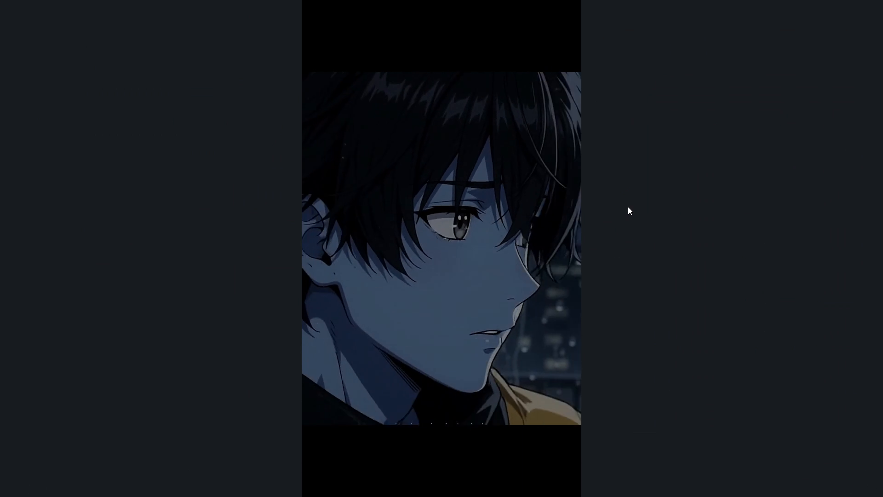
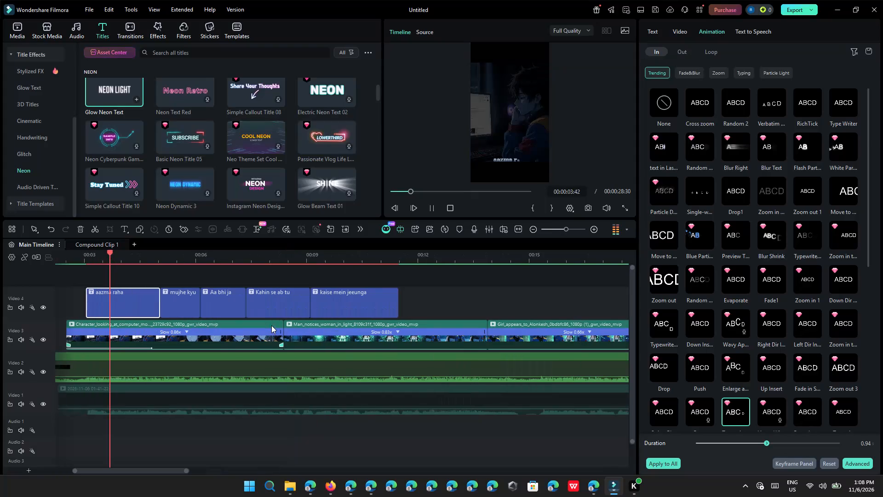
Pause playback and lengthen the In animation of the "kaise mein jeeunga" title to about 1.51 s.
click(434, 211)
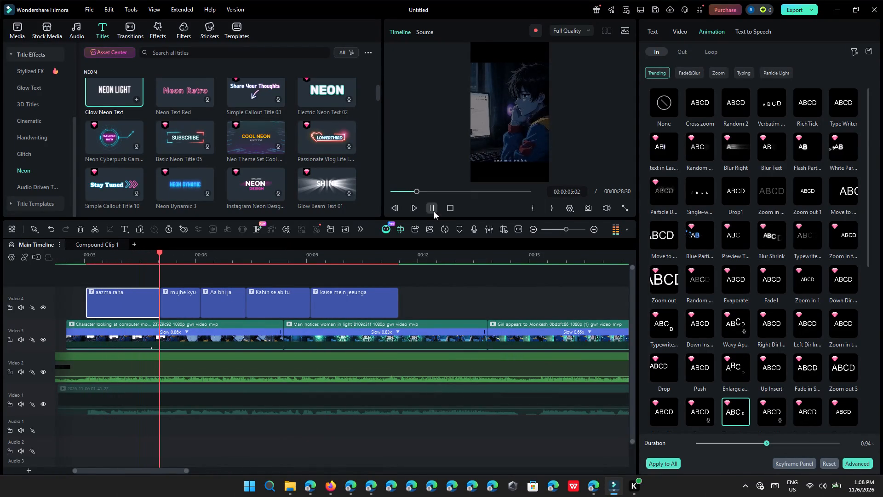
click(342, 309)
click(792, 445)
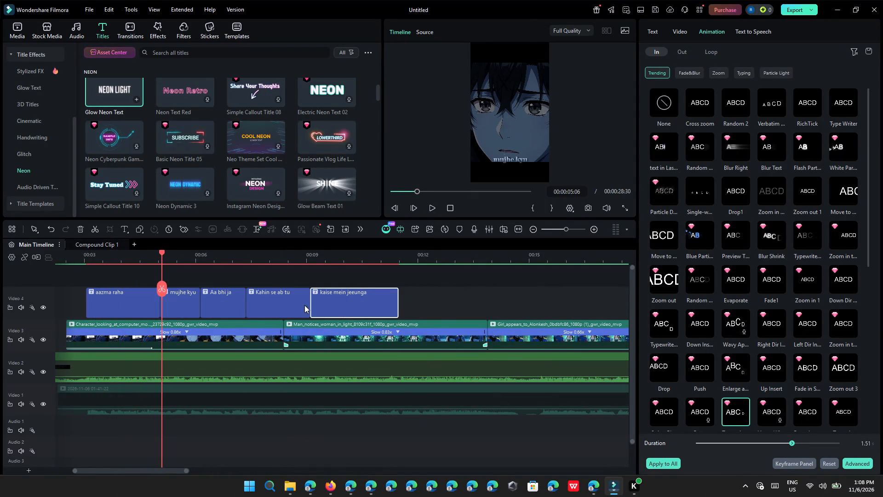
Set the In animation duration of the "Kahin se ab tu" title to about 0.88 s.
click(284, 293)
click(774, 445)
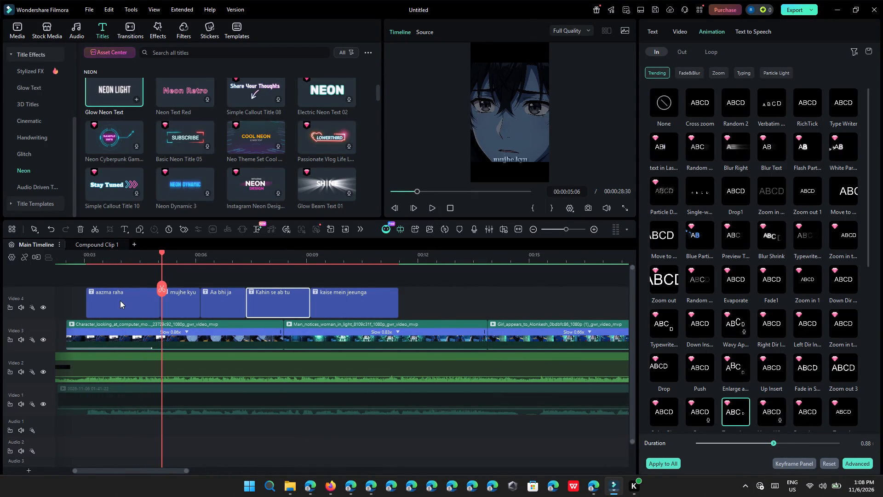
Set the In animation duration of the "aazma raha" title to about 1.08 s.
click(120, 303)
click(779, 443)
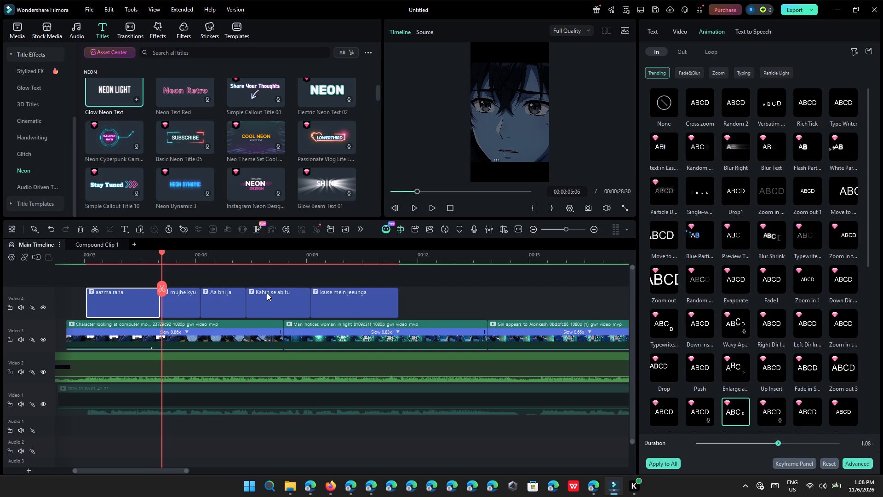
Set the In animation duration of the "mujhe kyu" title to about 0.54 s.
click(184, 318)
click(196, 308)
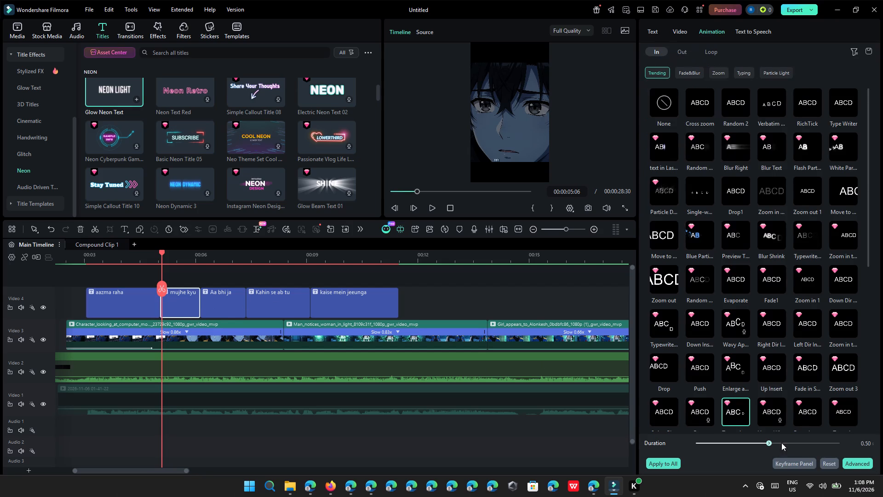
click(774, 448)
click(777, 442)
Set the In animation duration of the "Aa bhi ja" title to about 0.58 s.
click(232, 303)
click(770, 442)
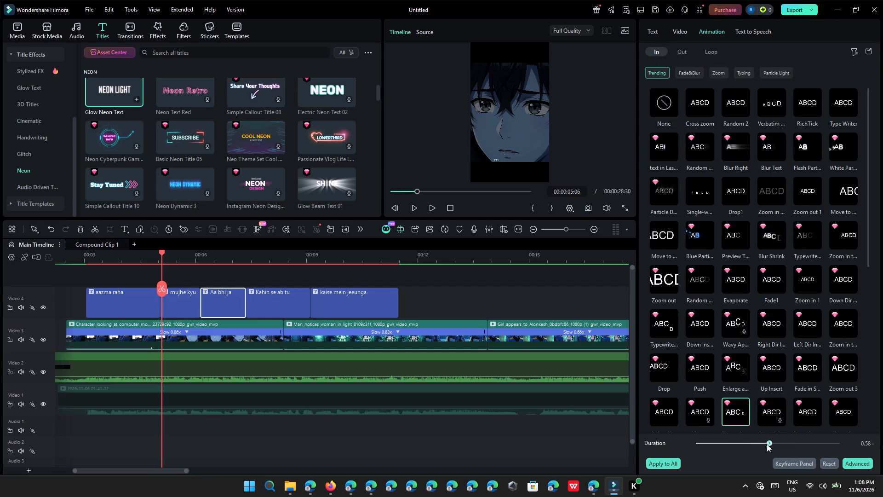
Play back the lyric titles, replaying from about the 3-second mark and from the video's start in full screen, to review the animation timing.
click(429, 207)
click(509, 310)
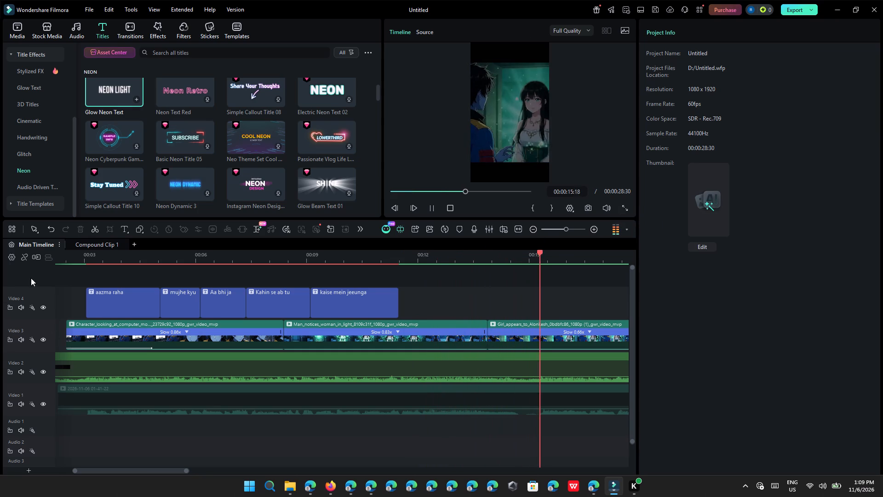
click(84, 257)
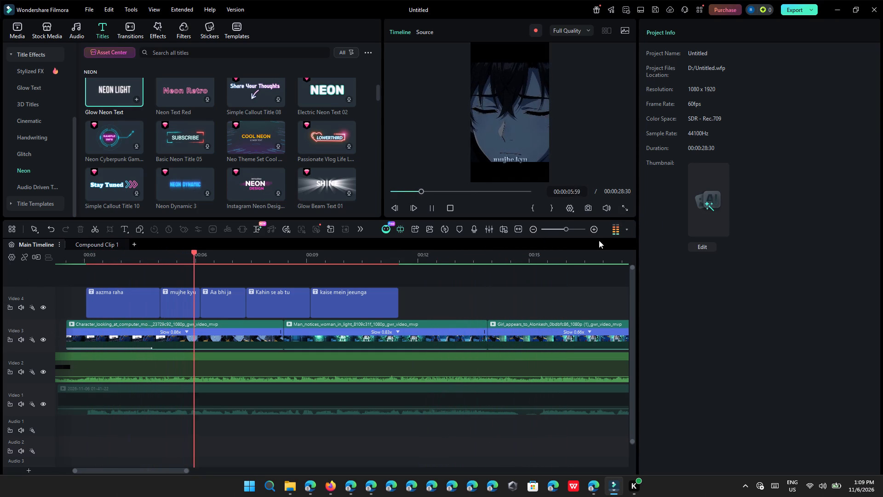
click(628, 208)
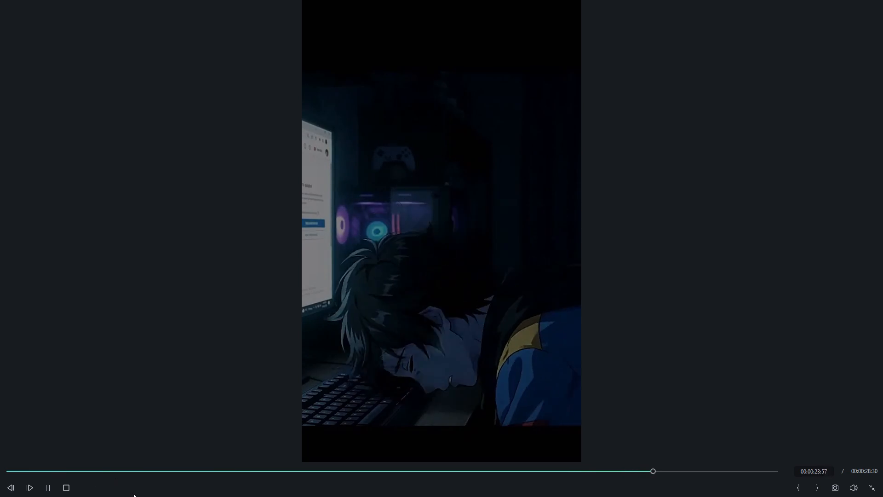
drag(97, 471, 0, 494)
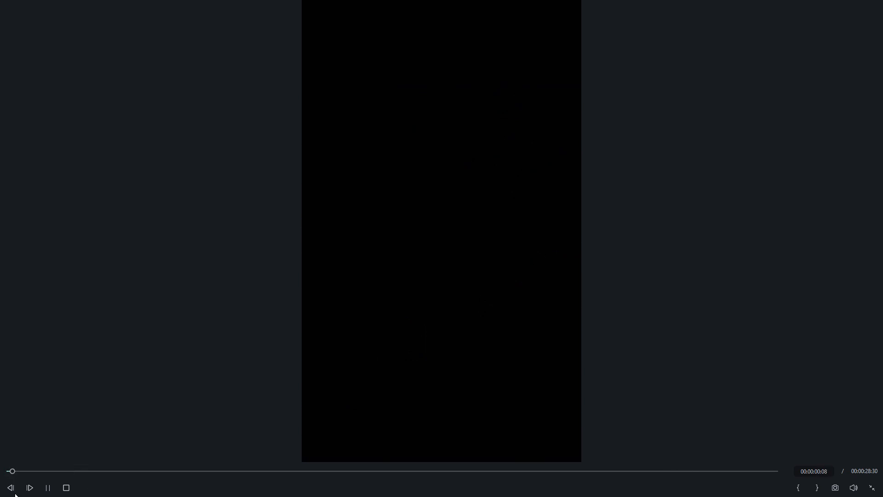
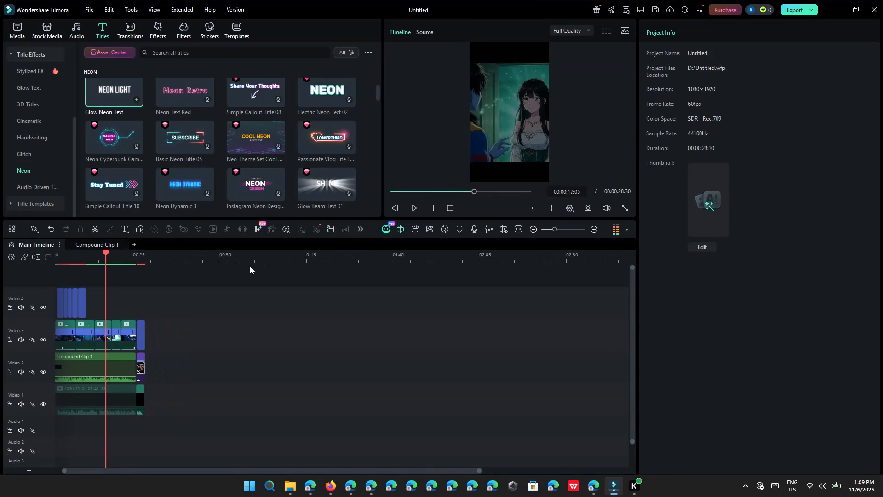
Duplicate the "kaise mein jeeunga" title and place the copy directly after the original on the Video 4 track.
click(74, 254)
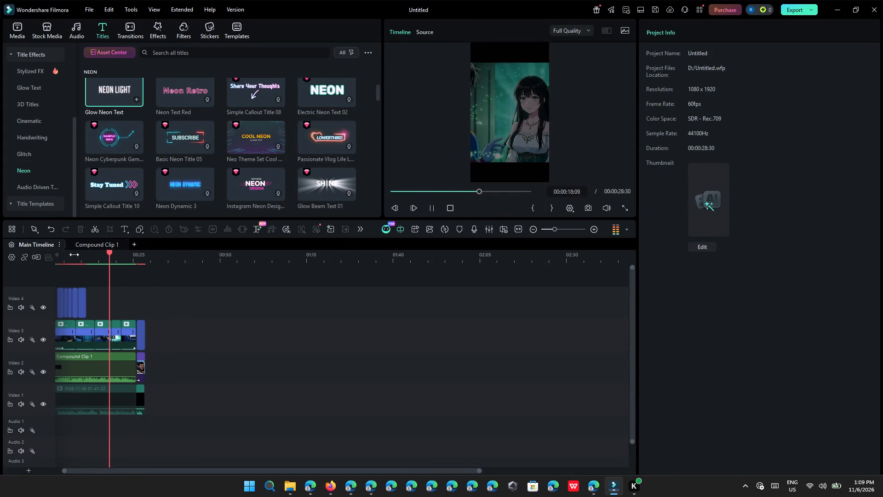
ctrl+scroll(221, 317, up, 11)
ctrl+scroll(436, 248, up, 5)
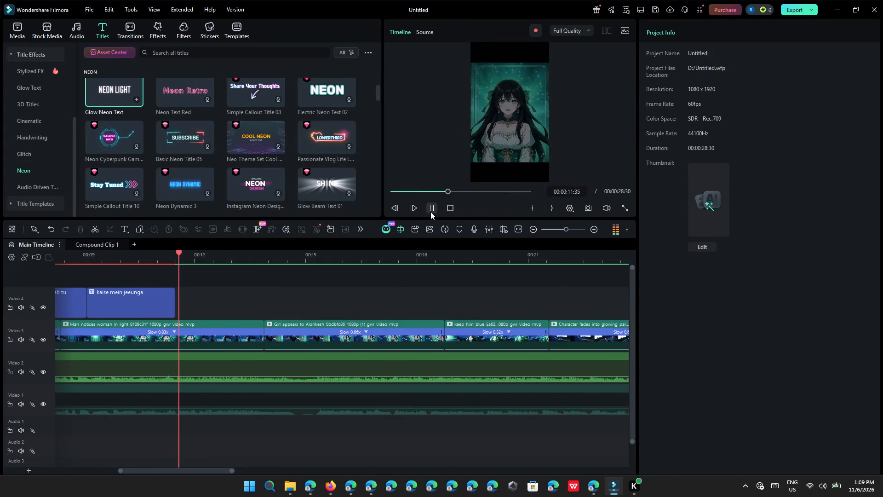
click(430, 212)
click(150, 288)
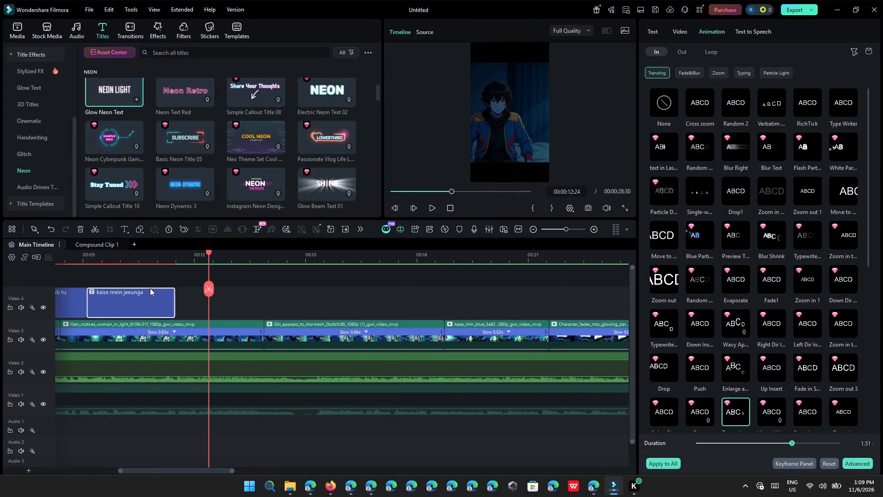
key(ctrl+d)
drag(241, 299, 207, 293)
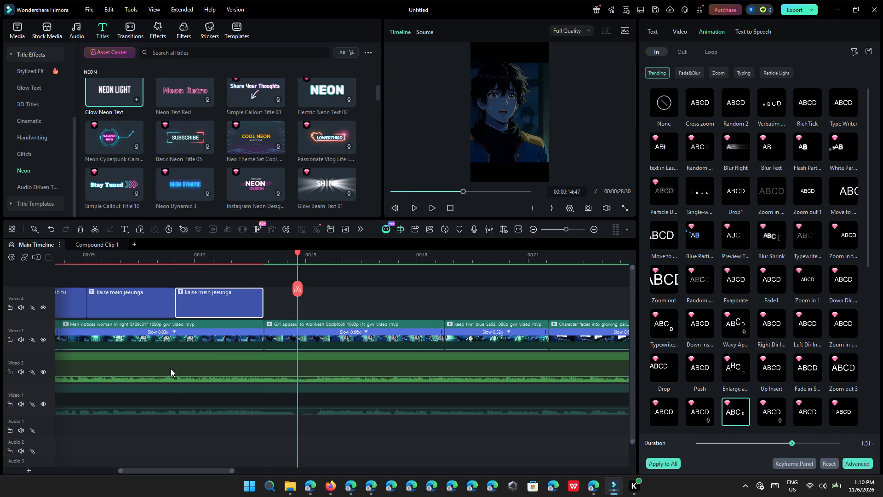
Check the lyric wording in the YouTube lyrics video in Edge, and change the duplicated title's text in Filmora to "tere bina".
click(308, 477)
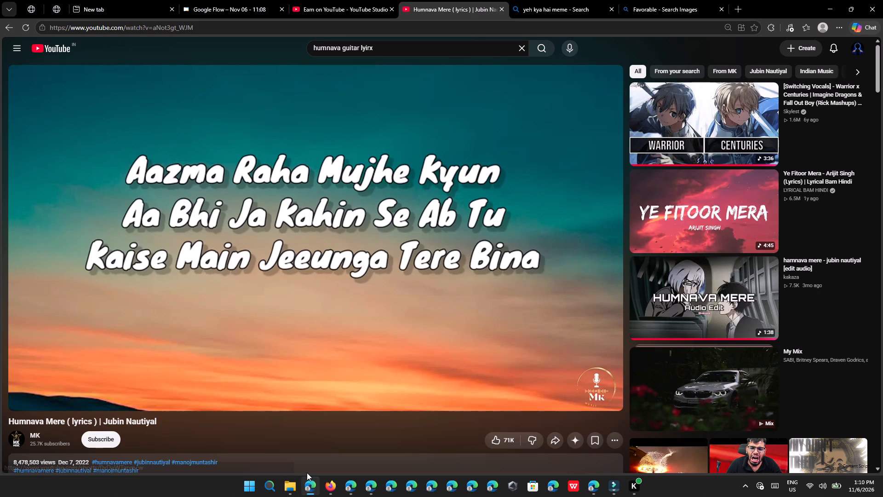
click(500, 332)
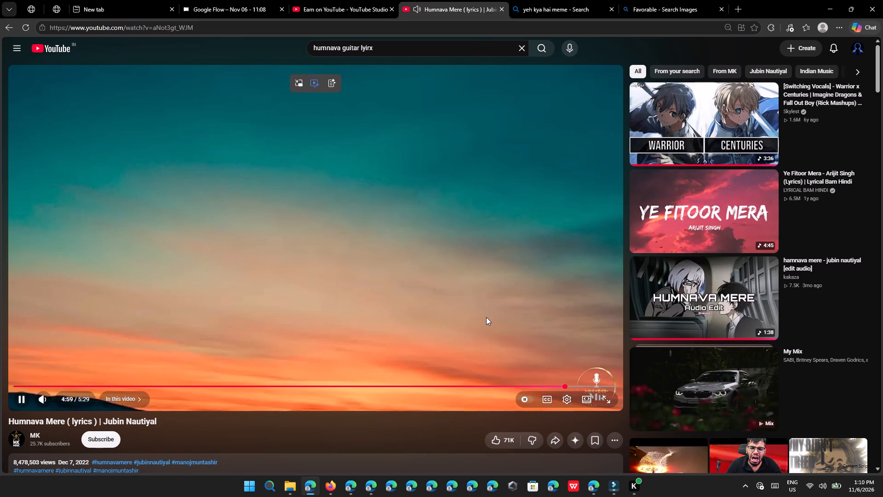
click(486, 317)
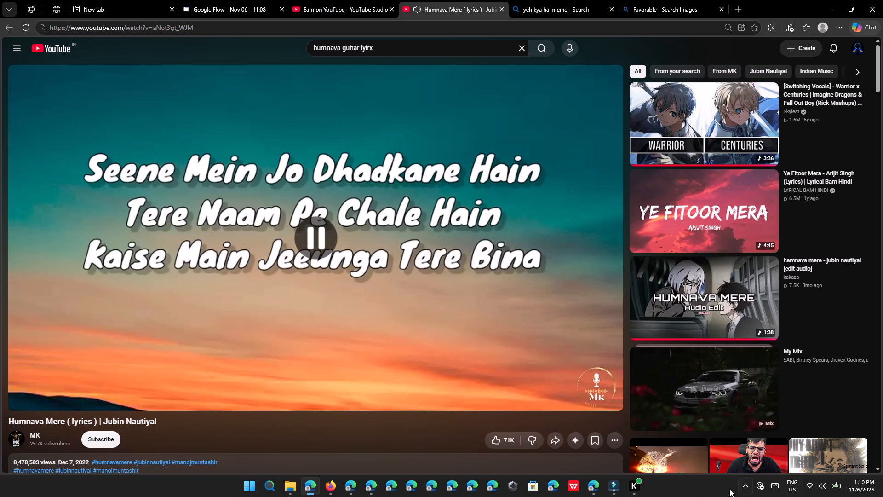
click(610, 482)
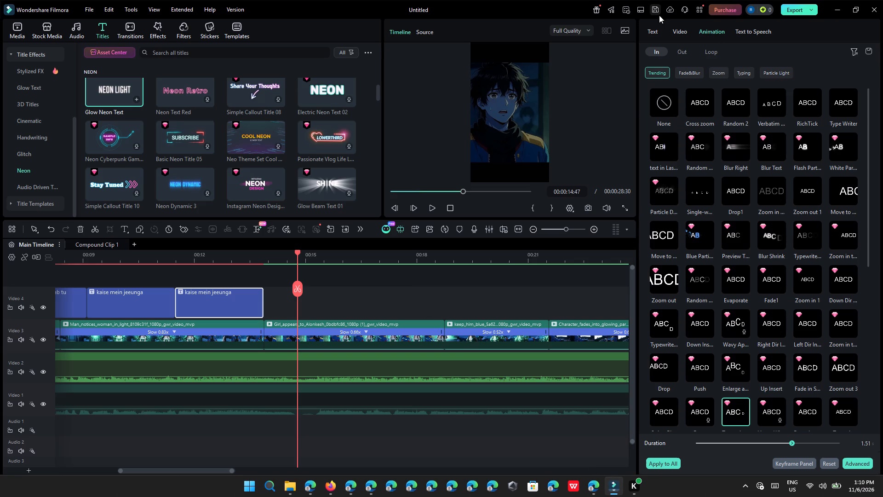
click(656, 24)
click(712, 93)
key(ctrl+a)
key(BackSpace)
text(tere)
key(space)
key(space)
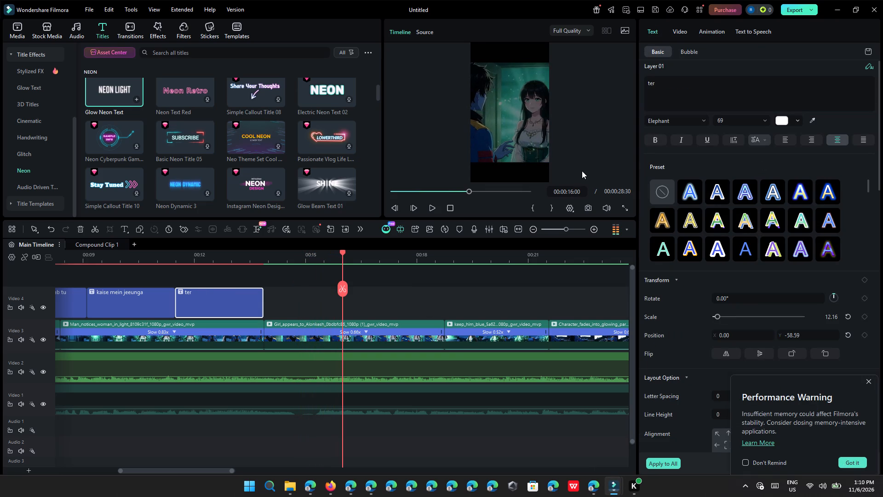
click(726, 82)
key(e)
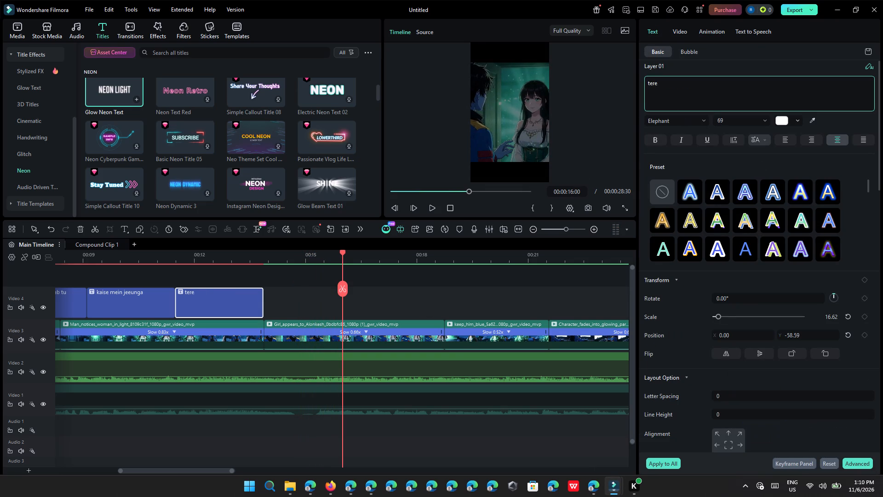
key(space)
text(bina)
Play the song section under the "tere bina" title and extend the title's end to about 00:00:14:54.
click(185, 260)
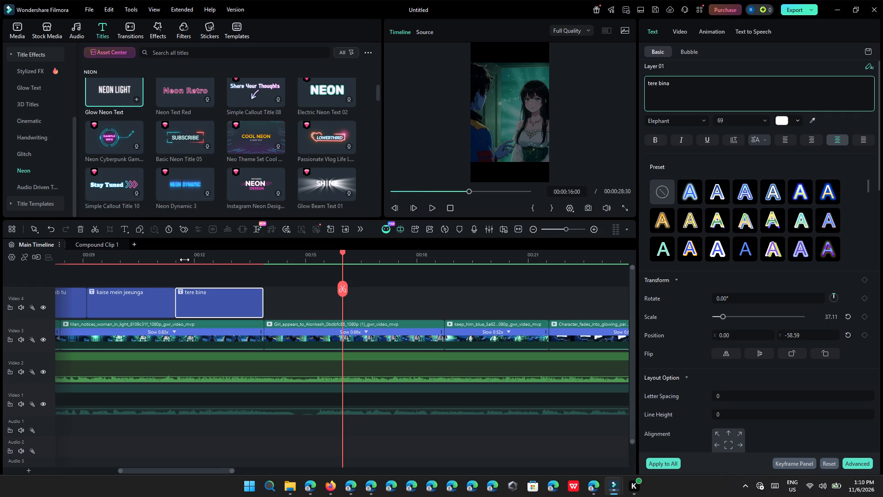
click(427, 205)
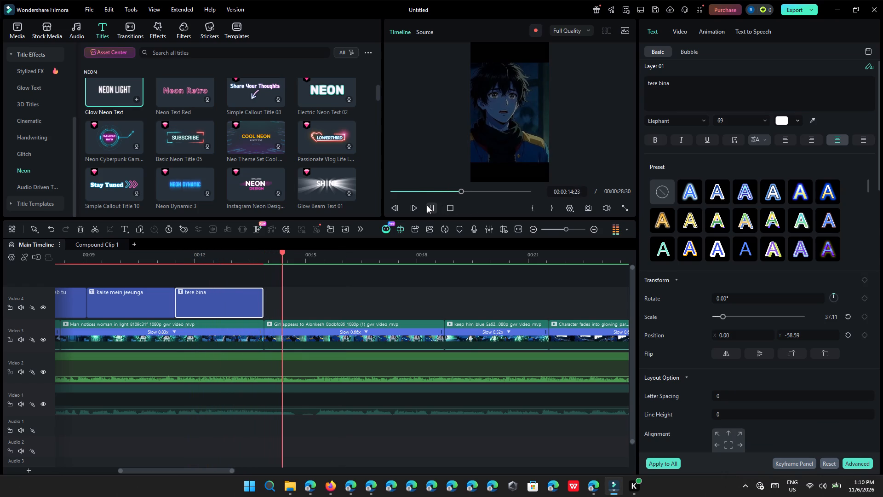
click(427, 205)
drag(263, 303, 281, 307)
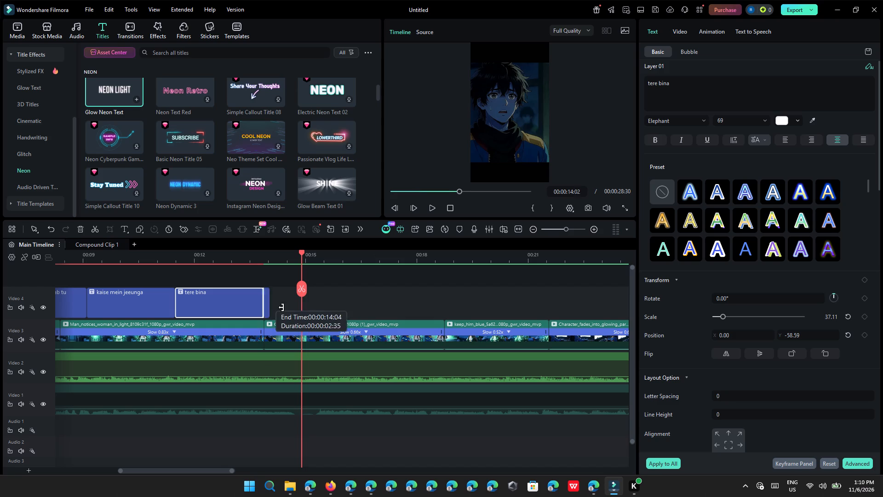
drag(281, 307, 301, 311)
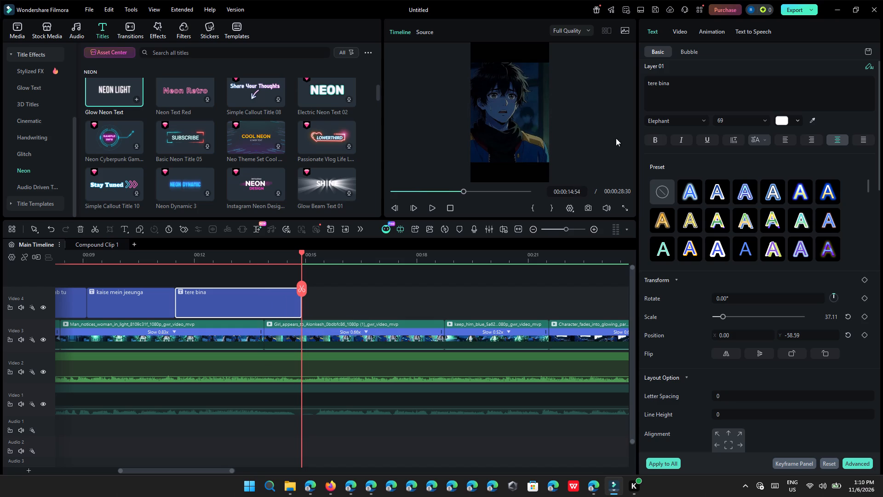
Set the In animation duration of the "tere bina" title to about 2.95 s.
click(721, 33)
drag(801, 444, 808, 440)
drag(808, 439, 822, 438)
click(825, 443)
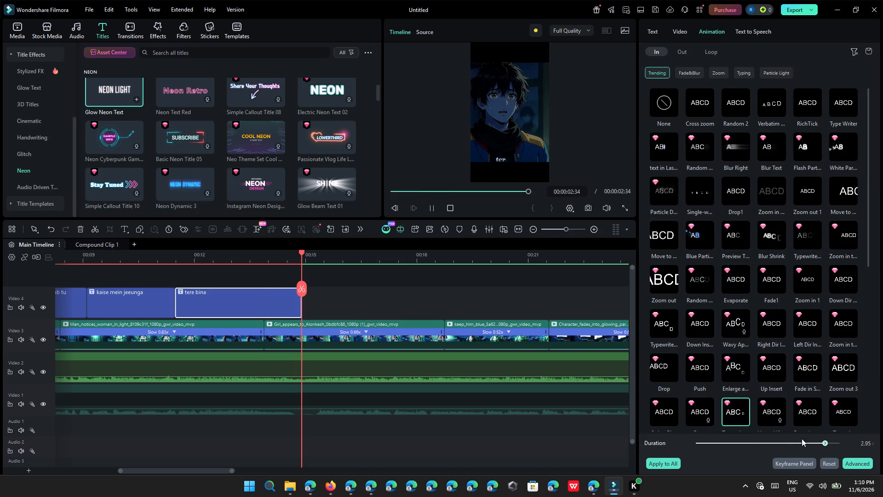
Play back the main timeline from about 00:00:10:51 to review the timing of the "tere bina" title.
click(120, 268)
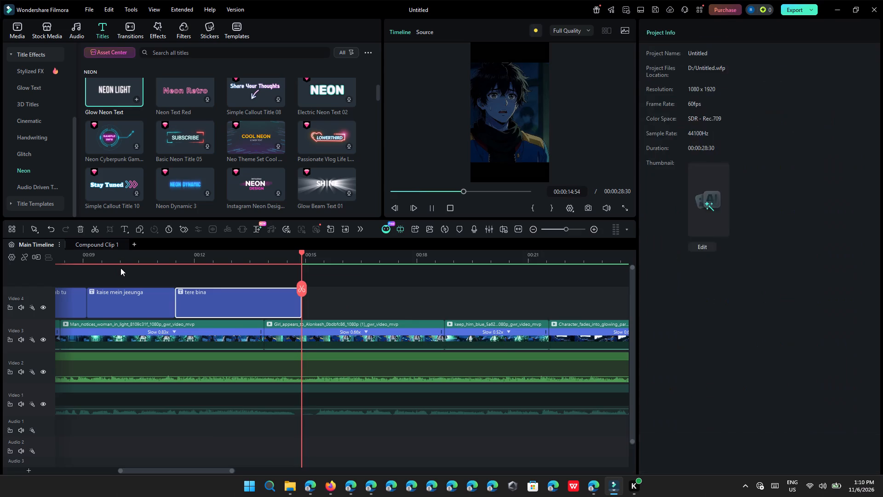
click(125, 247)
click(33, 241)
click(151, 253)
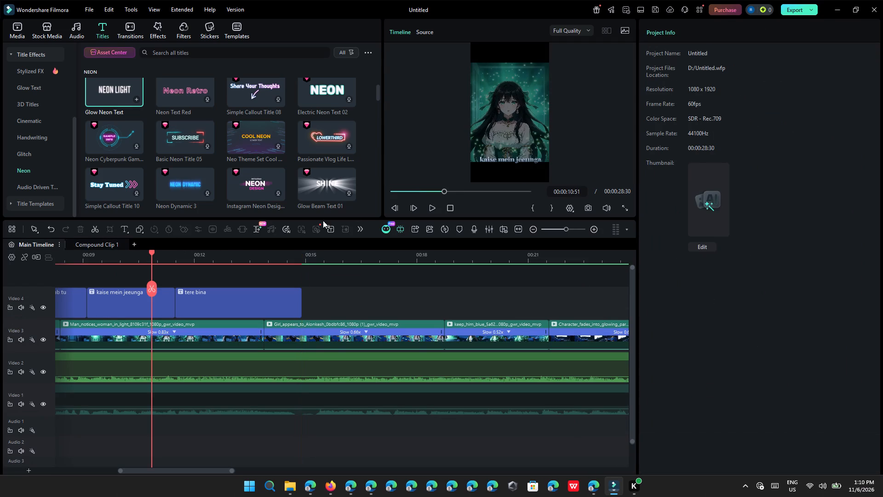
click(428, 208)
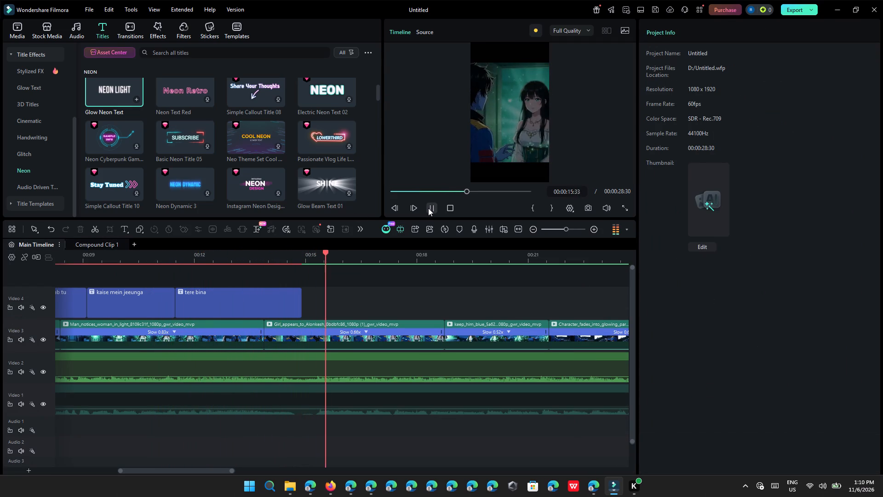
click(428, 208)
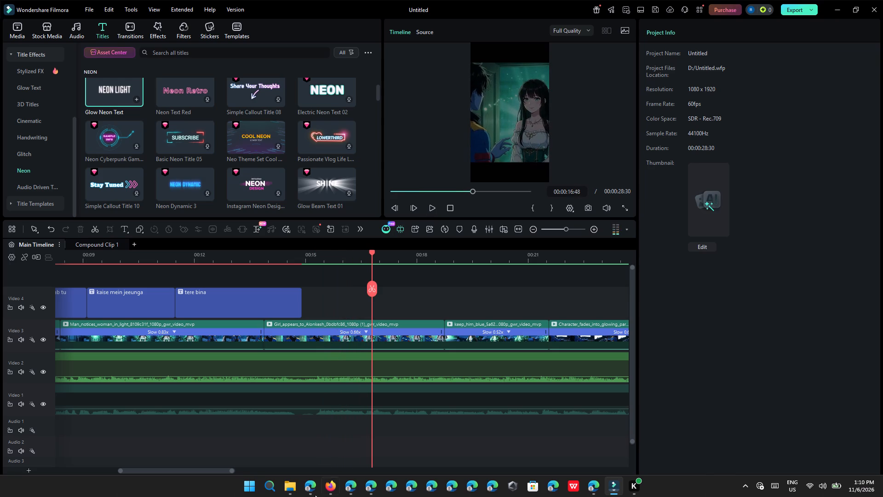
Switch to the YouTube lyrics video in Edge and briefly play it to check the next lyric line.
click(309, 496)
click(298, 251)
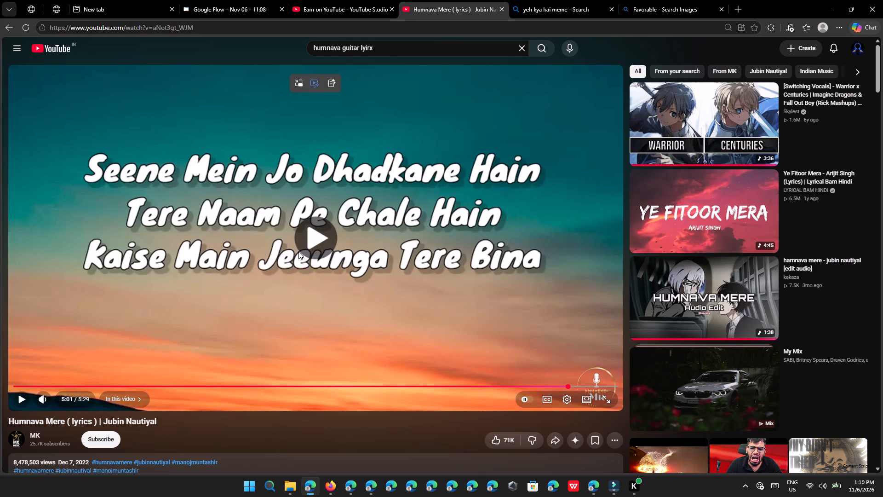
click(298, 251)
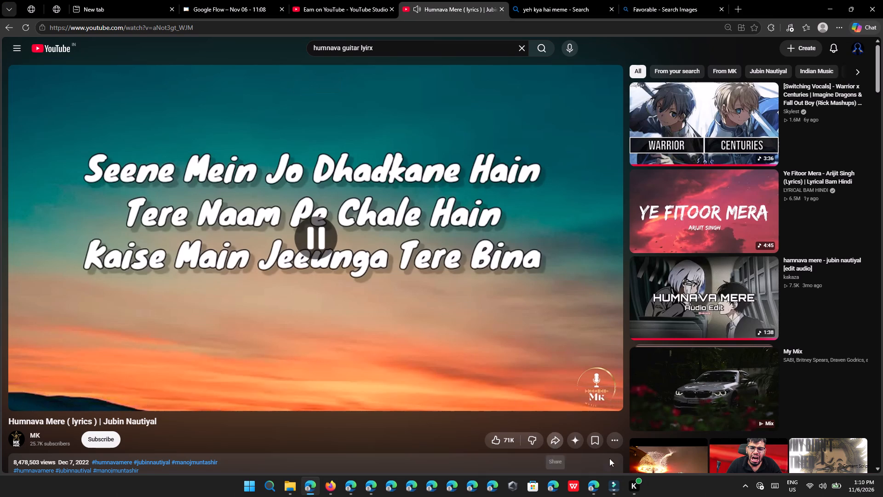
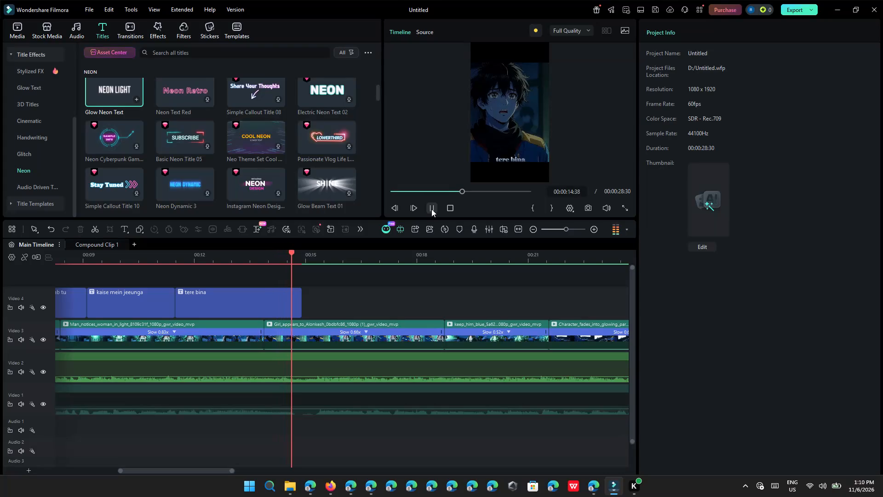
Stop playback, duplicate the "tere bina" title and move the copy to start at about 00:00:15:17 on Video 4.
click(431, 209)
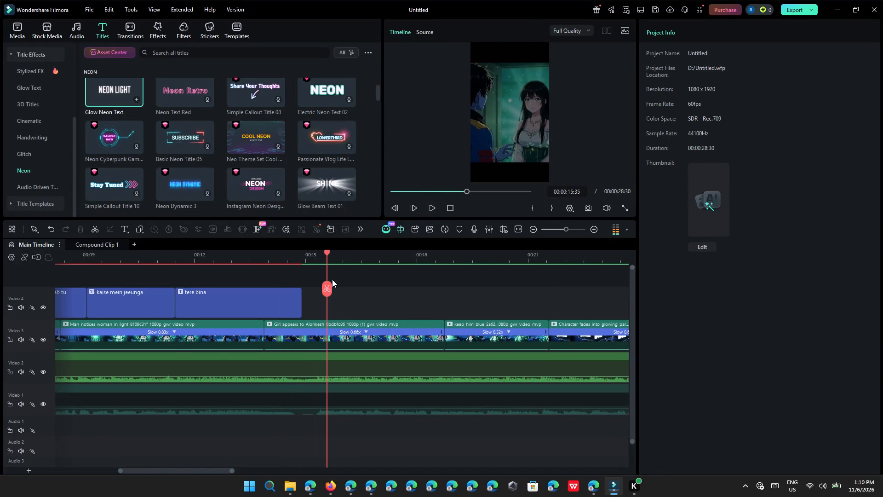
ctrl+scroll(331, 279, up, 4)
click(244, 301)
key(ctrl+d)
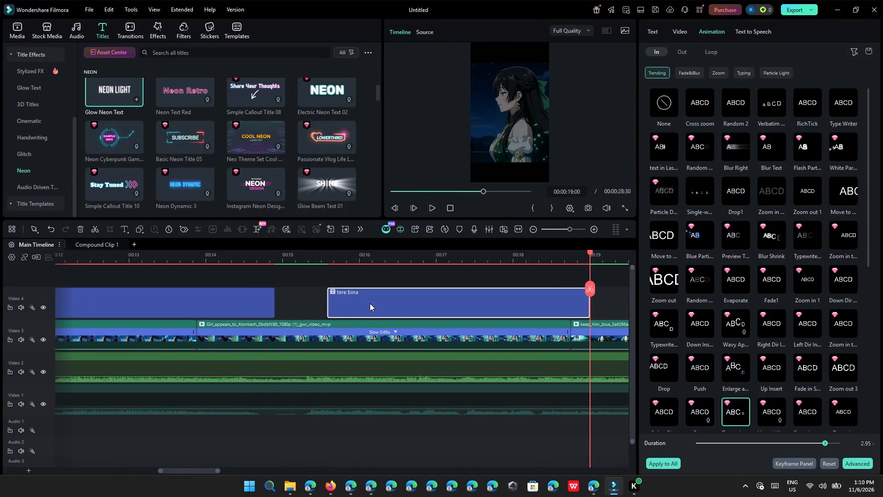
drag(370, 303, 348, 300)
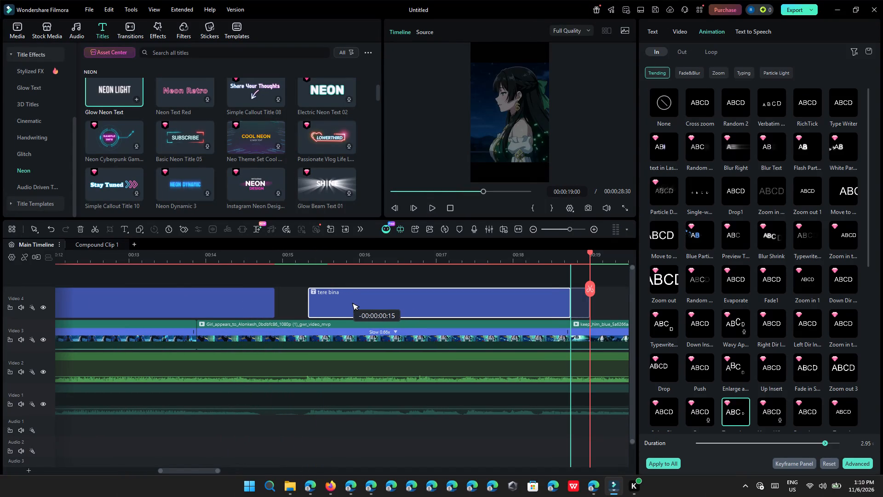
drag(348, 300, 347, 300)
Replace the text of the copied "tere bina" title with "seene mein".
scroll(765, 92, up, 3)
click(654, 24)
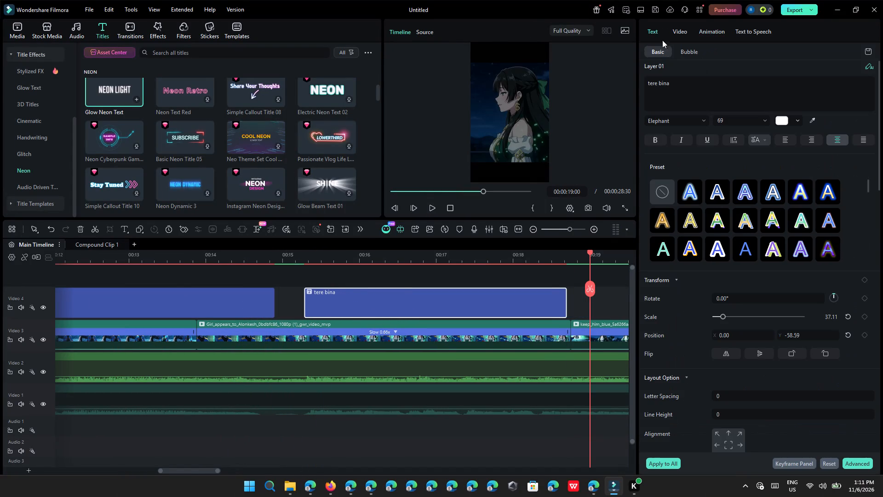
ctrl+click(676, 86)
key(ctrl+a)
key(BackSpace)
text(seene mein)
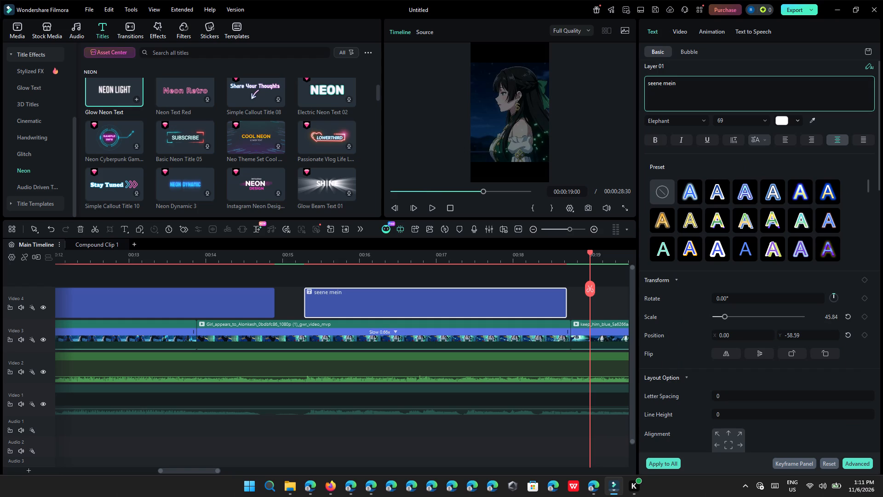
Switch to the YouTube lyrics video in Edge to read the lyric line, and return to Filmora.
click(314, 480)
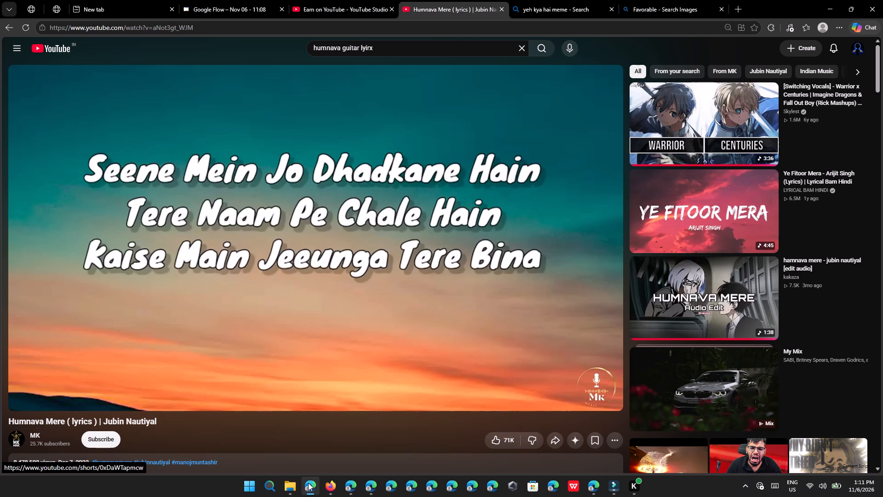
click(612, 481)
click(596, 448)
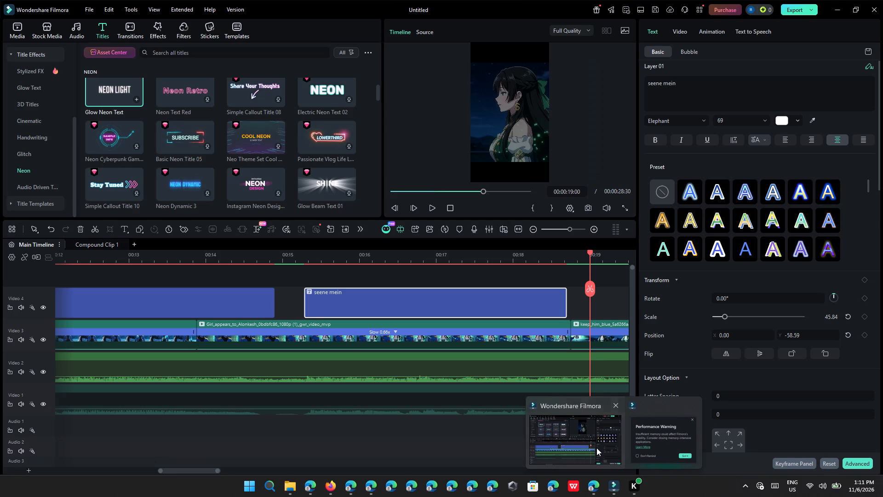
Play the song section under the "seene mein" title and shorten the title's end to about 00:00:16:33.
click(297, 260)
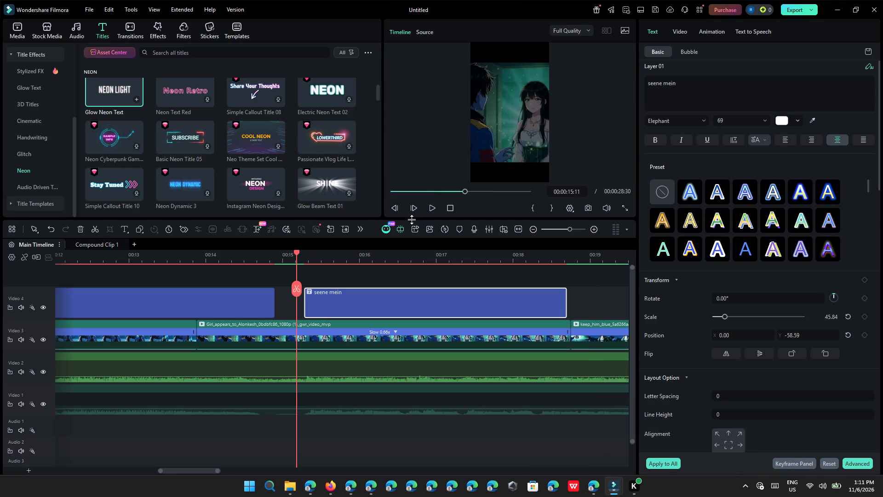
click(426, 215)
click(429, 209)
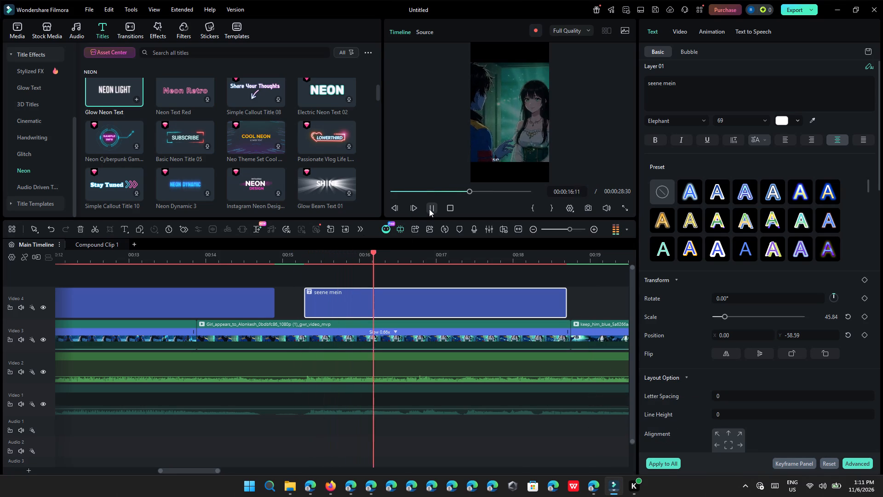
click(429, 209)
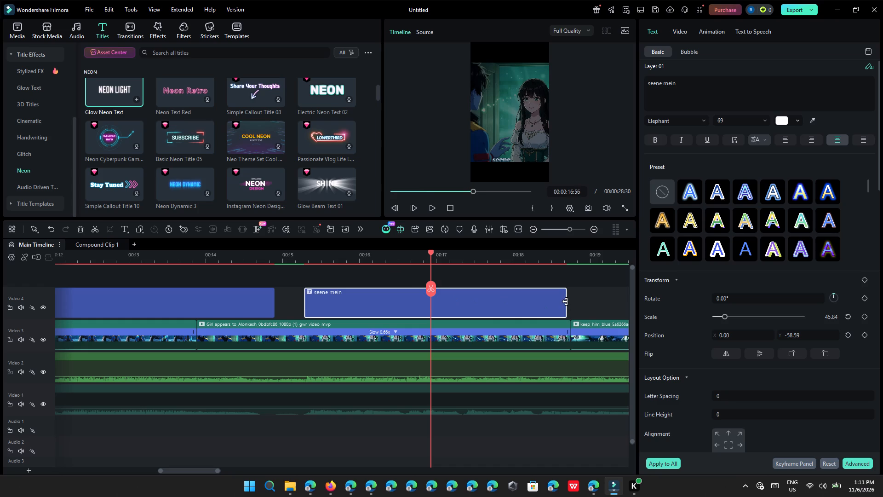
drag(566, 301, 401, 319)
click(385, 259)
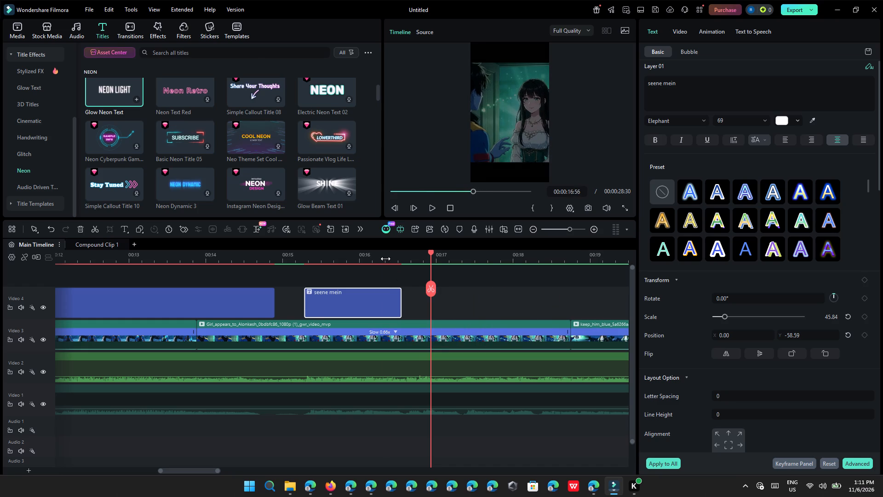
click(430, 209)
click(430, 209)
click(430, 209)
click(430, 209)
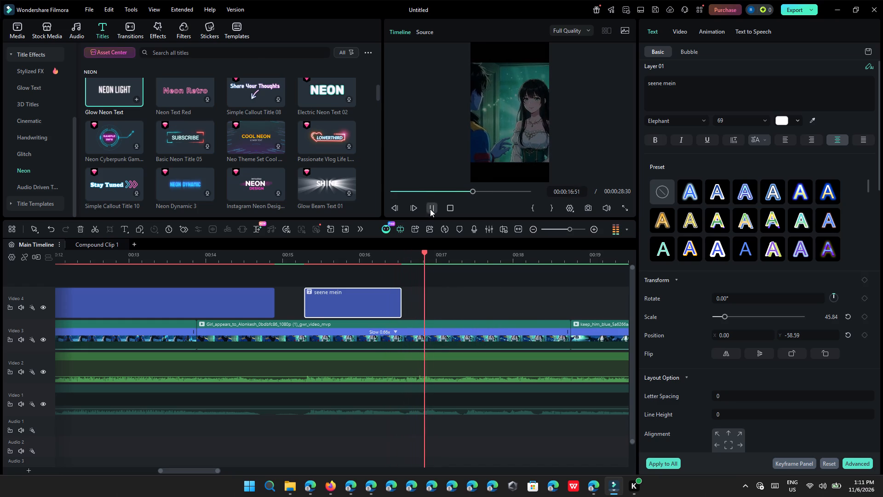
Duplicate the "seene mein" title and place the copy directly after the original on Video 4.
click(394, 307)
key(ctrl+d)
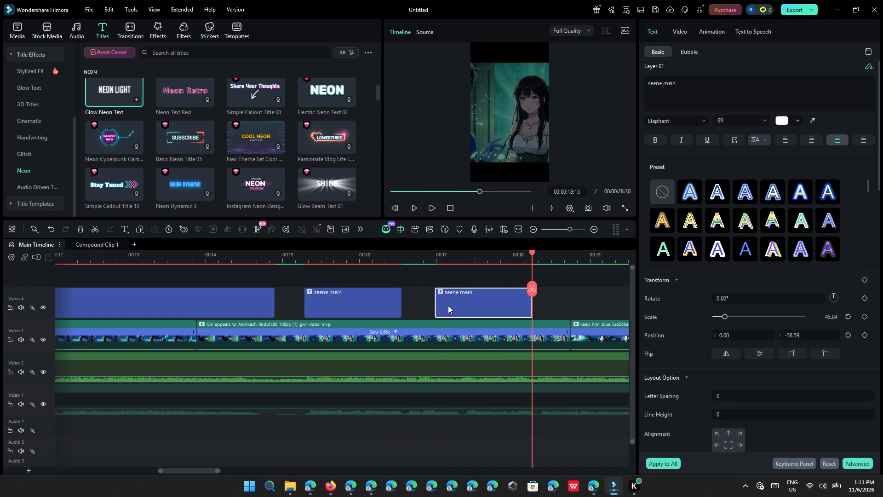
drag(448, 306, 416, 302)
Replace the text of the copied "seene mein" title with "Jo dhadkane hai".
ctrl+click(694, 96)
key(ctrl+a)
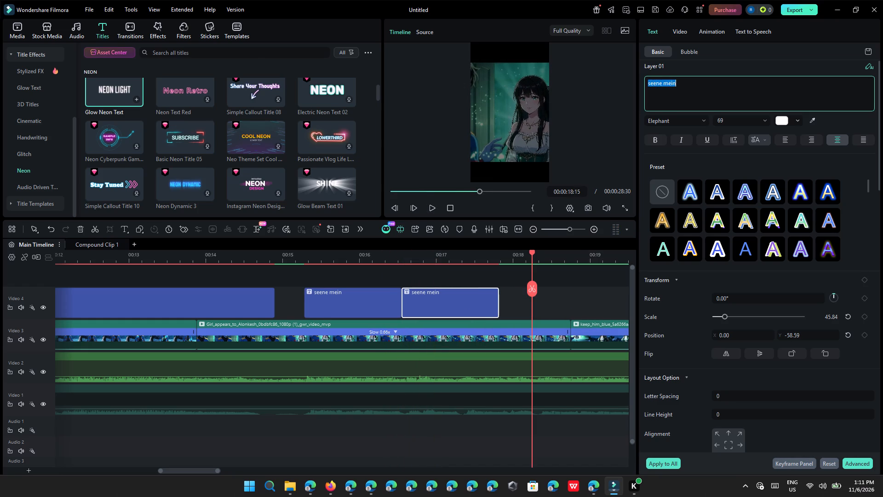
key(BackSpace)
text(Jo)
key(space)
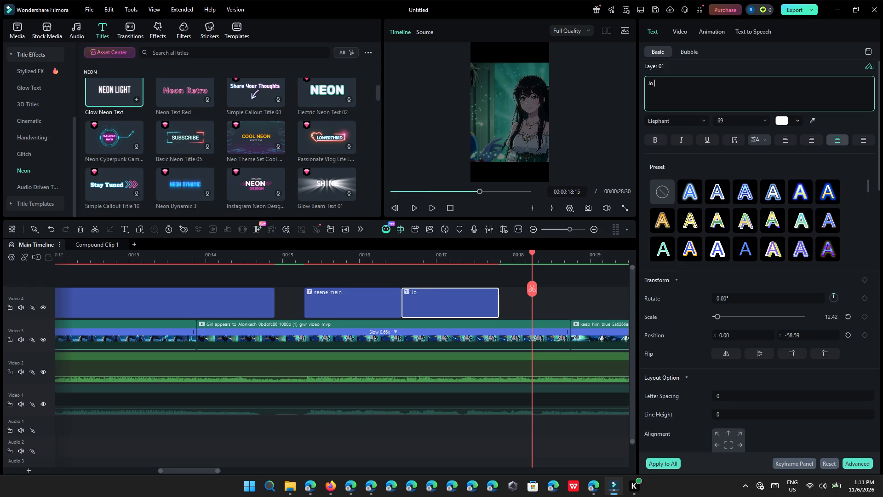
text(dhadkane)
key(space)
text(hai)
Play back the timeline from about 00:00:15:20 to check the timing of the "seene mein" and "Jo dhadkane hai" titles.
click(309, 262)
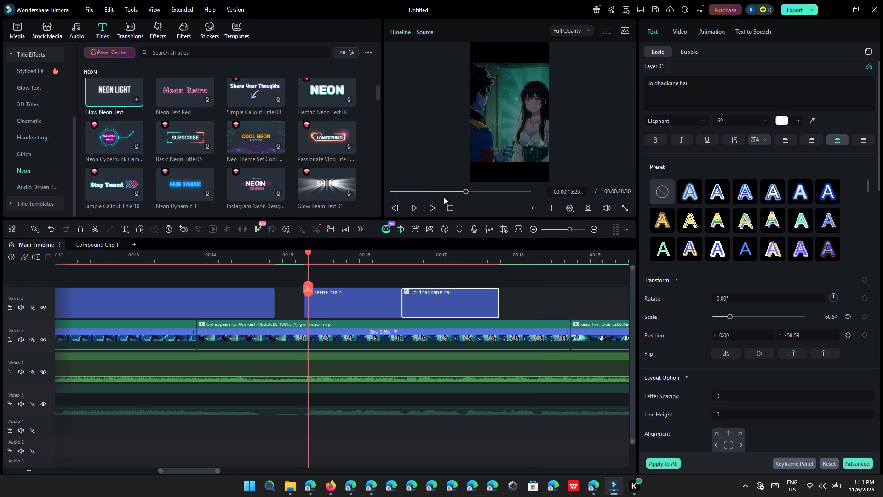
click(436, 208)
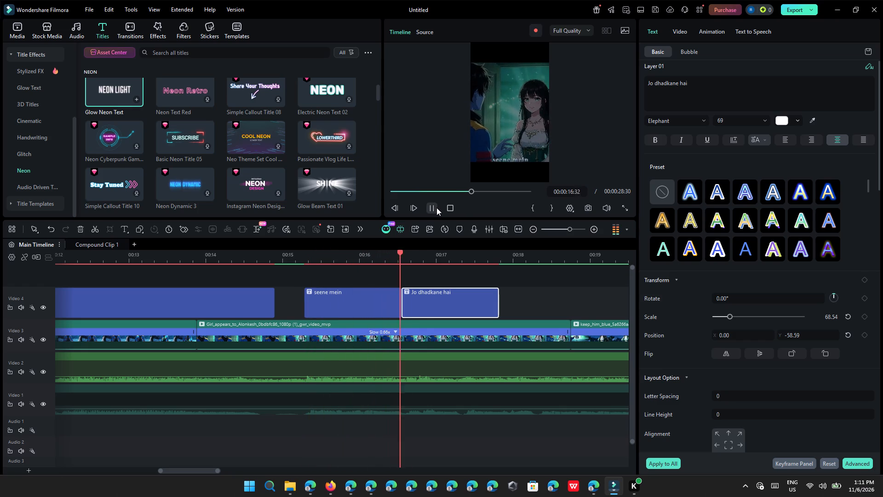
click(436, 208)
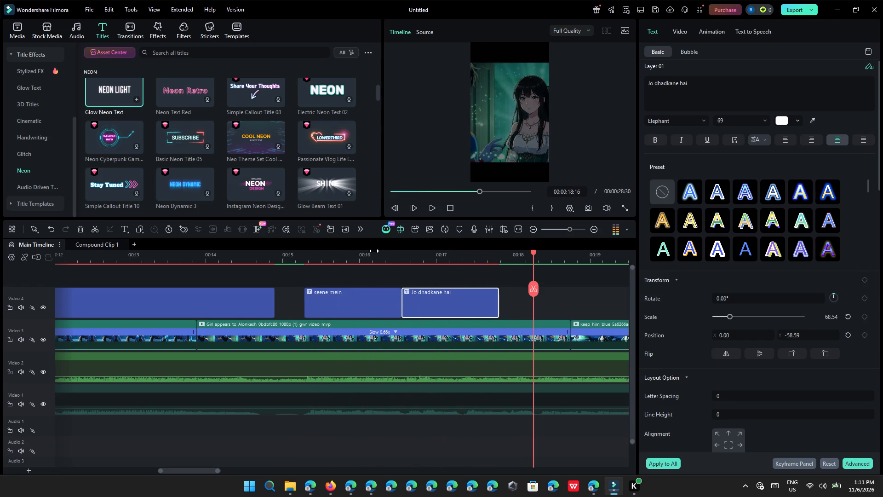
drag(495, 279, 390, 299)
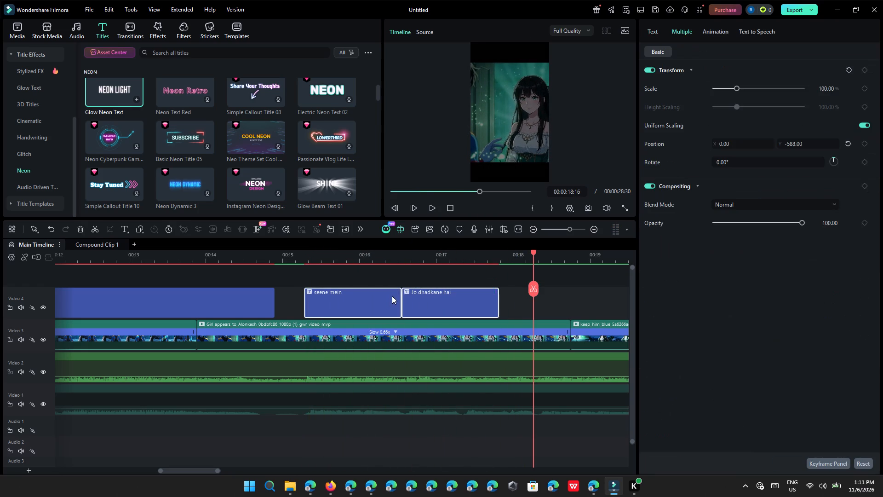
click(389, 265)
Set the In animation duration of the "seene mein" title to about 0.70 s.
click(371, 314)
click(718, 35)
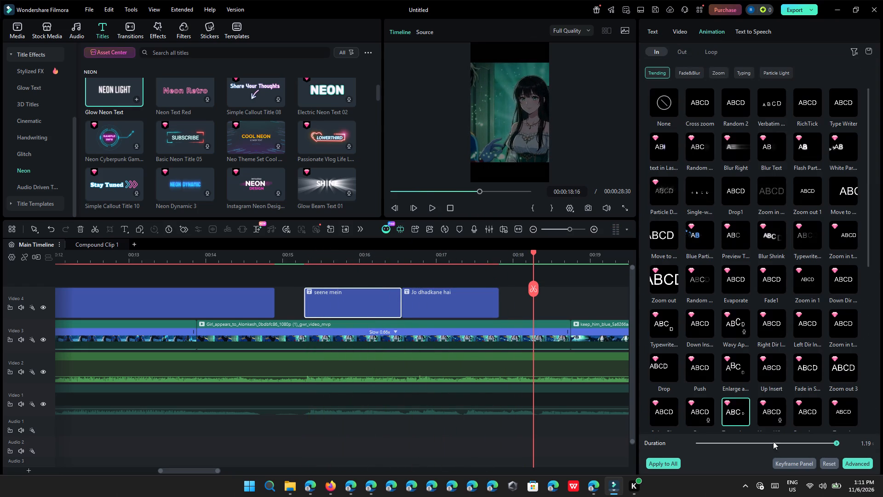
click(773, 434)
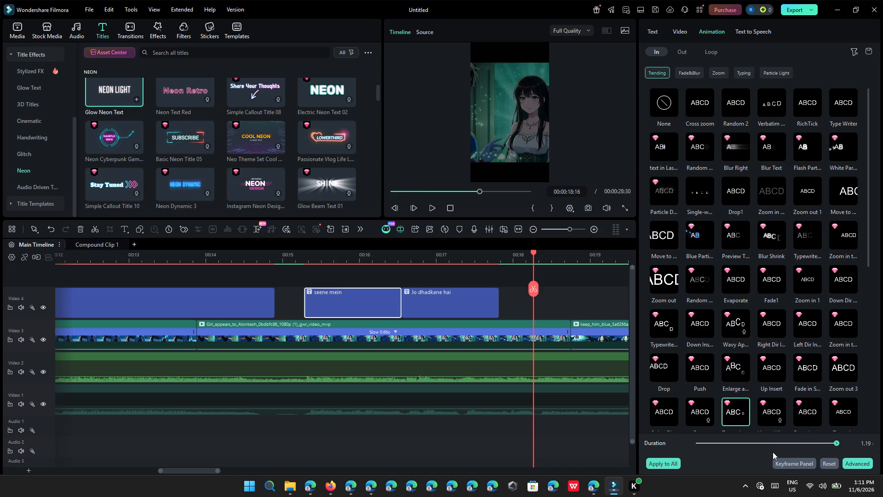
click(774, 443)
click(773, 439)
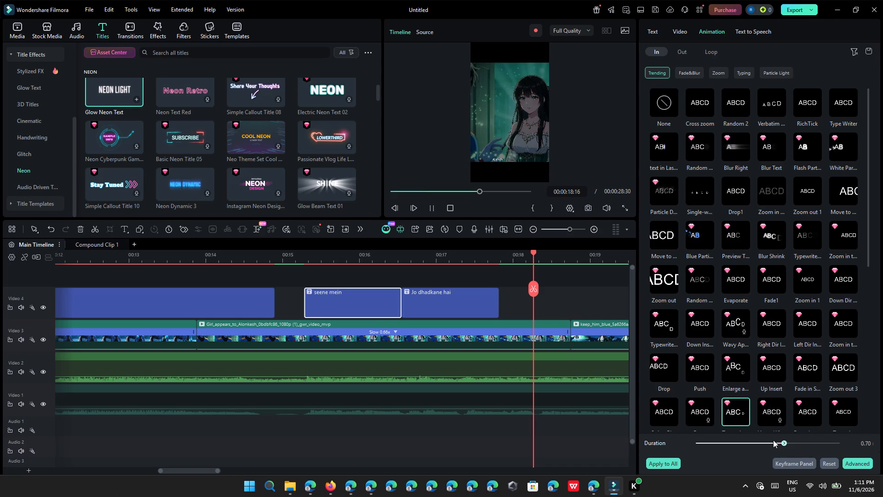
Set the In animation duration of the "Jo dhadkane hai" title to about 0.69 s.
click(426, 309)
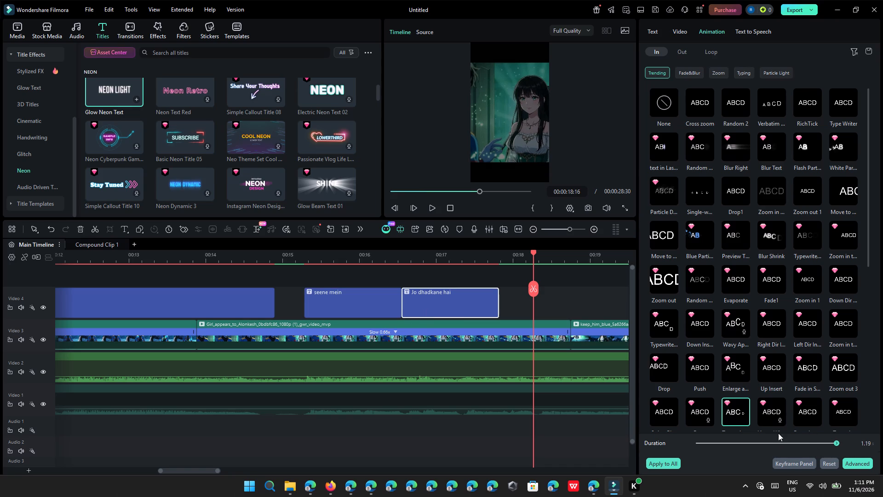
click(774, 441)
Play back the timeline from about 00:00:15:15 to review both animated titles and the song section after them.
click(302, 264)
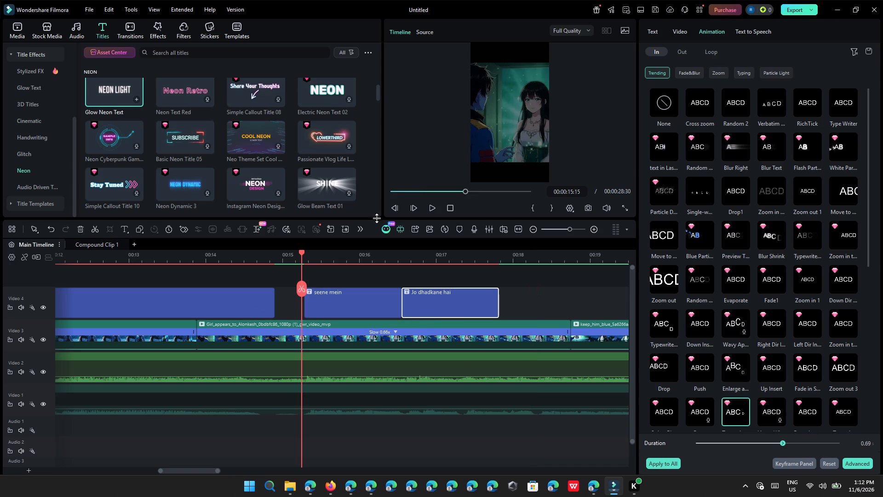
click(440, 208)
click(433, 208)
click(580, 296)
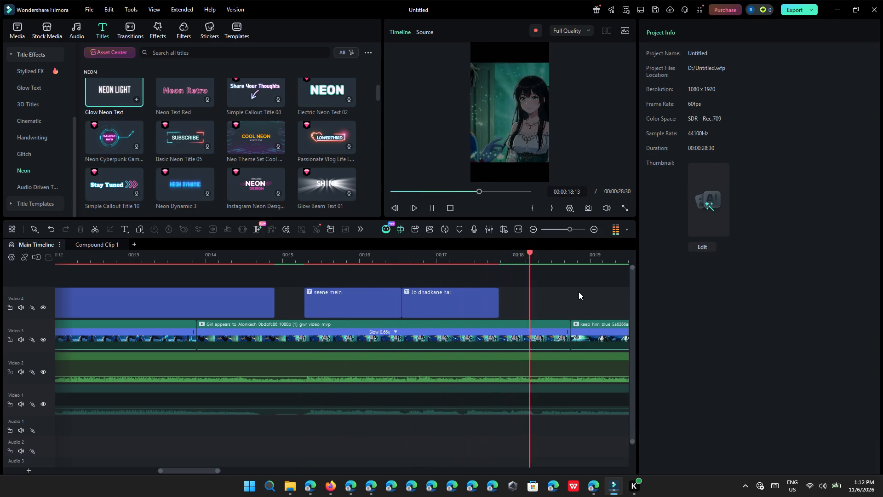
click(579, 292)
click(448, 256)
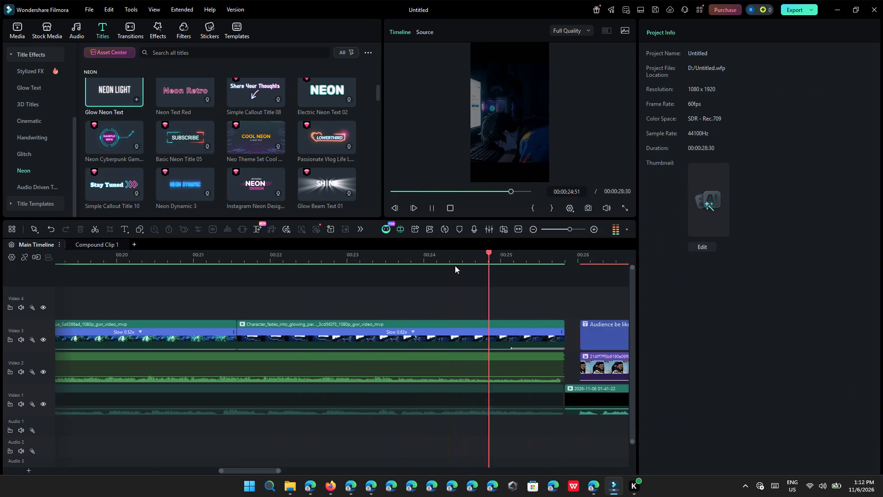
ctrl+scroll(455, 276, down, 11)
click(283, 260)
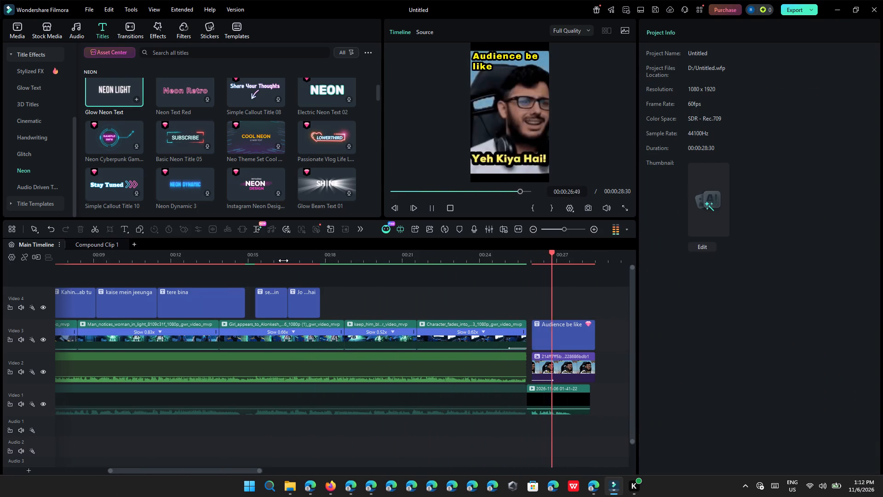
ctrl+scroll(318, 280, up, 11)
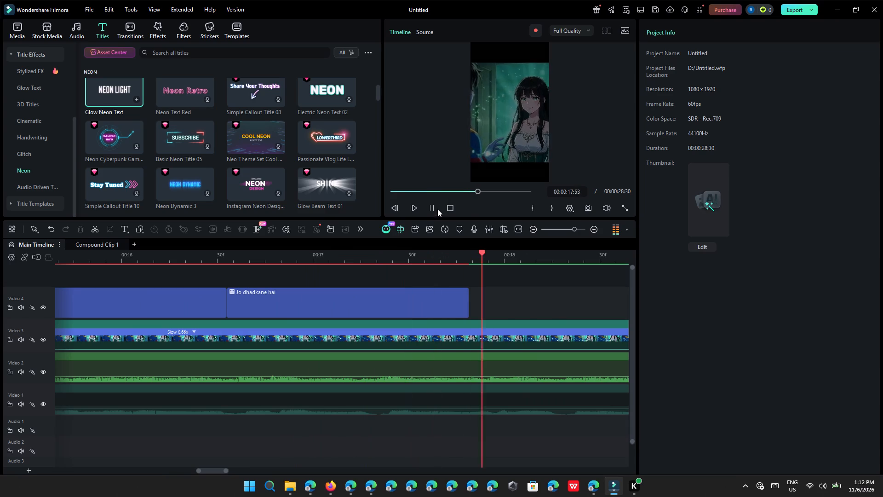
click(430, 200)
click(430, 212)
Play the section from about 00:00:14:56 and extend the end of the "Jo dhadkane hai" title to about 00:00:18:17.
ctrl+scroll(381, 337, down, 20)
ctrl+scroll(381, 337, down, 3)
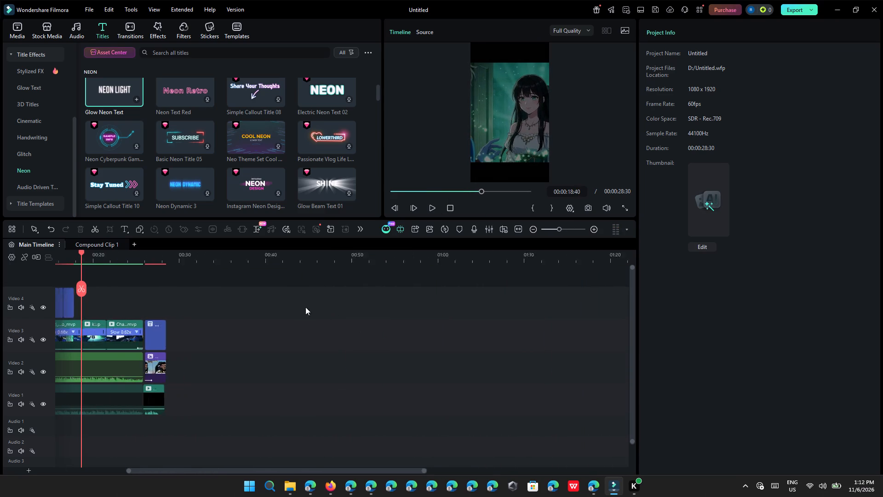
ctrl+scroll(305, 307, down, 2)
click(66, 256)
ctrl+scroll(315, 353, up, 17)
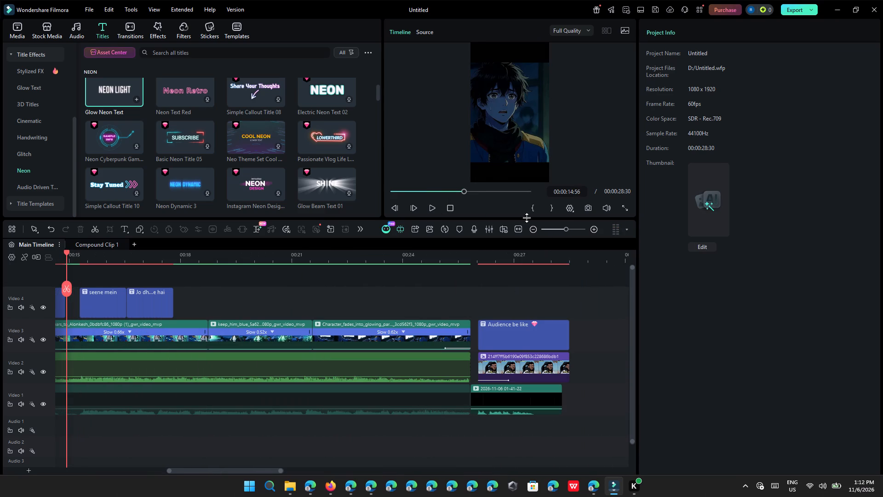
click(428, 210)
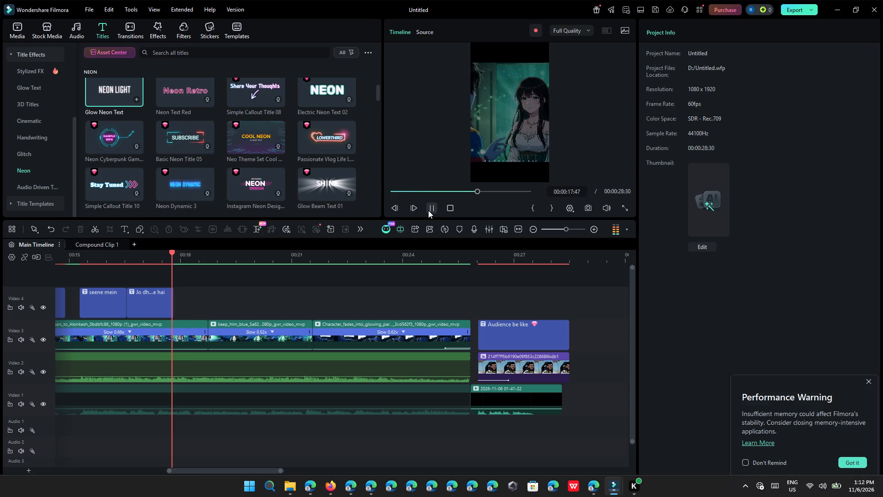
click(428, 210)
ctrl+scroll(367, 300, up, 5)
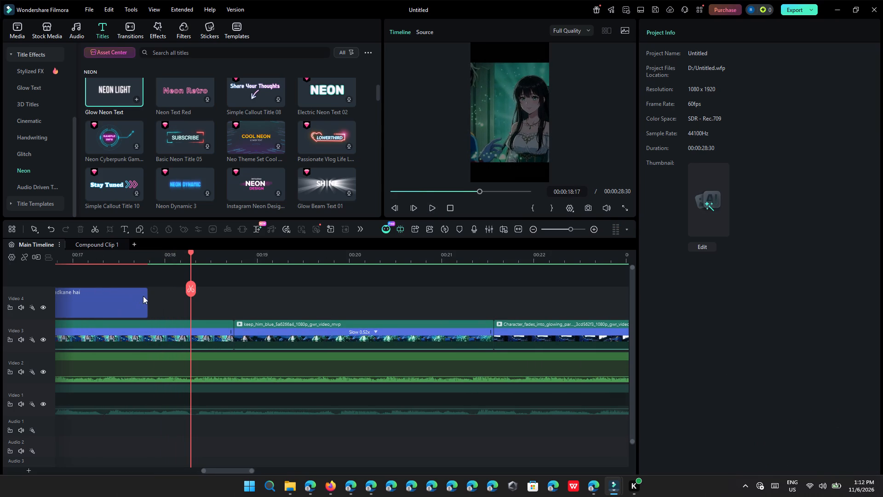
drag(147, 296, 191, 303)
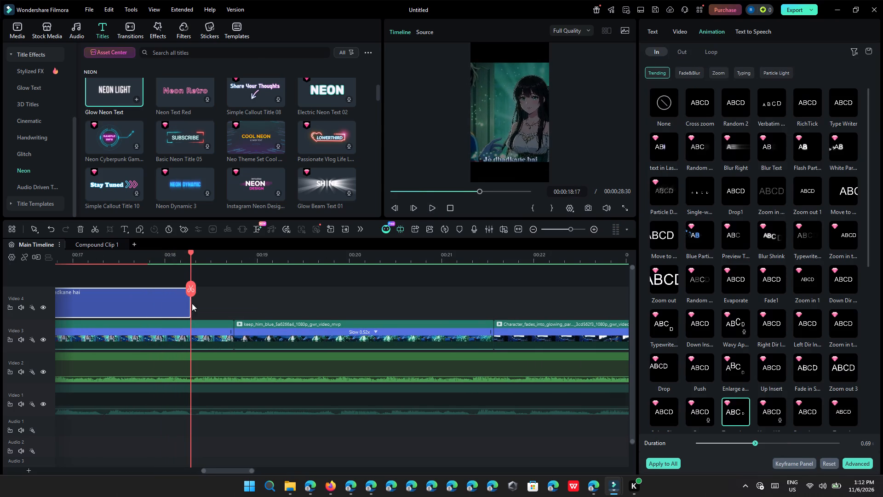
Listen to the song from about 00:00:18:17, duplicate the "Jo dhadkane hai" title and place the copy directly after the original.
click(435, 202)
click(430, 213)
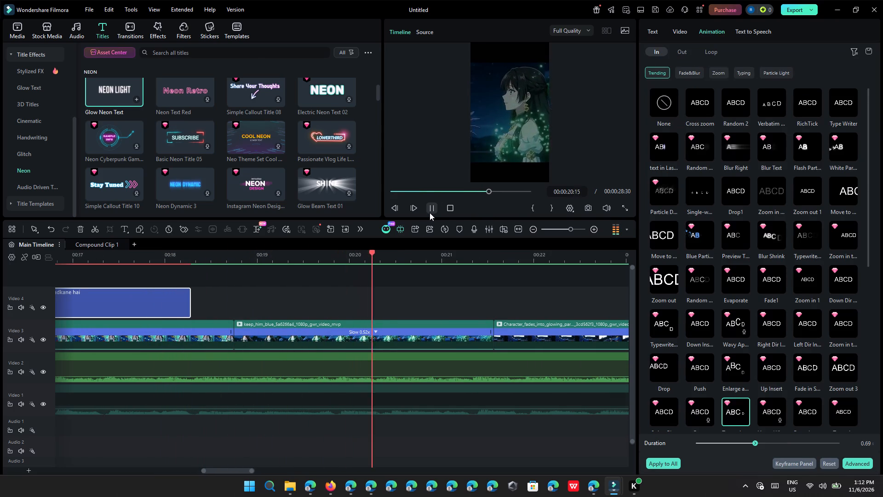
click(178, 250)
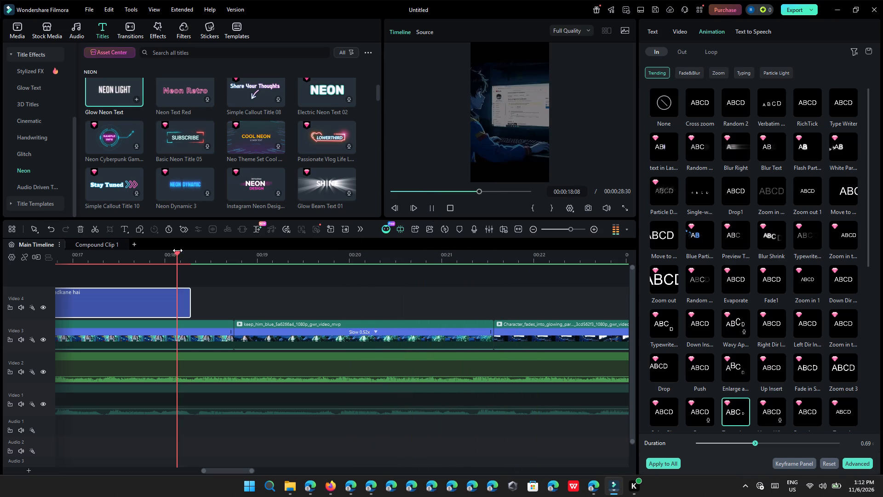
click(434, 211)
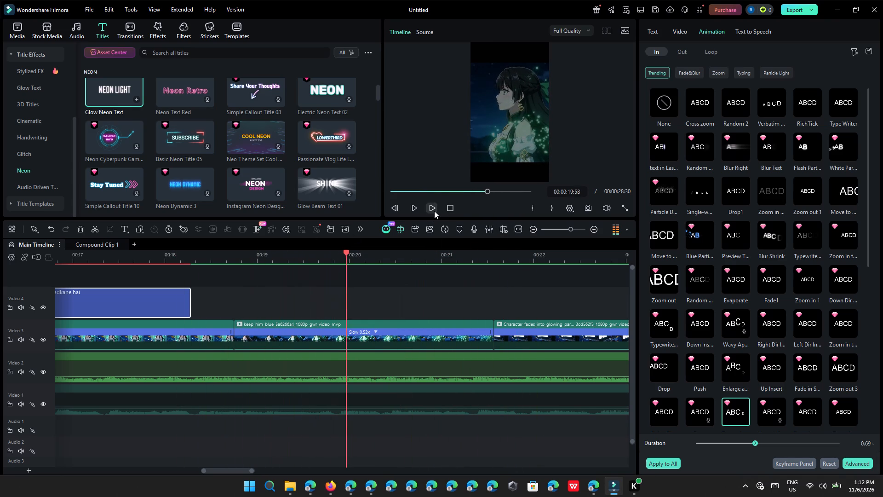
key(ctrl+d)
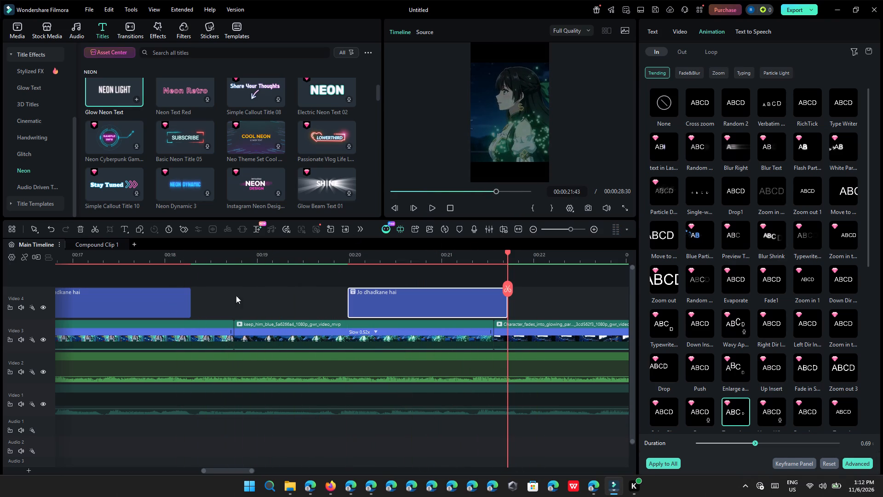
drag(443, 301, 285, 308)
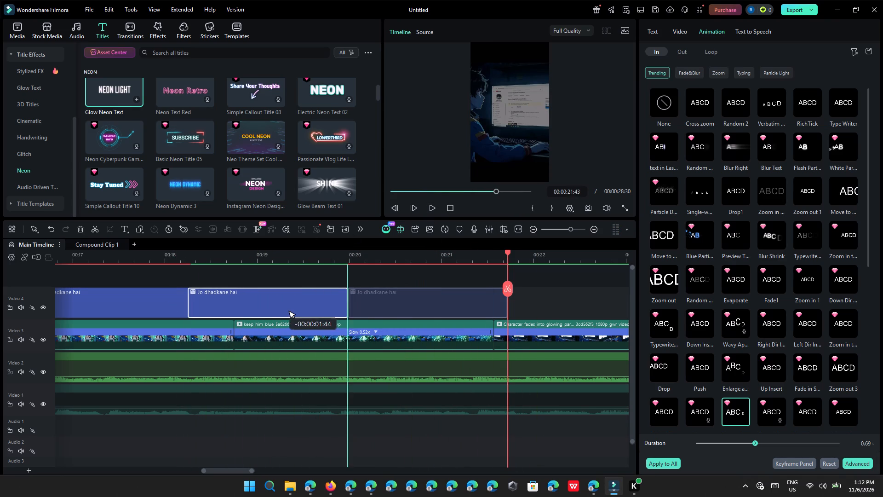
drag(285, 308, 288, 309)
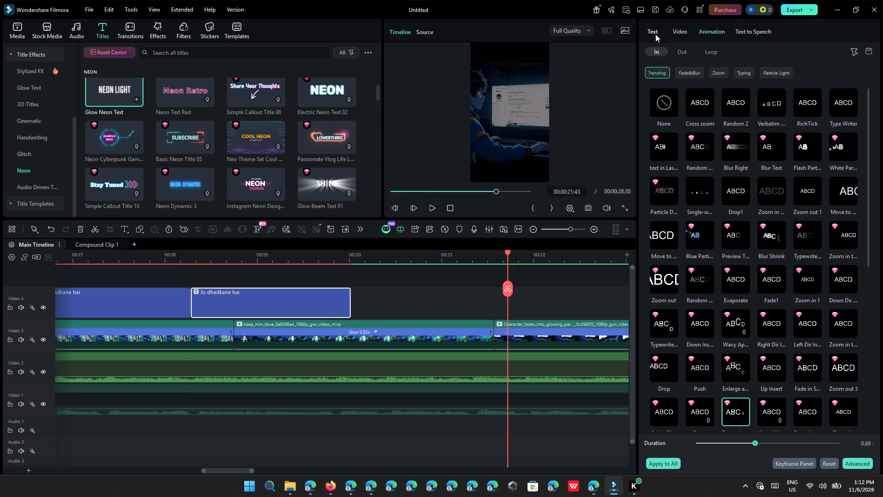
Change the text of the duplicated "Jo dhadkane hai" title to "Tere naam".
click(644, 33)
click(695, 82)
key(ctrl+a)
key(BackSpace)
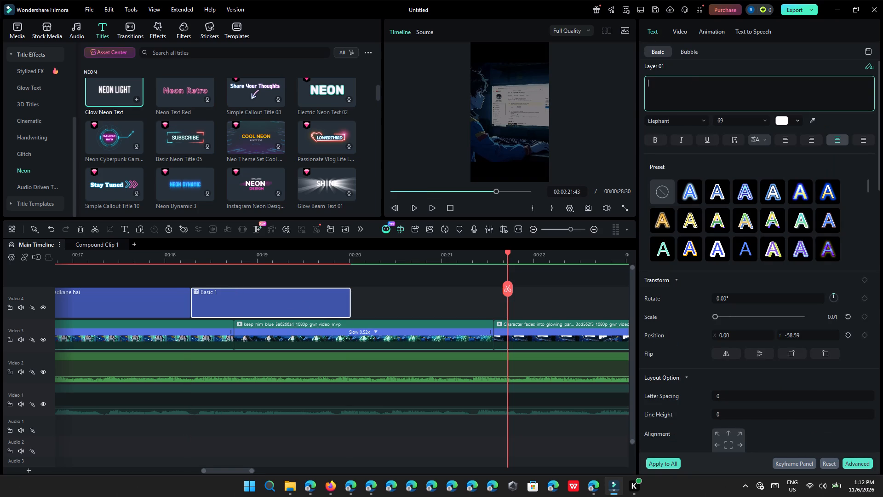
text(tere naam)
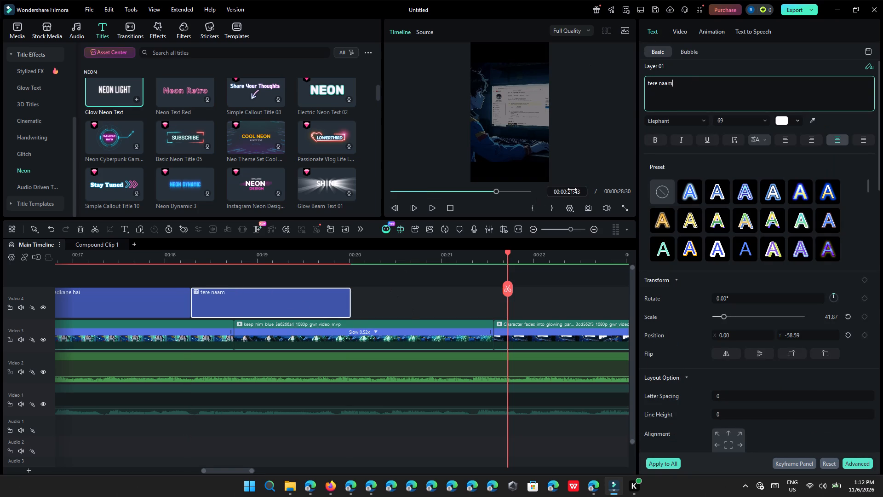
key(ctrl+a)
key(BackSpace)
text(Tere ba)
key(BackSpace)
key(BackSpace)
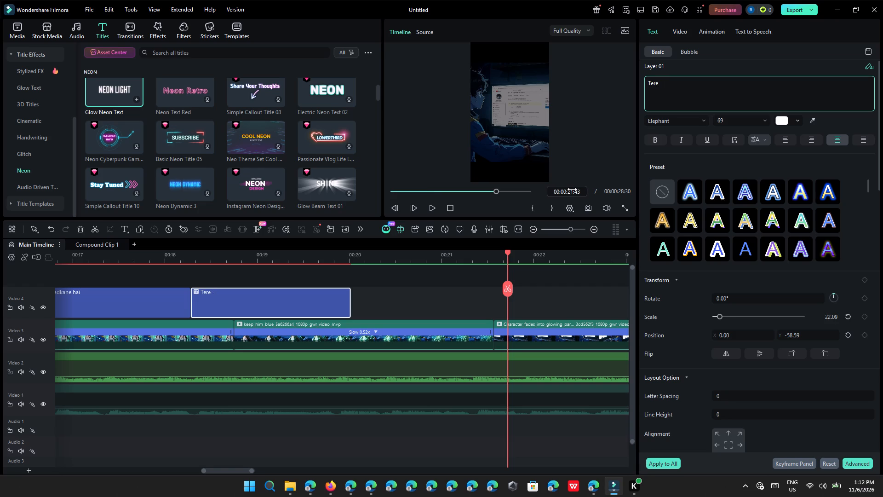
text(naam)
Play the section from about 00:00:18:10 and trim the end of the "Tere naam" title to about 00:00:19:48.
click(180, 261)
click(429, 209)
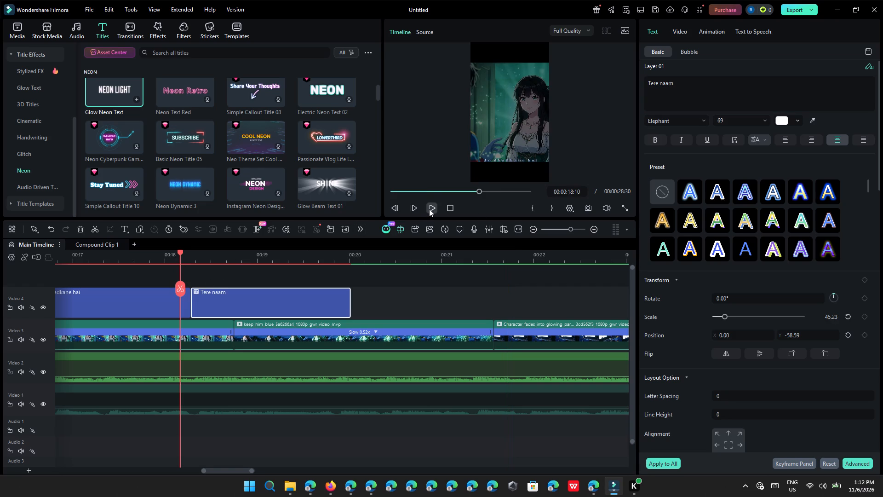
click(429, 209)
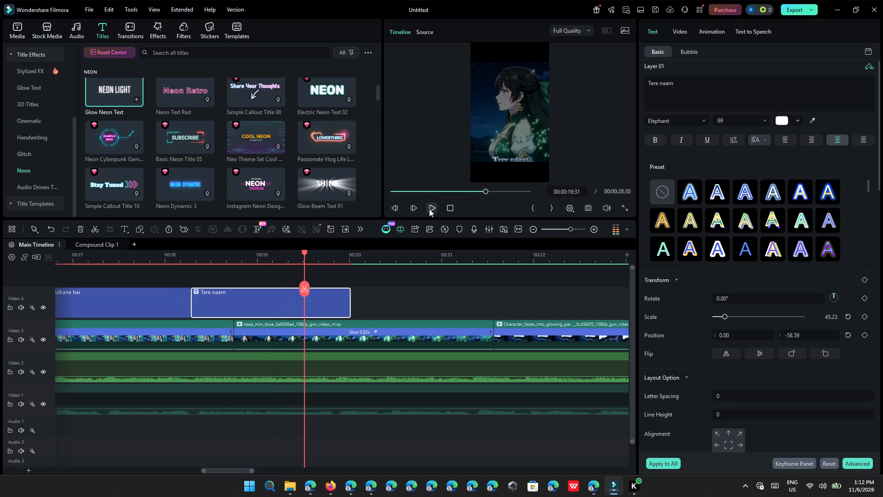
click(429, 209)
click(429, 209)
ctrl+scroll(342, 397, up, 5)
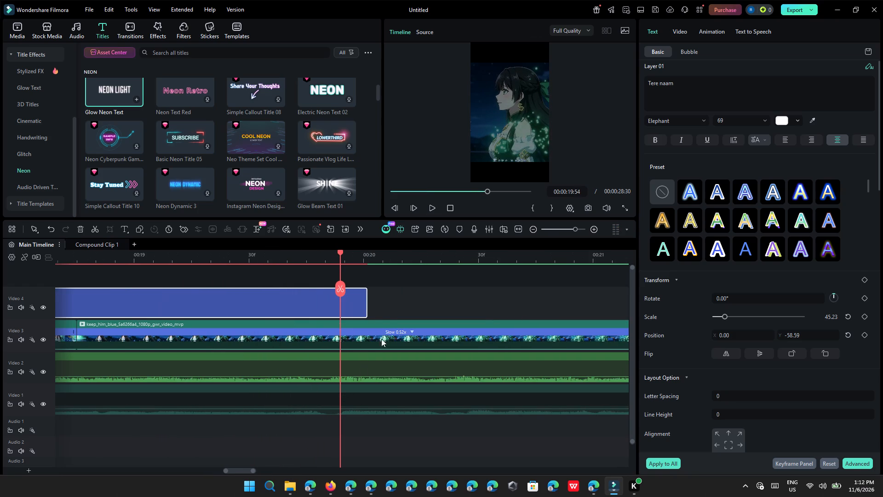
drag(367, 306, 318, 309)
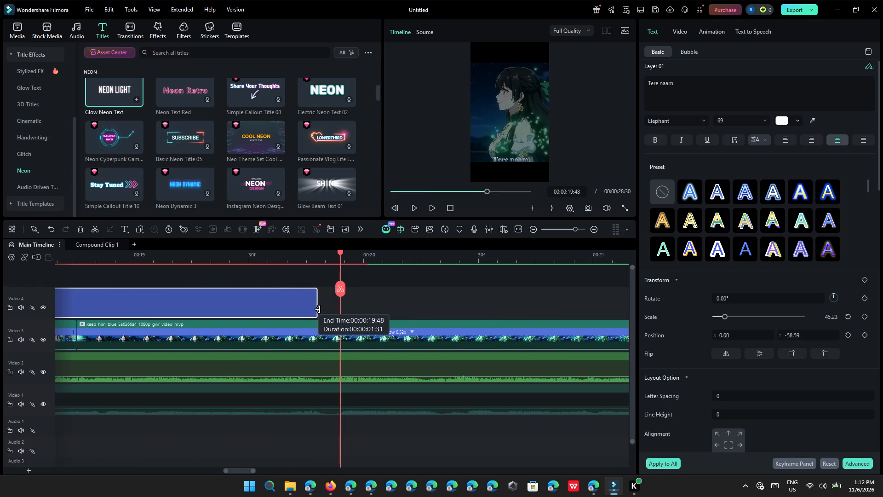
drag(318, 309, 319, 309)
Duplicate the "Tere naam" title and place the copy just after the original on the same track.
click(302, 304)
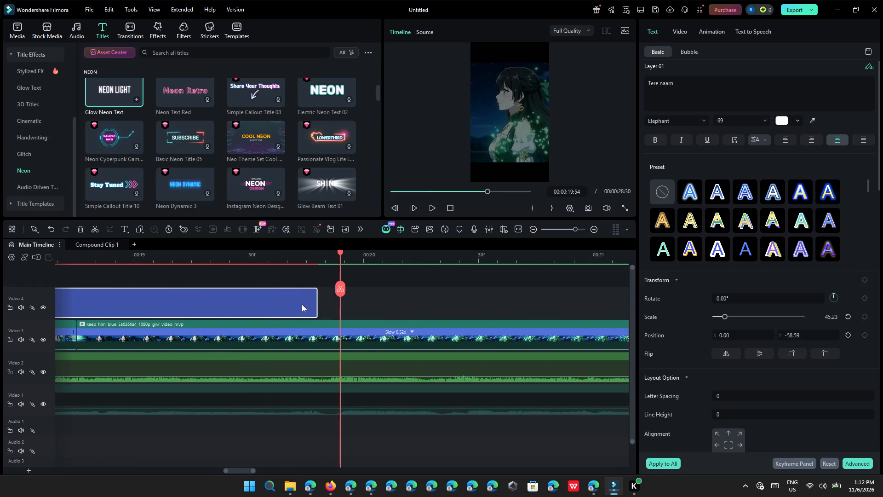
key(ctrl+d)
drag(409, 316, 391, 318)
Change the text of the duplicated "Tere naam" title to "Pe chale hai".
click(685, 96)
key(ctrl+a)
key(BackSpace)
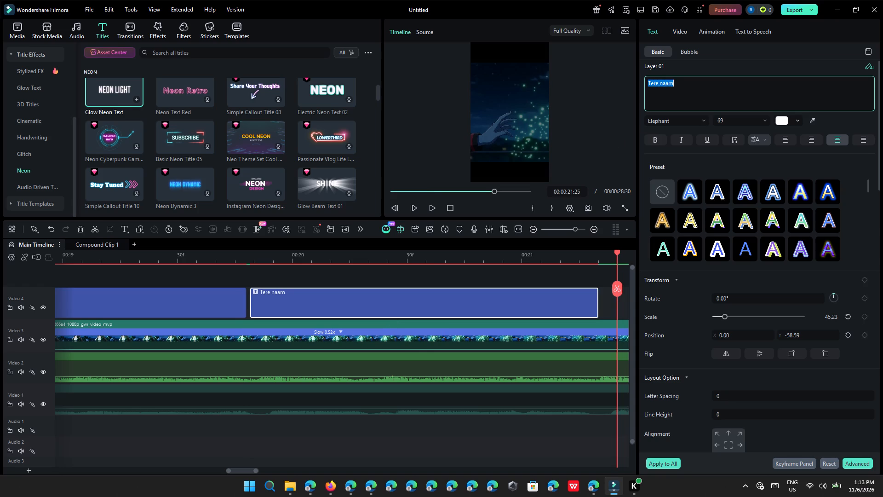
text(pe)
key(space)
key(BackSpace)
key(BackSpace)
key(BackSpace)
key(BackSpace)
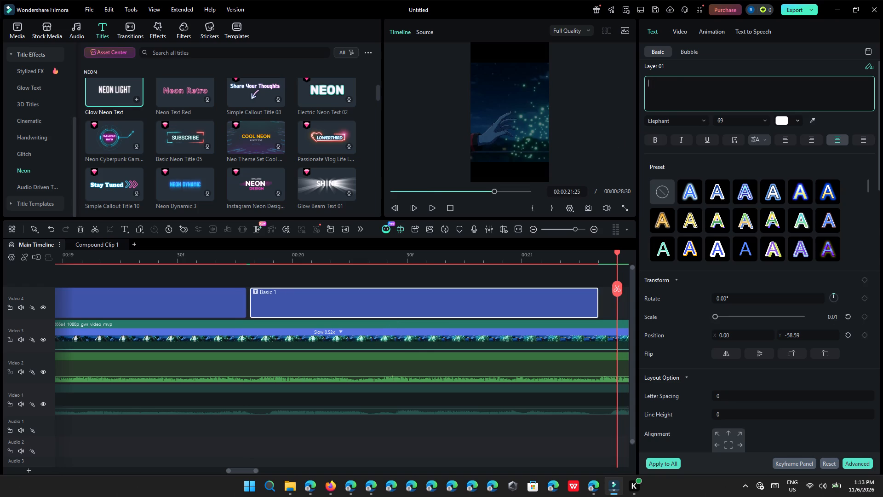
key(shift+p)
text(e chale hai)
Play the timeline from about 00:00:19:51 to check the "Pe chale hai" title and the remaining song up to the end clip.
click(260, 262)
click(436, 206)
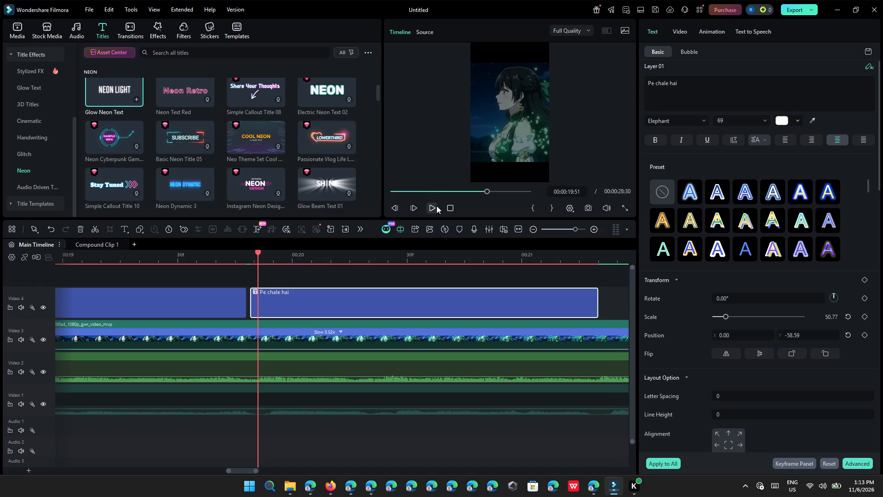
click(436, 206)
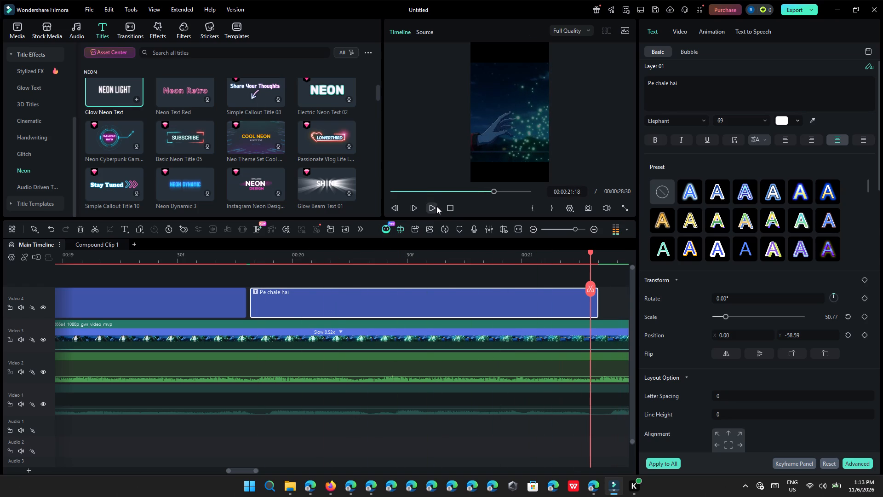
click(436, 206)
click(436, 206)
click(436, 206)
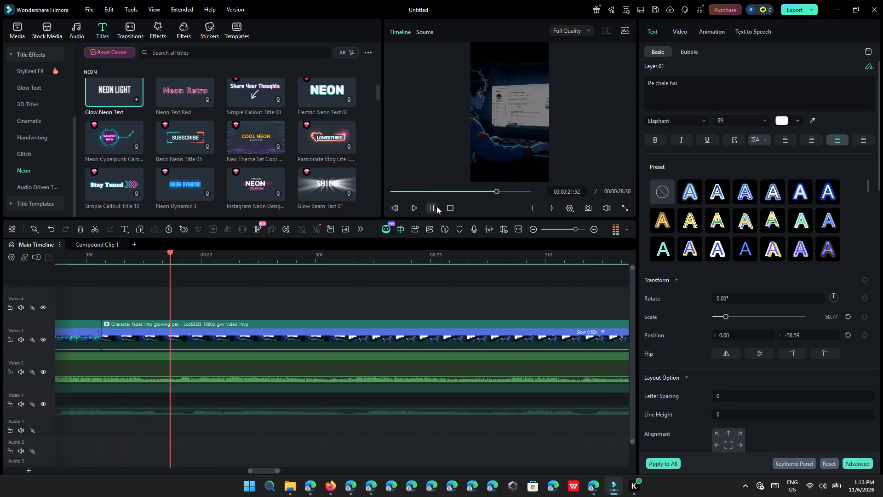
ctrl+scroll(406, 360, down, 9)
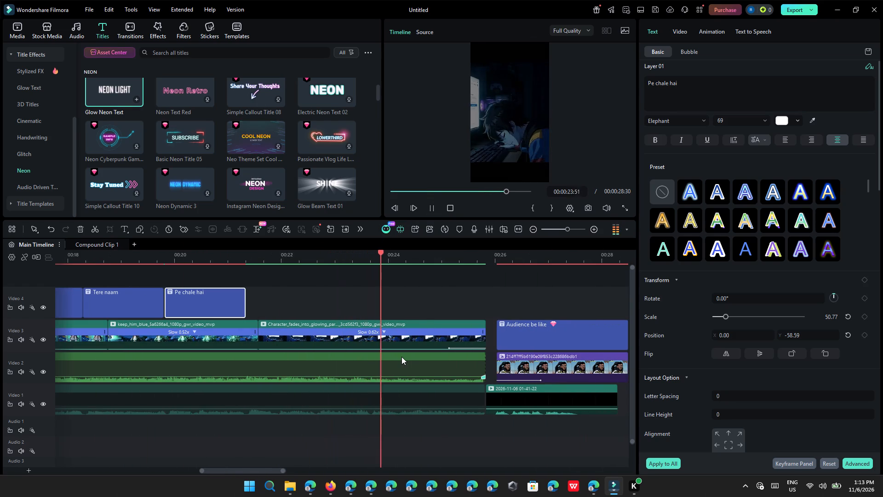
ctrl+scroll(401, 357, down, 3)
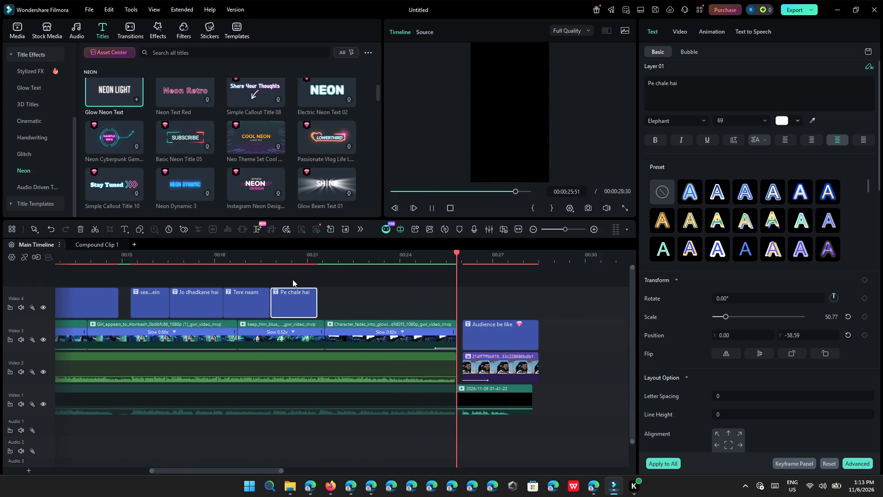
ctrl+scroll(292, 279, down, 2)
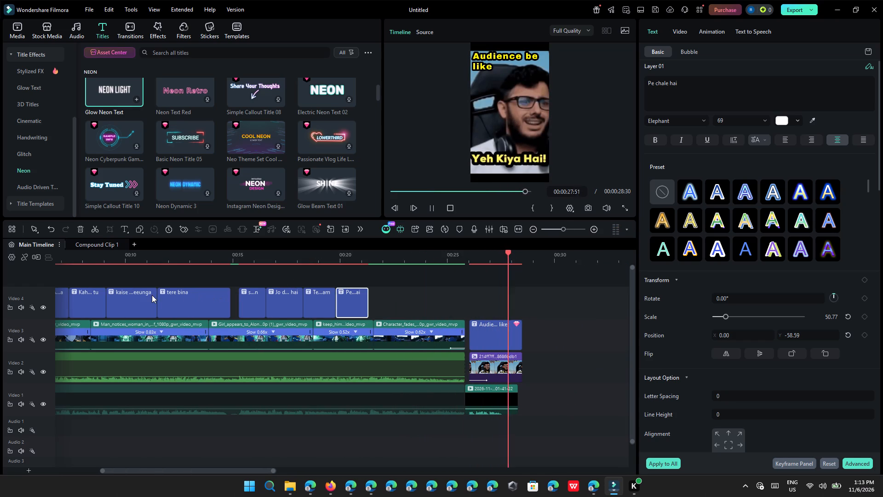
Duplicate the "kaise mein jeeunga" title and place the copy directly after the "Pe chale hai" title.
click(152, 295)
key(ctrl+d)
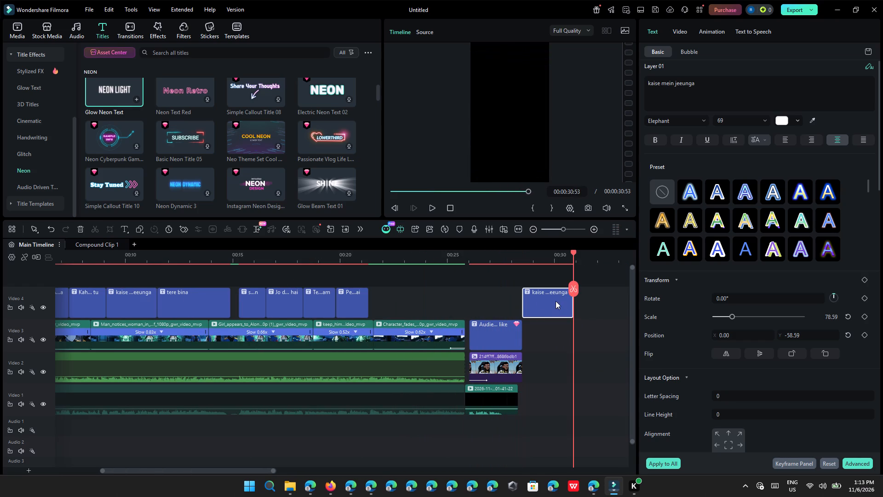
drag(534, 299, 383, 303)
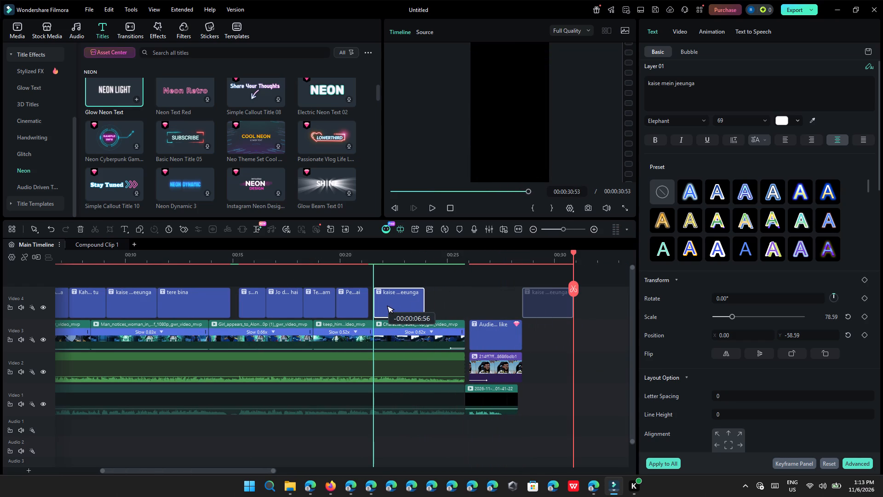
drag(383, 303, 379, 302)
Duplicate the "tere bina" title and place the copy directly after the second "kaise mein jeeunga" title.
click(177, 305)
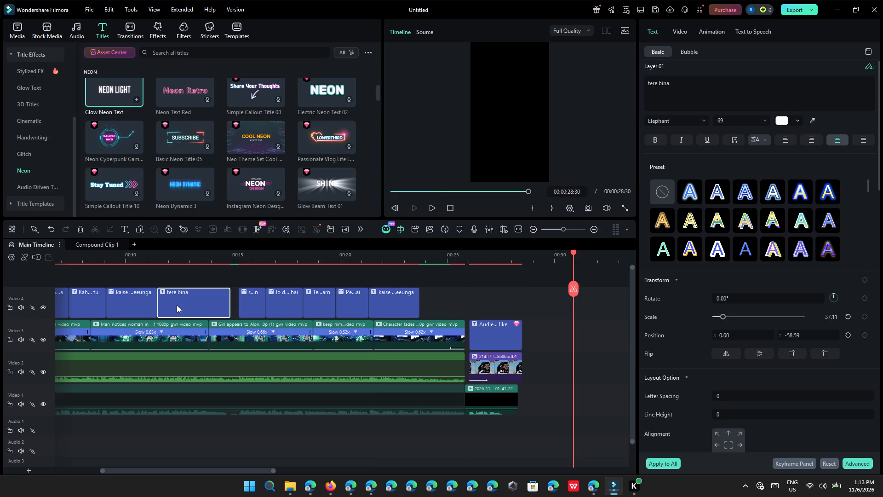
key(ctrl+d)
drag(585, 300, 443, 304)
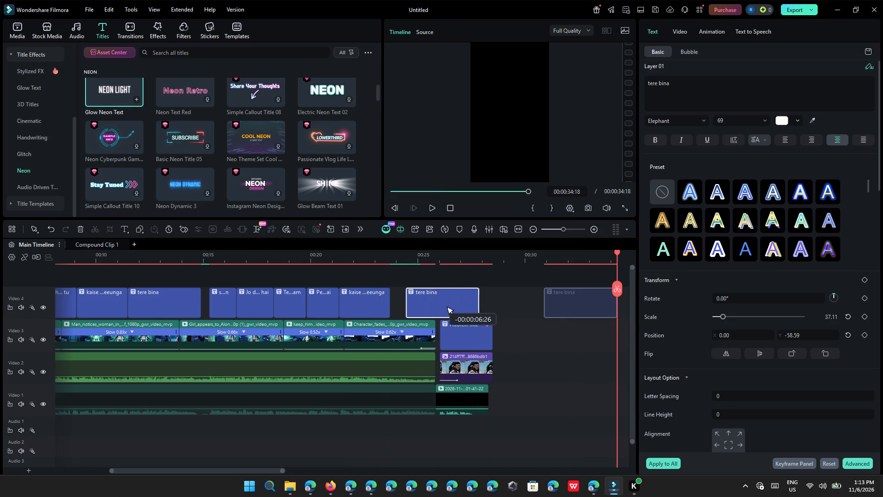
drag(443, 304, 432, 304)
Review the newly placed titles in a full-screen preview, playing from just before the "Tere naam" title into the end clip.
click(272, 265)
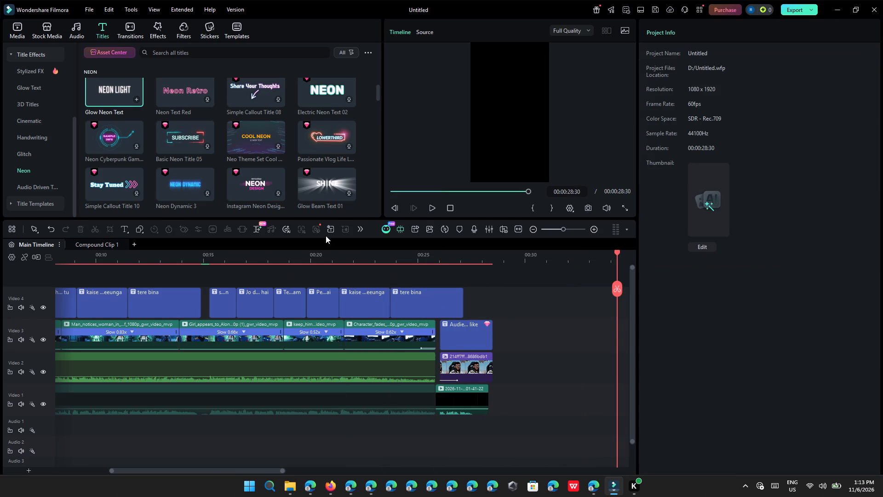
click(273, 260)
drag(438, 203, 432, 208)
click(432, 209)
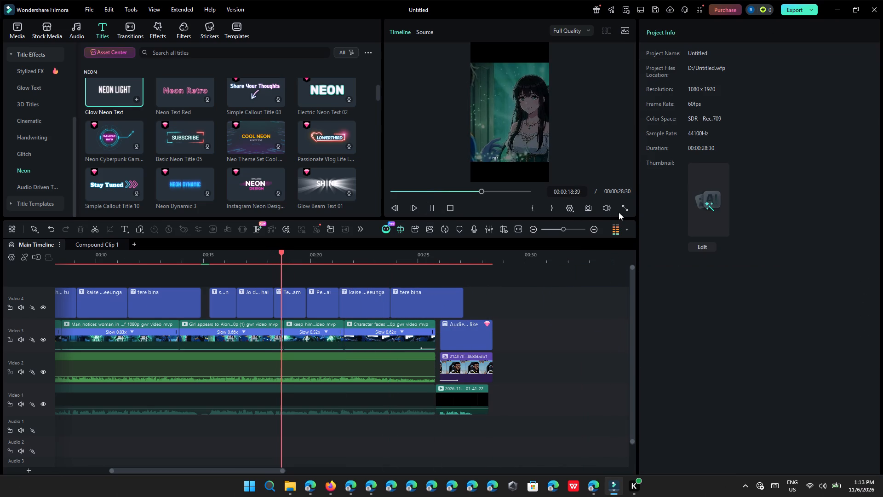
click(622, 212)
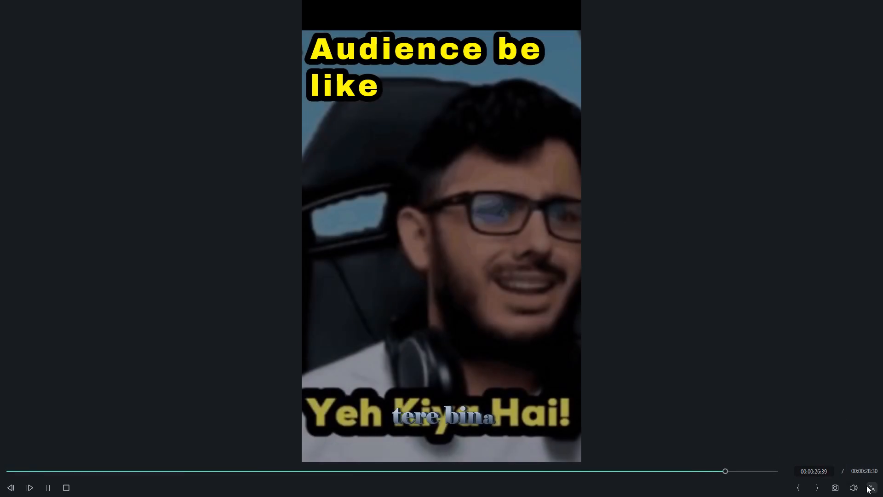
click(866, 485)
Play the timeline from about 00:00:19:39 to check the "Pe chale hai" title and the start of the second "kaise mein jeeunga" title.
click(314, 269)
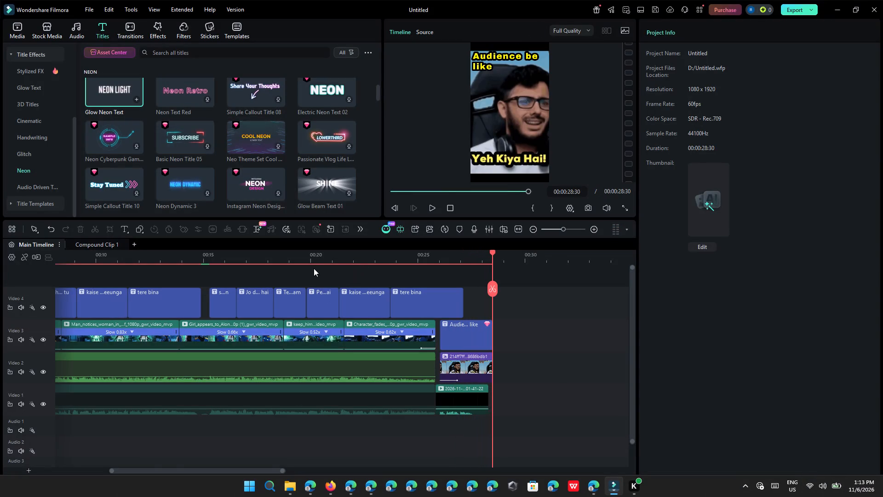
click(304, 259)
ctrl+scroll(407, 324, up, 12)
click(436, 205)
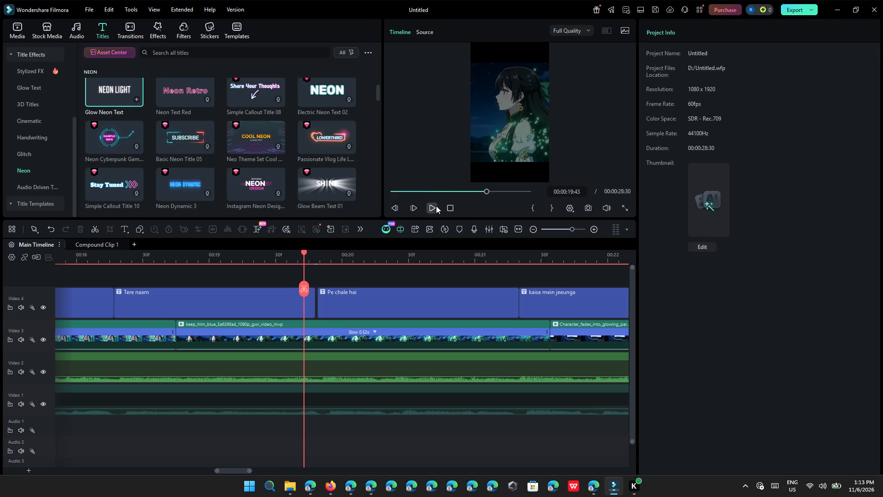
click(434, 206)
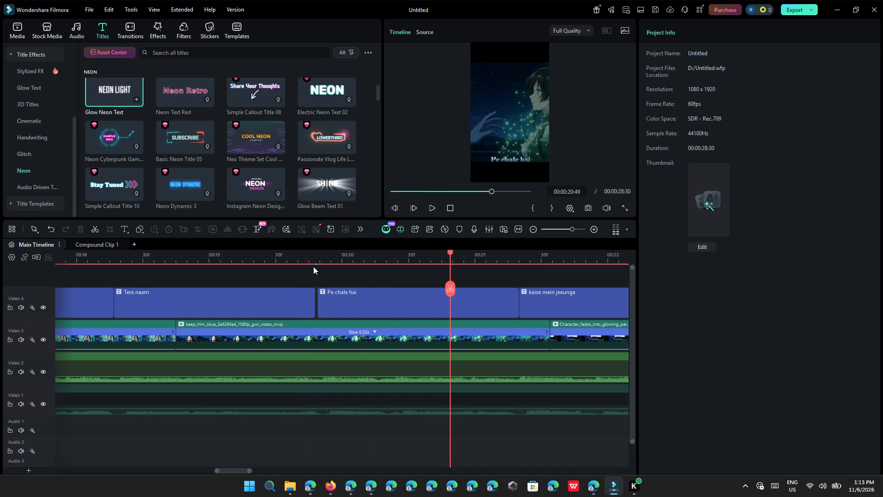
click(294, 257)
click(423, 210)
click(426, 208)
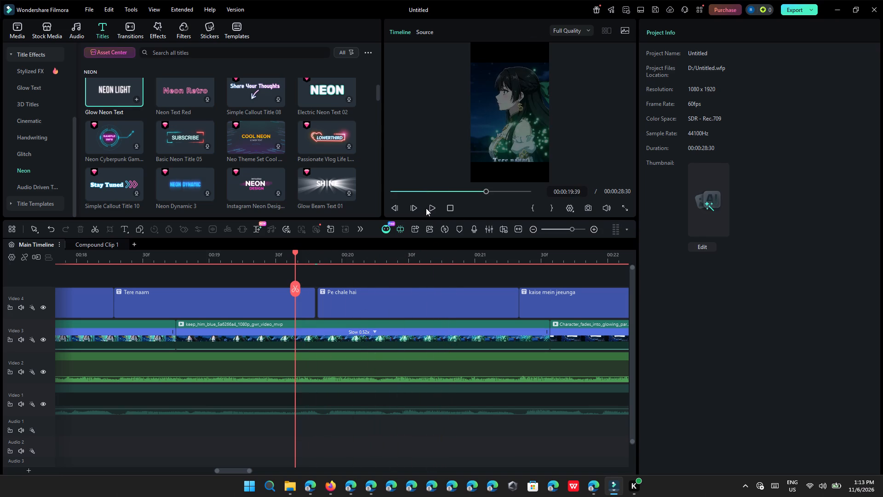
click(428, 208)
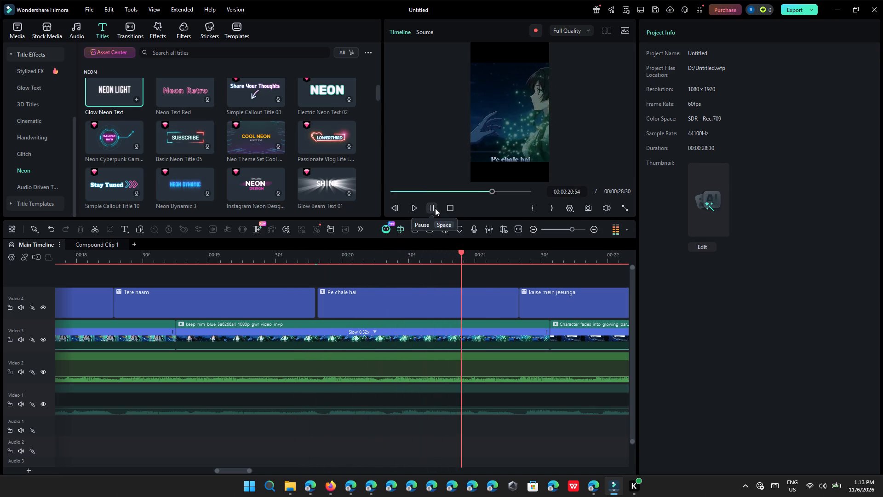
click(435, 208)
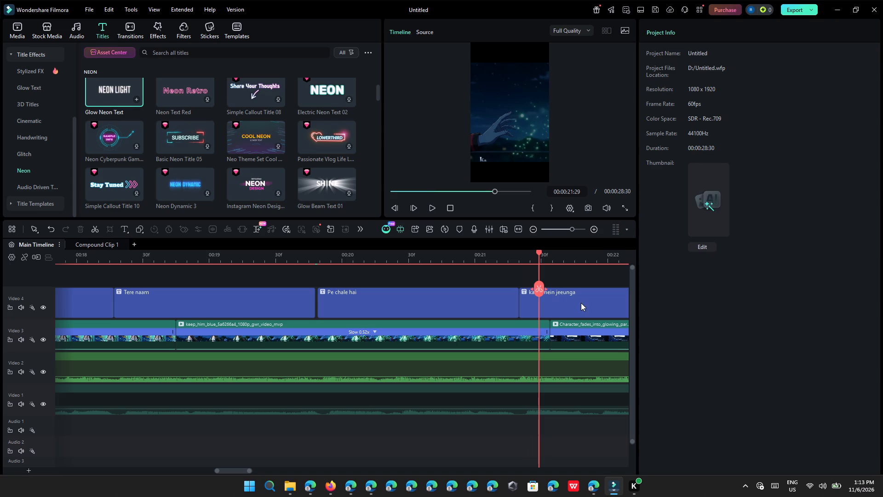
Shift the second "kaise mein jeeunga" title slightly later, leaving a small gap after "Pe chale hai", and play it through.
drag(562, 295, 568, 295)
click(432, 214)
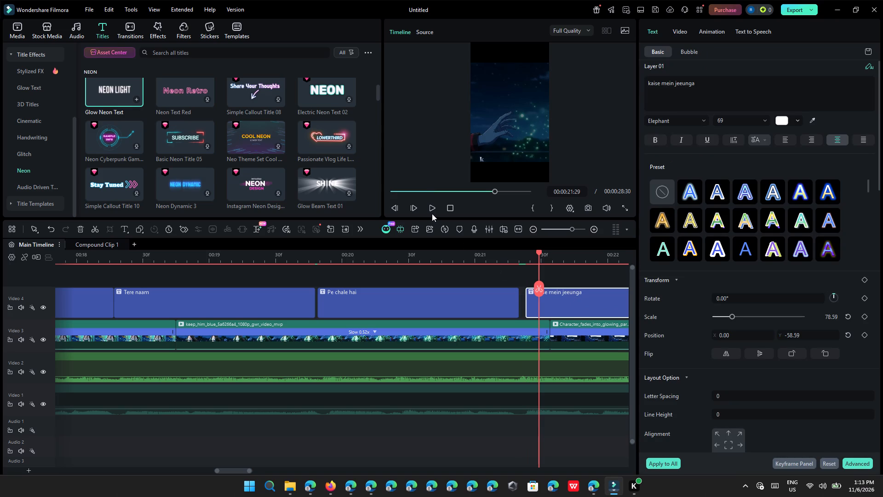
click(432, 213)
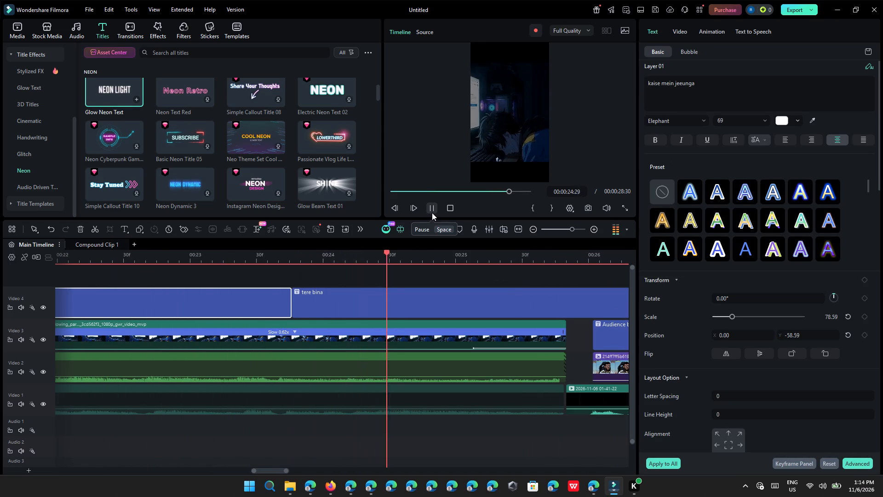
click(432, 213)
Trim the last "tere bina" title to end with the final anime clip and set its In animation duration to 0.99.
click(412, 293)
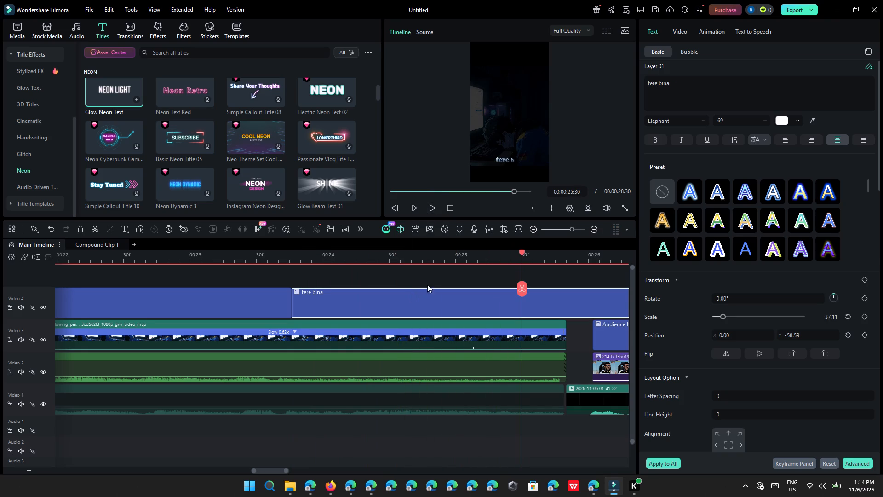
click(712, 32)
click(763, 443)
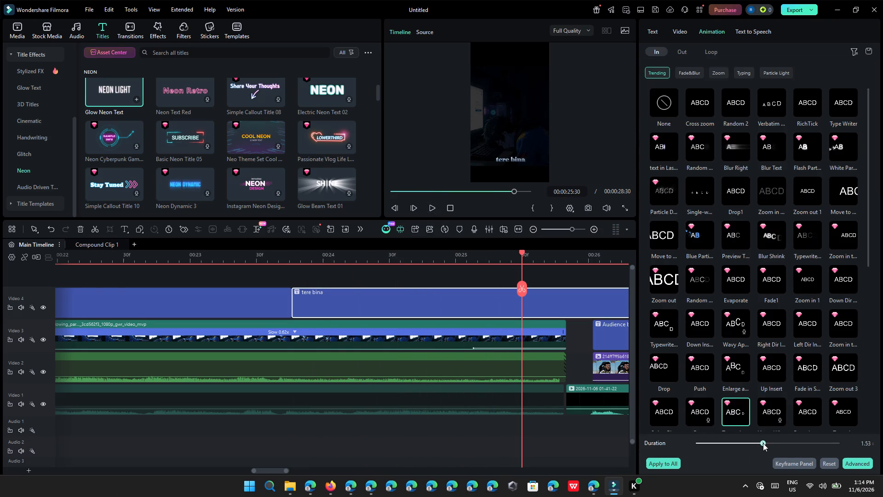
ctrl+scroll(499, 368, down, 6)
ctrl+scroll(525, 324, down, 5)
drag(591, 300, 544, 307)
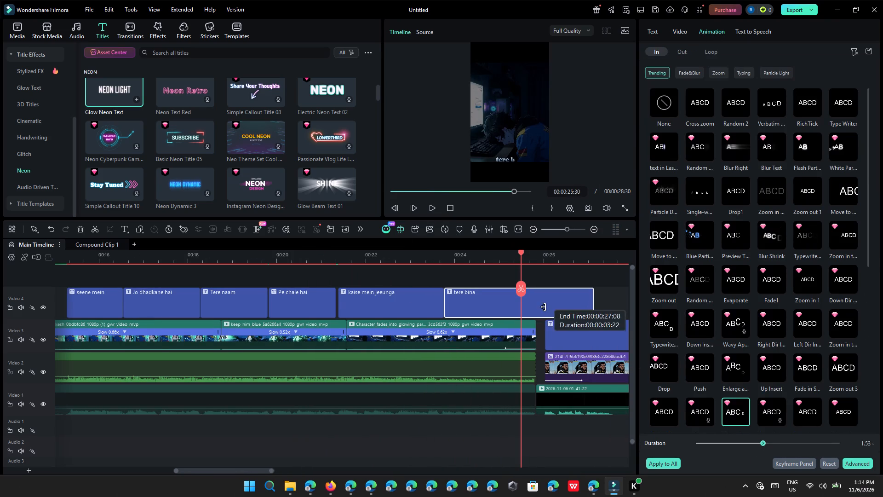
drag(544, 307, 534, 307)
click(768, 445)
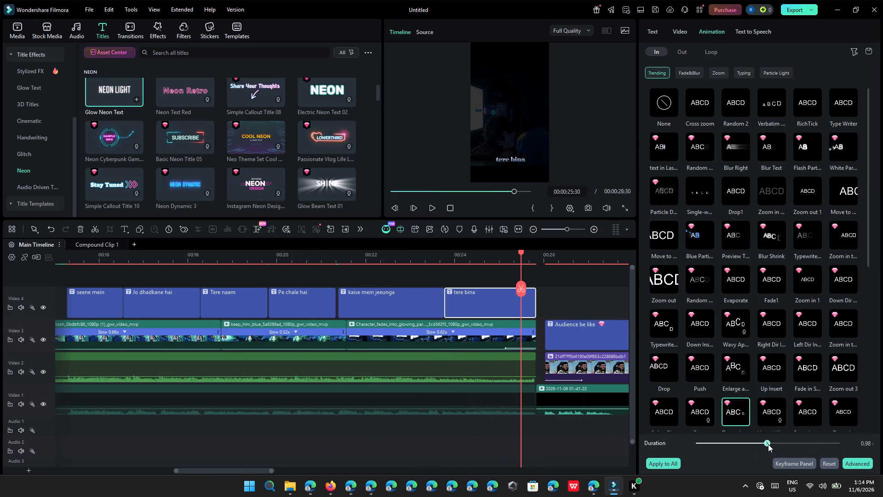
Review the adjusted titles in a full-screen preview, playing from about 00:00:17:58 into the end clip.
click(186, 260)
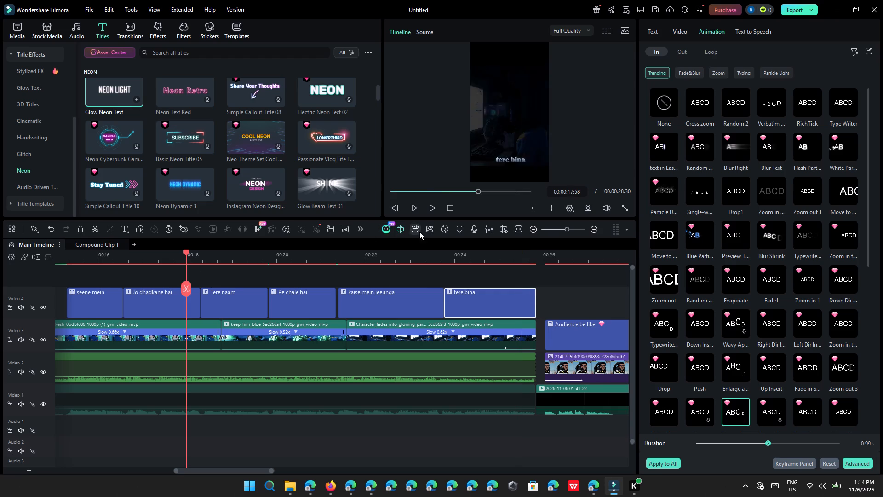
click(430, 212)
click(582, 287)
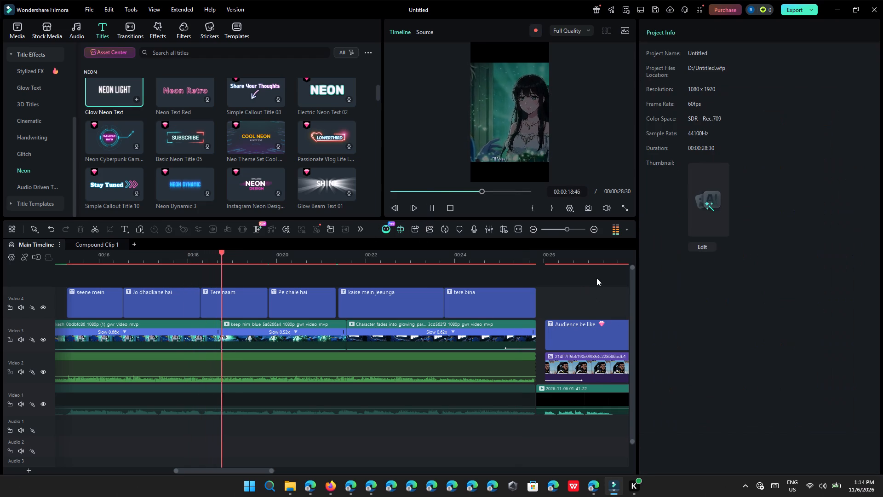
click(624, 211)
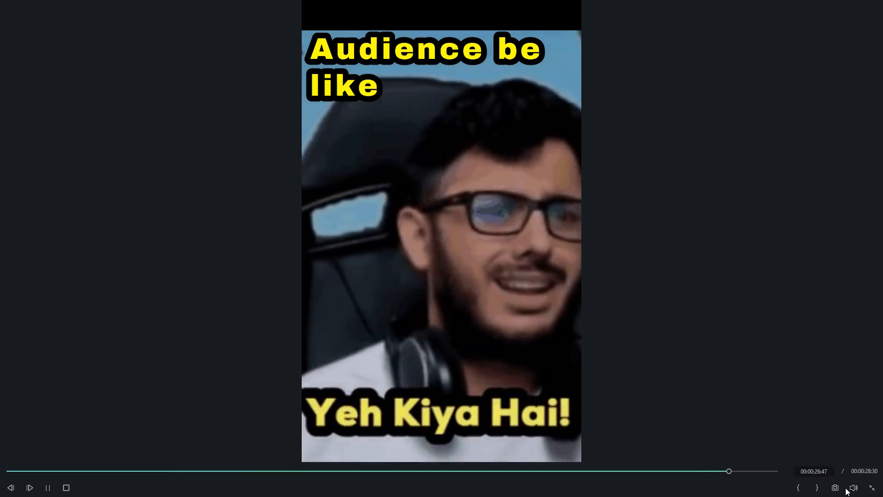
click(875, 489)
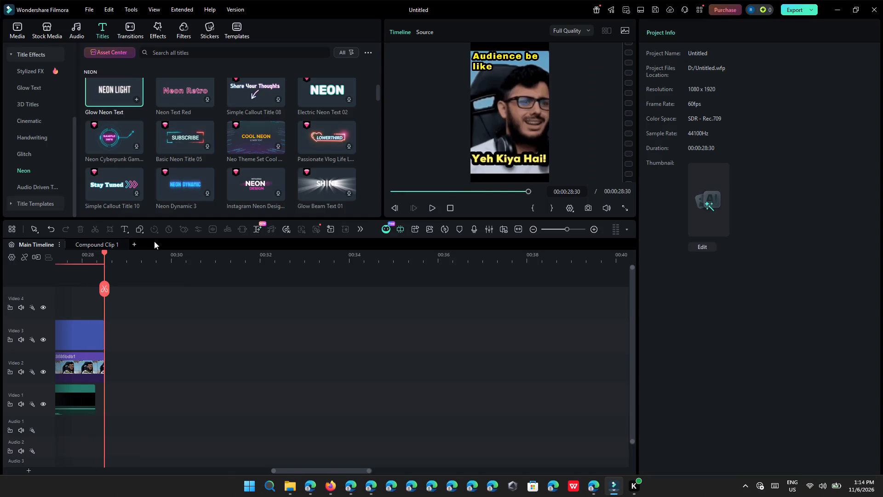
Play the video full screen from the beginning and replay the section around the first "tere bina" title.
click(453, 209)
click(436, 208)
click(624, 206)
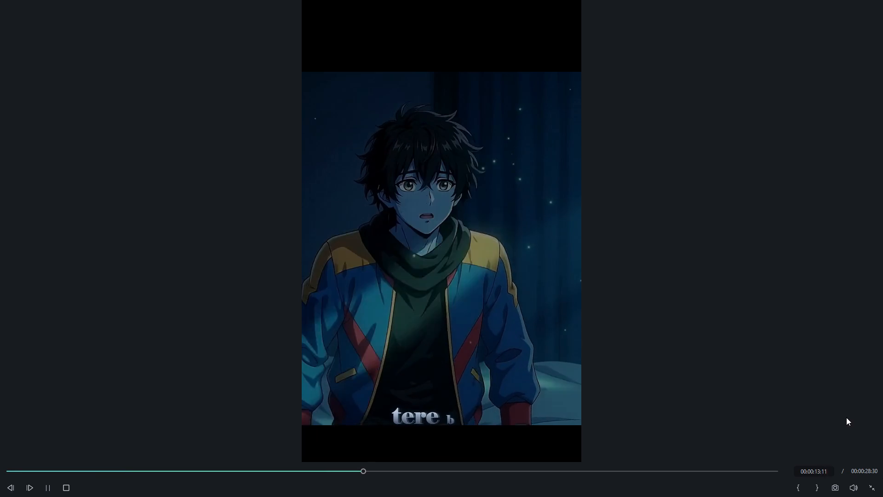
click(327, 469)
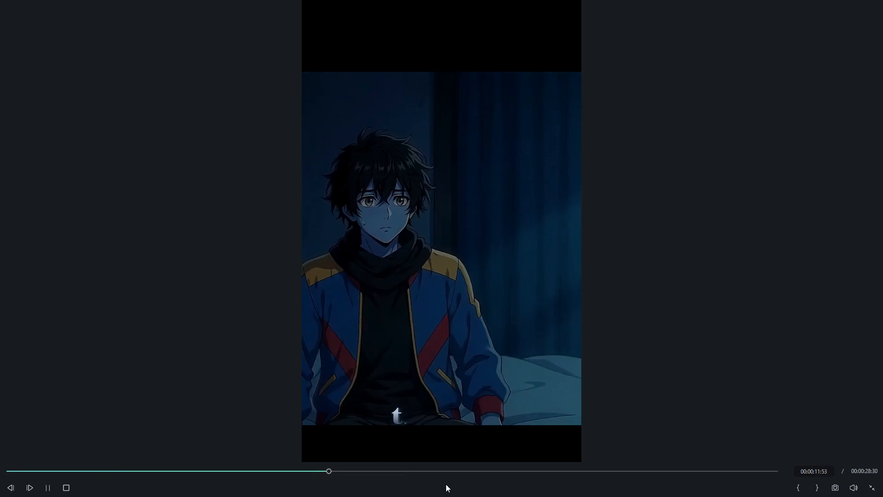
click(872, 483)
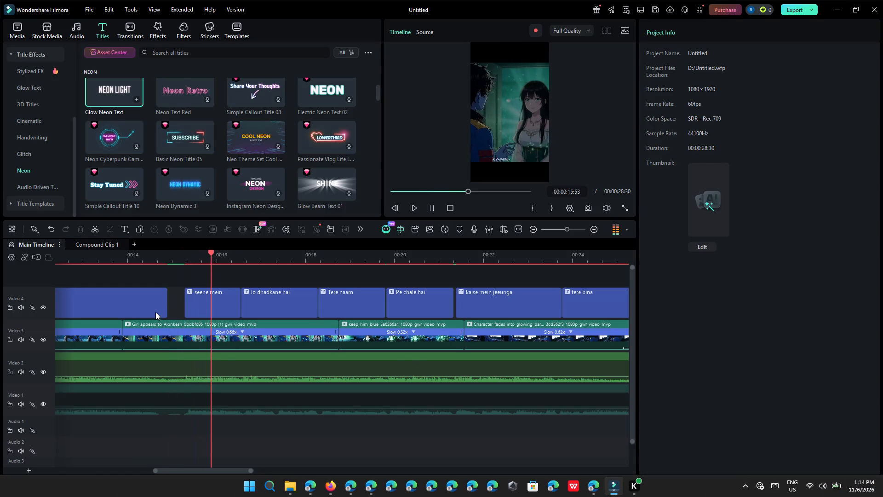
Set the In animation duration of the first "tere bina" title, just before "seene mein", to 1.87.
click(155, 312)
click(770, 439)
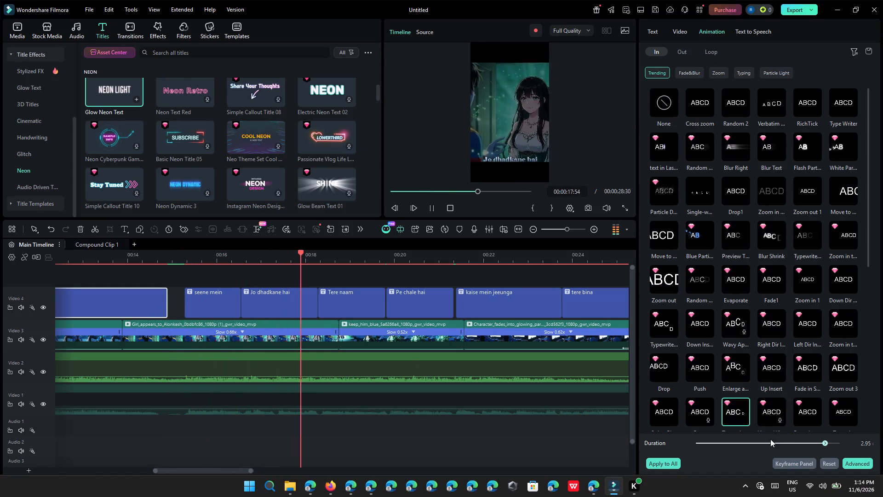
click(775, 439)
drag(778, 433, 778, 444)
click(777, 444)
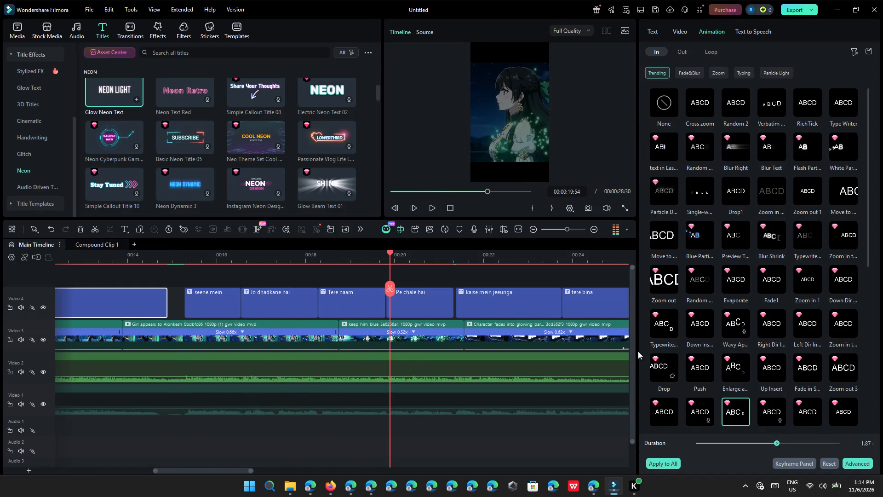
Review the lyric titles in a full-screen preview, going back to the start of the video to replay them.
click(435, 213)
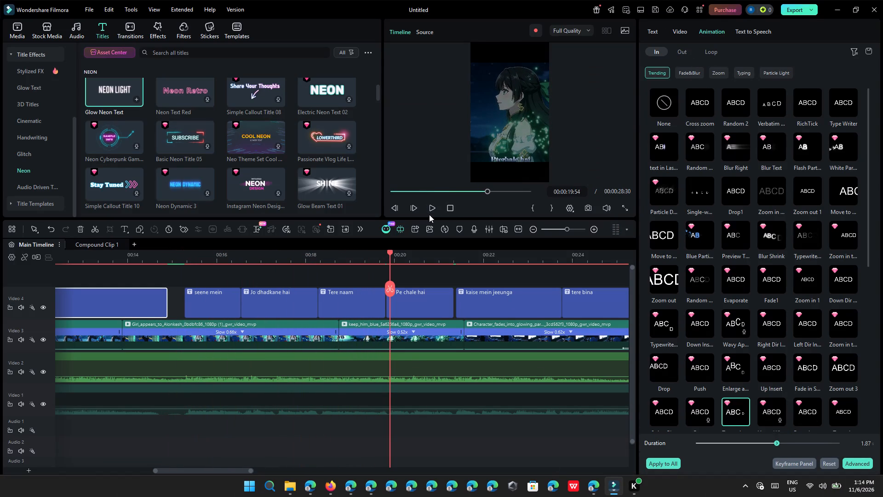
click(429, 214)
click(429, 208)
click(628, 206)
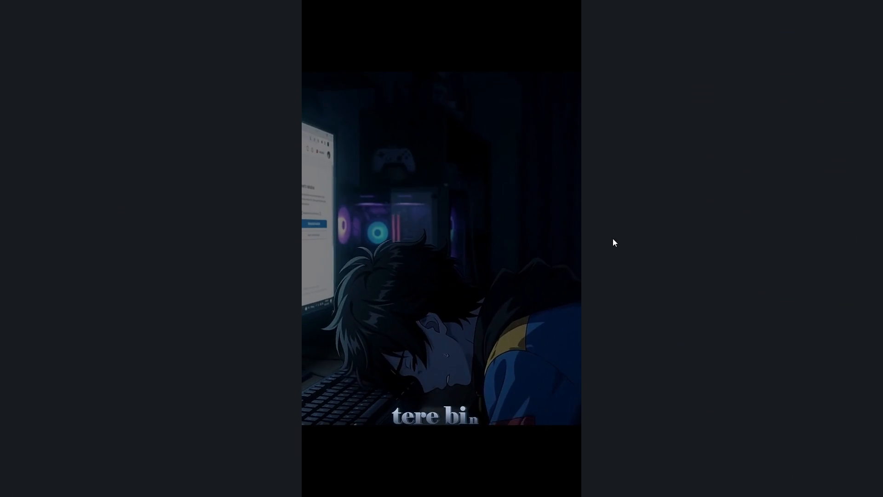
drag(79, 474, 0, 464)
drag(17, 468, 0, 480)
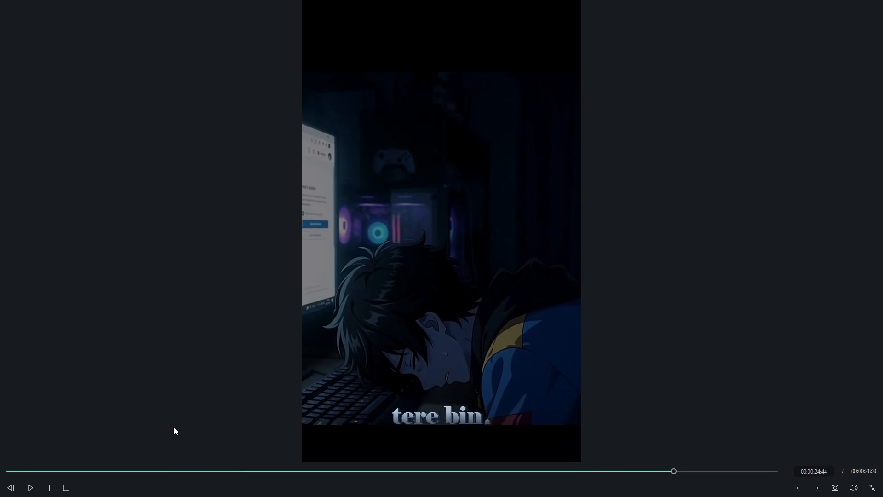
click(18, 464)
click(10, 469)
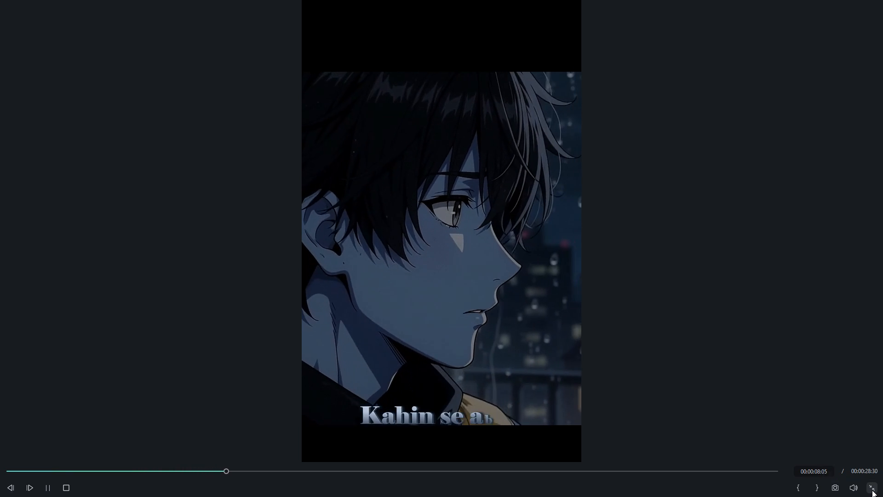
click(872, 490)
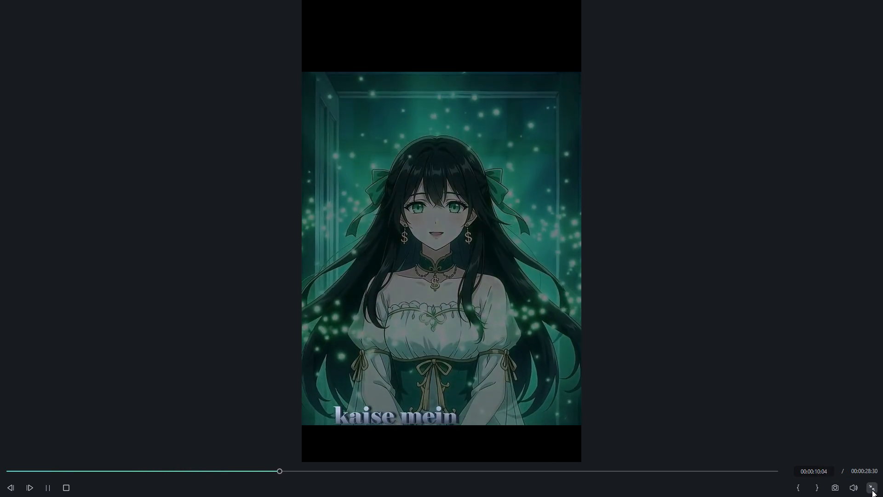
Play the section from about 00:00:21:30 to check the final anime clip against the second "kaise mein jeeunga" title.
ctrl+scroll(468, 313, down, 3)
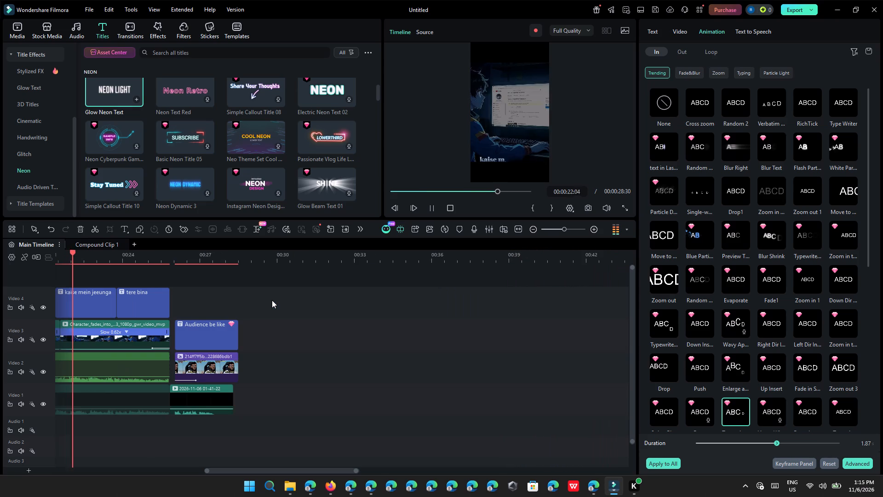
ctrl+scroll(265, 324, down, 6)
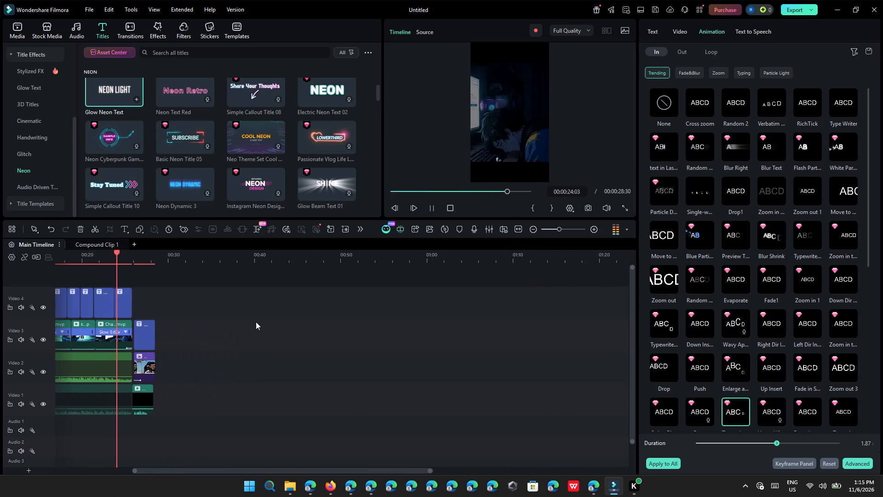
click(84, 255)
ctrl+scroll(205, 316, up, 11)
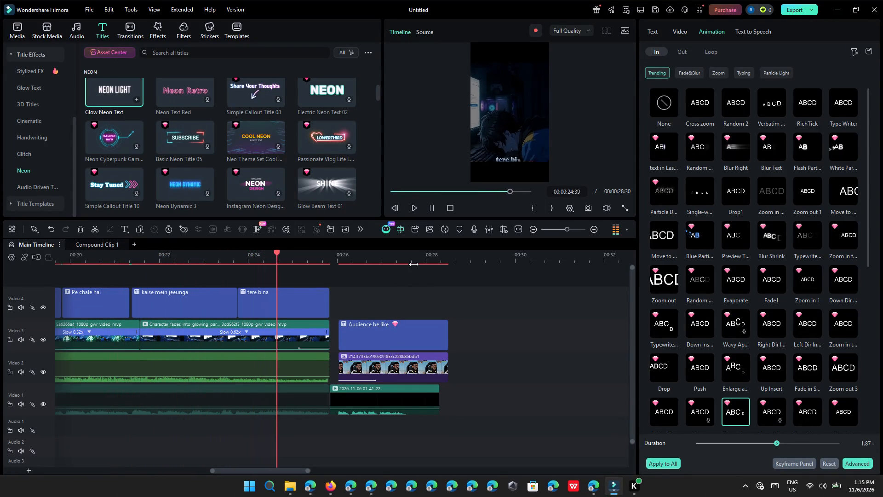
click(135, 259)
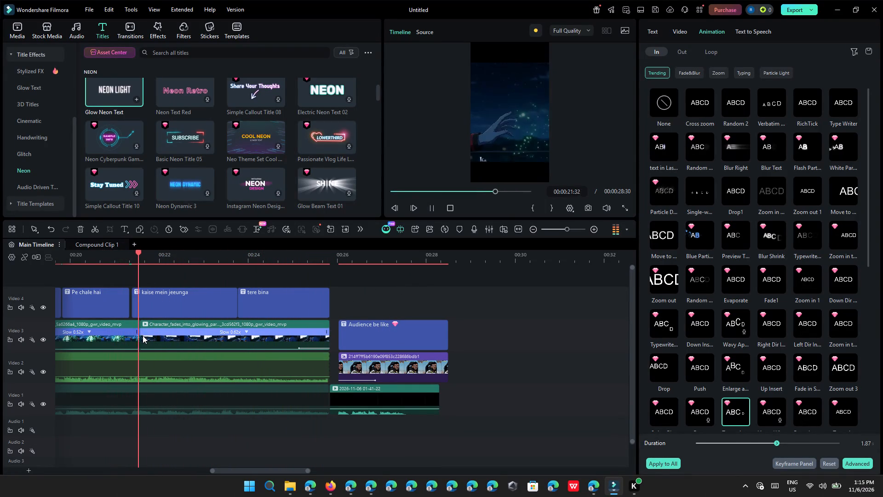
click(430, 208)
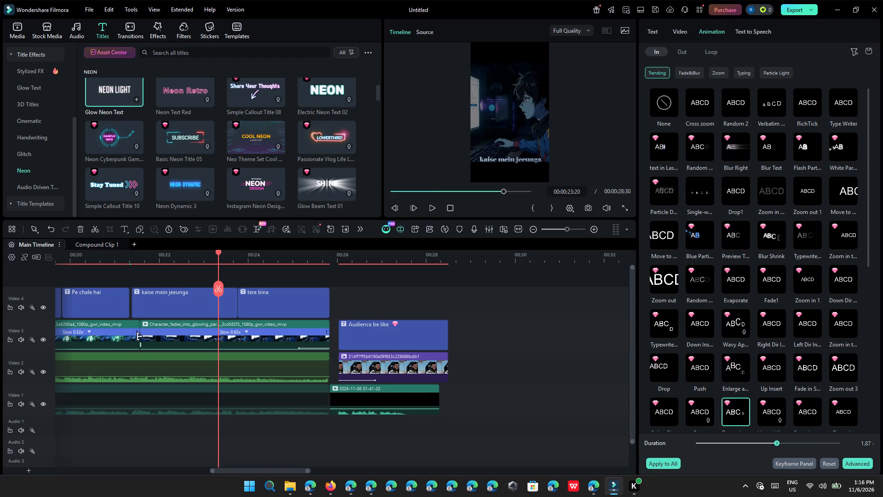
Trim about 1 second off the start of the final "Character_fades" clip and move it back against the preceding clip.
drag(141, 337, 160, 340)
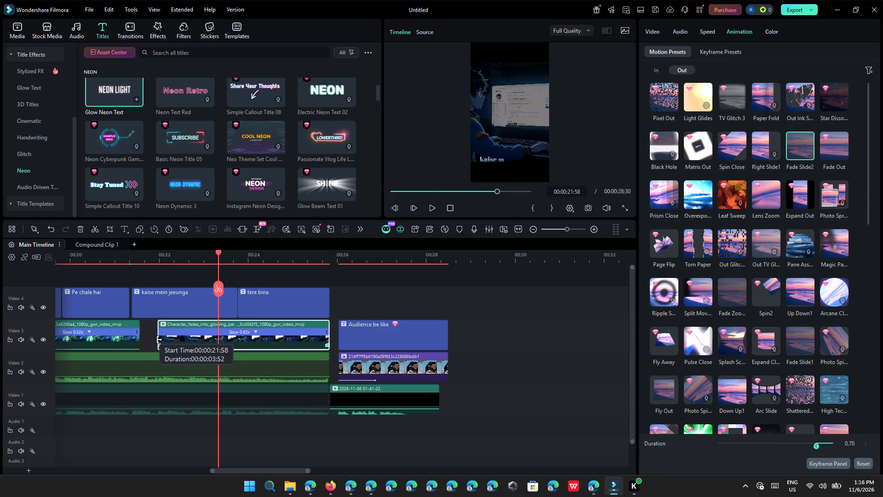
drag(160, 340, 186, 344)
drag(197, 338, 161, 338)
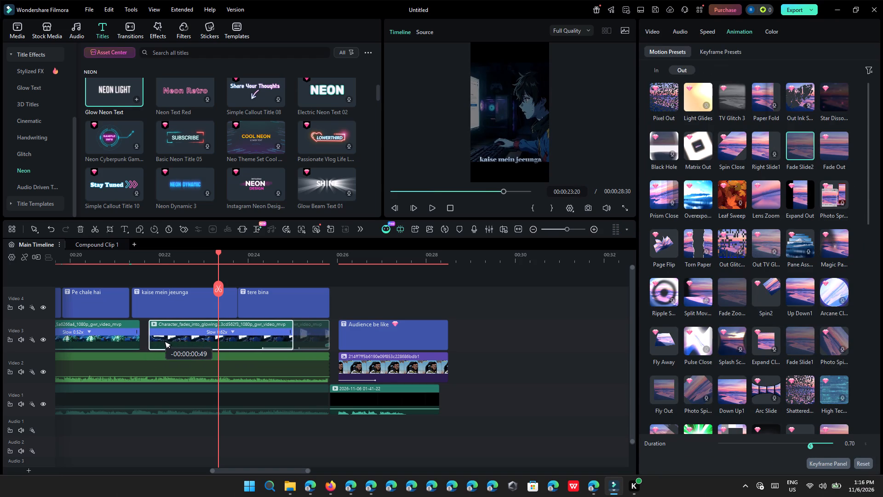
drag(161, 338, 152, 335)
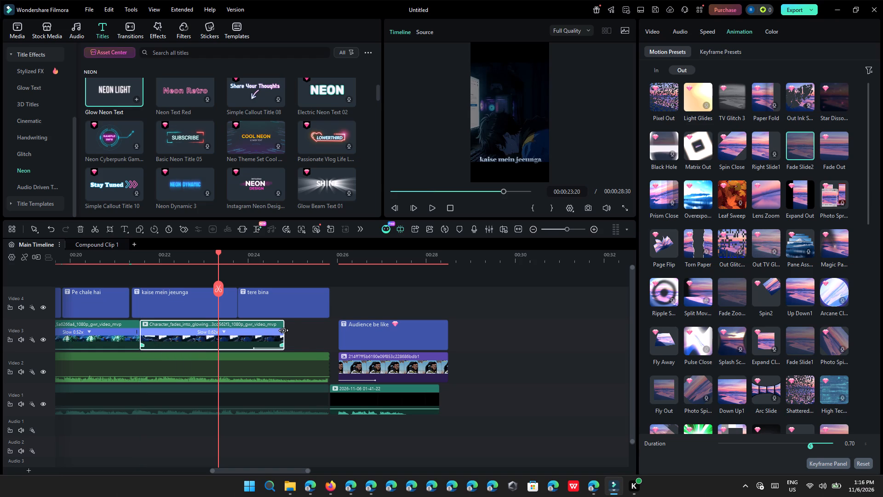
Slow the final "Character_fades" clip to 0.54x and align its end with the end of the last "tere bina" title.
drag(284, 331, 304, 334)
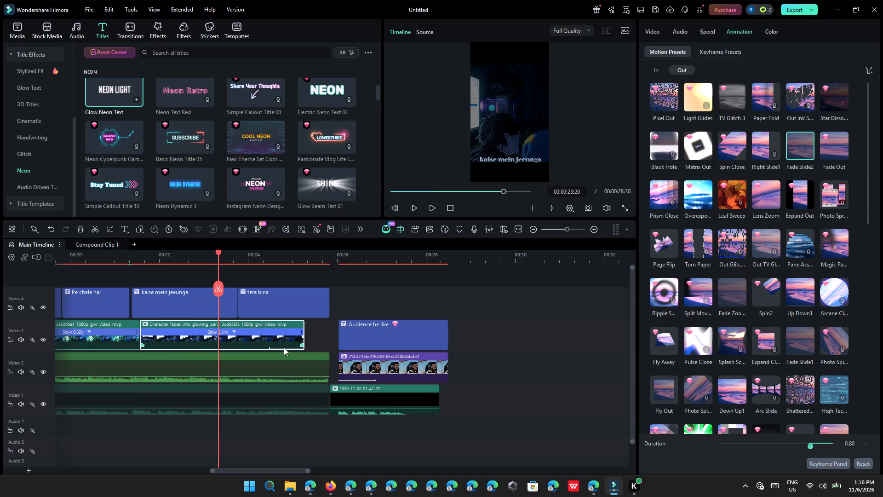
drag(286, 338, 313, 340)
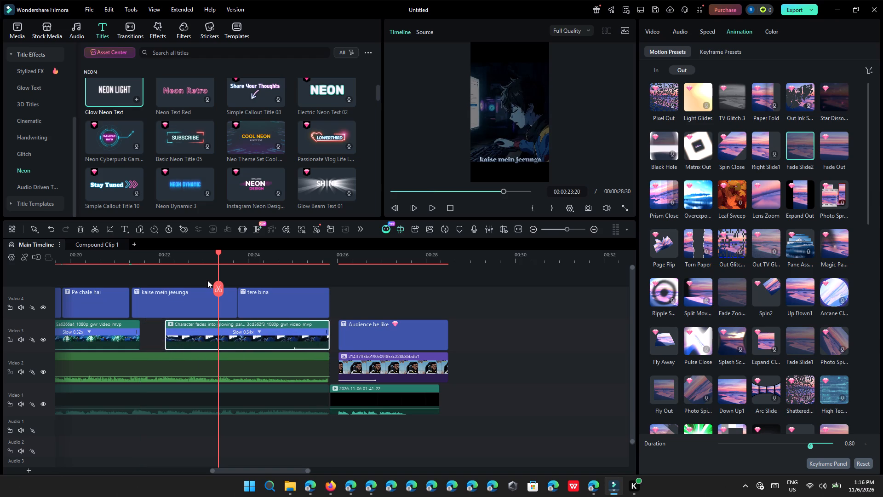
Play the section under the last "kaise mein jeeunga" and "tere bina" titles to check the repositioned final anime clip.
click(154, 260)
click(436, 208)
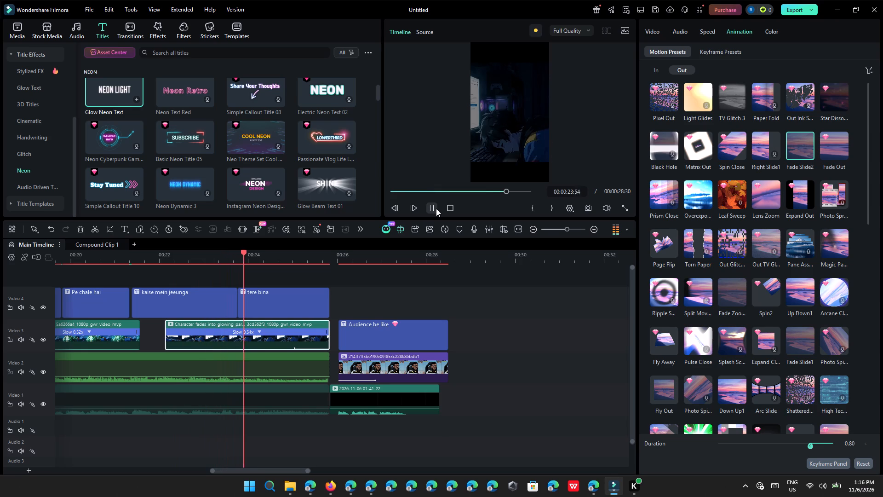
click(436, 208)
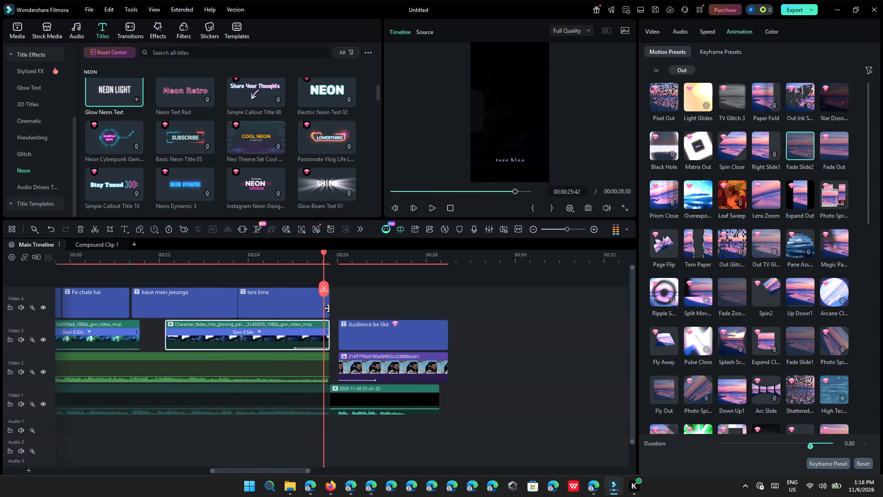
Slow the final "Character_fades" clip to 0.50x and align its end with the end of the last "tere bina" title.
drag(296, 341, 278, 338)
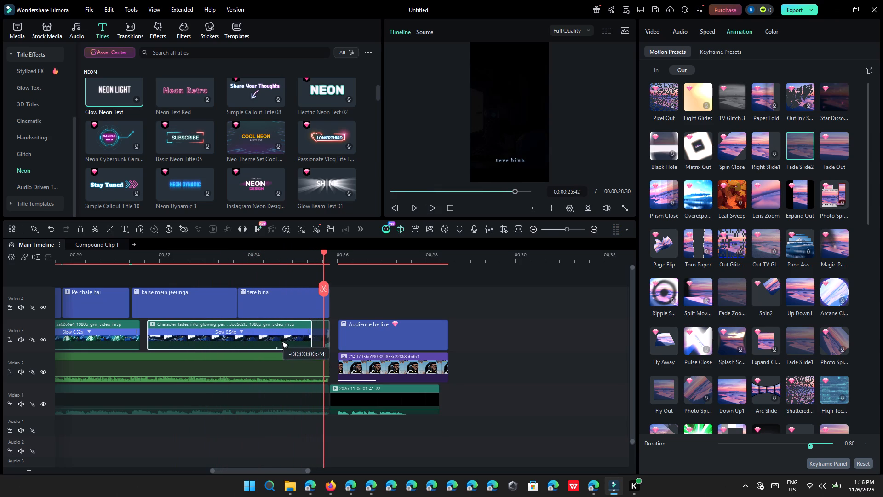
drag(278, 338, 274, 338)
drag(304, 334, 315, 335)
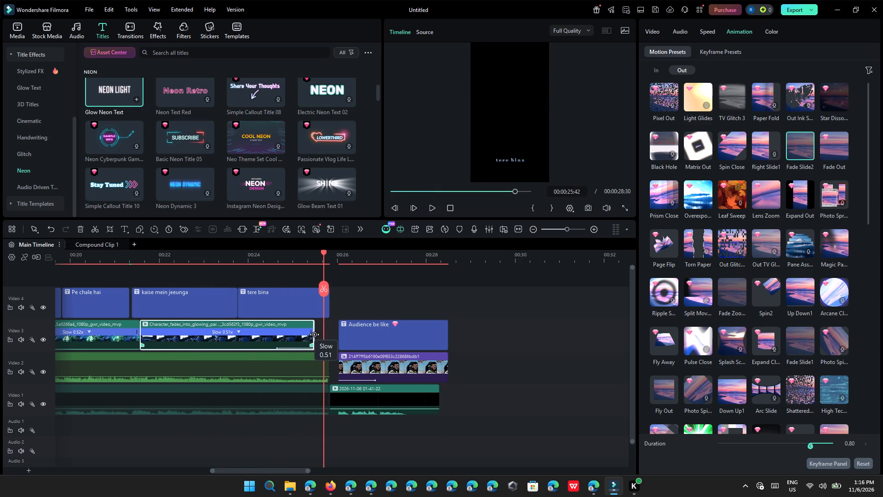
drag(315, 335, 320, 335)
drag(297, 341, 304, 341)
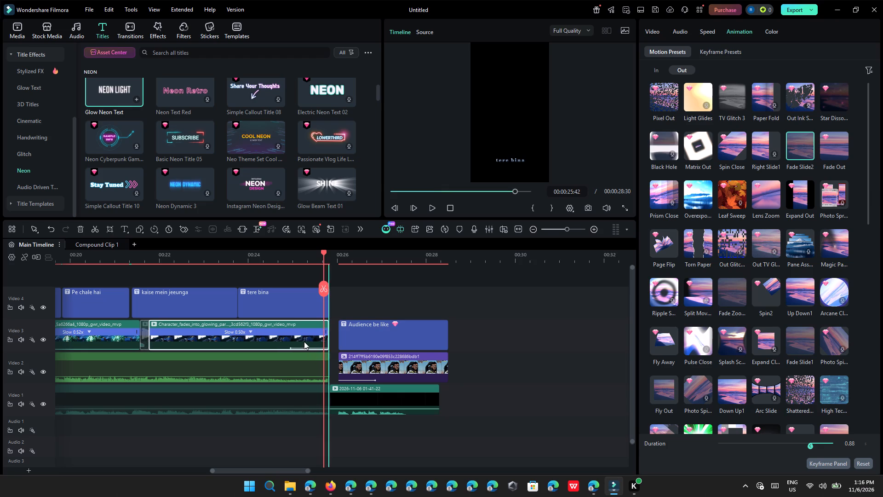
Slow the clip before the final "Character_fades" clip to 0.48x, extending its end to close the gap between them.
drag(139, 331, 140, 332)
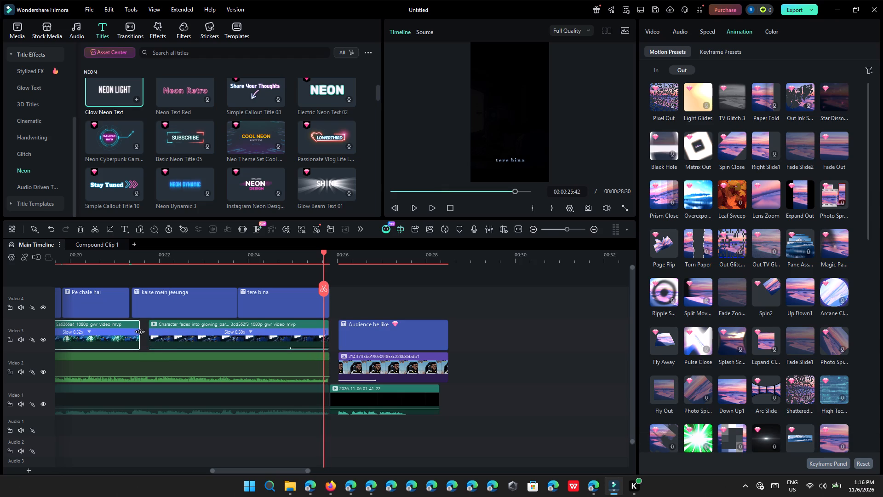
drag(140, 332, 146, 334)
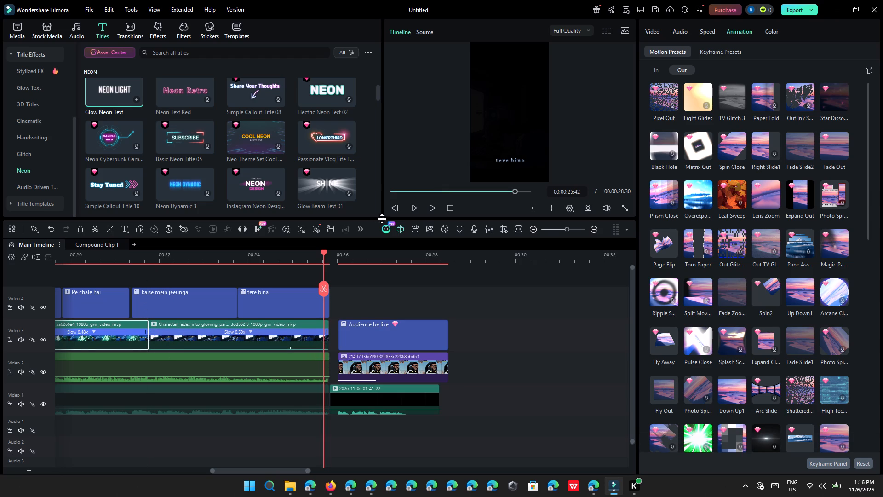
Render a preview of the timeline for smooth playback.
click(441, 231)
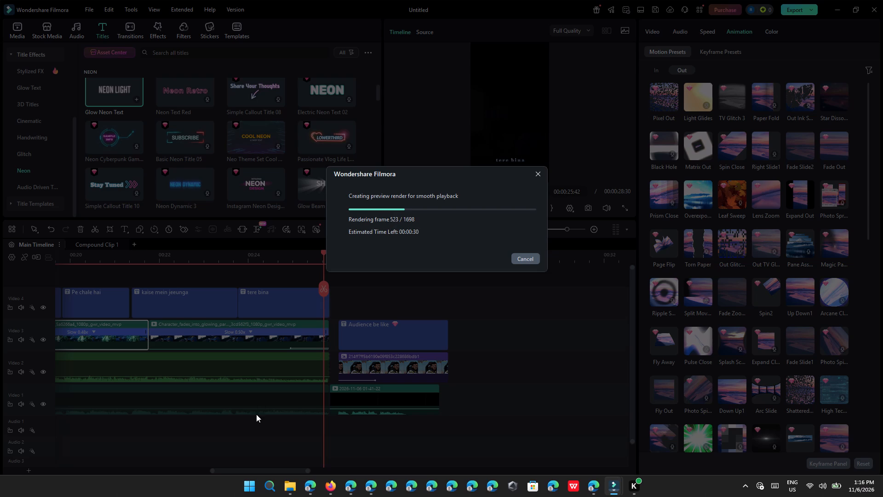
Switch to YouTube in Microsoft Edge and start the "Rise Up (Ultra Slowed + Reverb) - TheFatRat" mix from the home page.
click(311, 483)
click(308, 206)
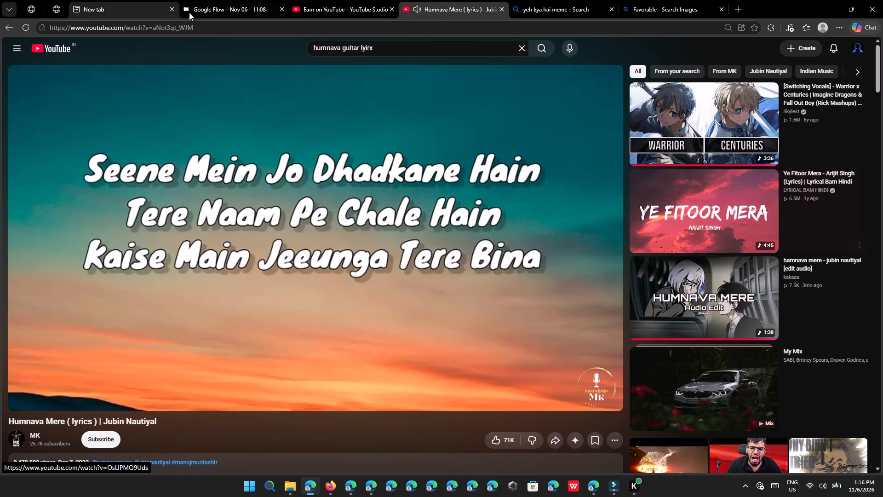
click(64, 58)
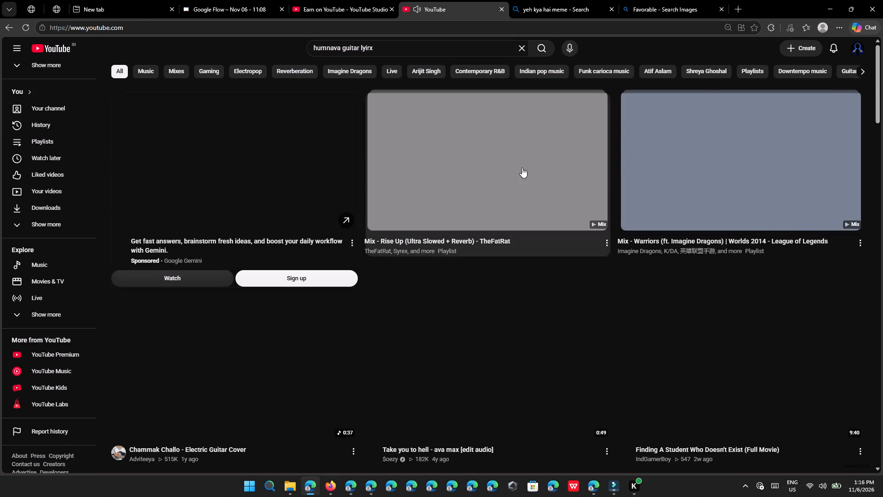
click(524, 151)
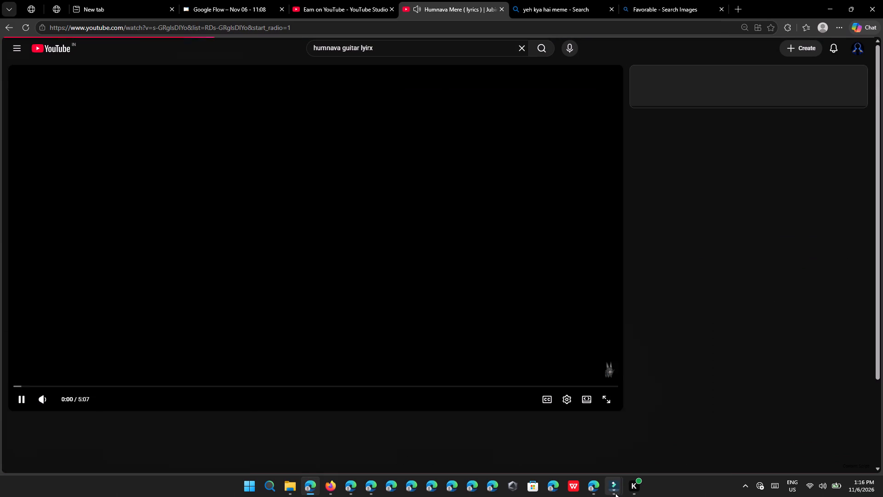
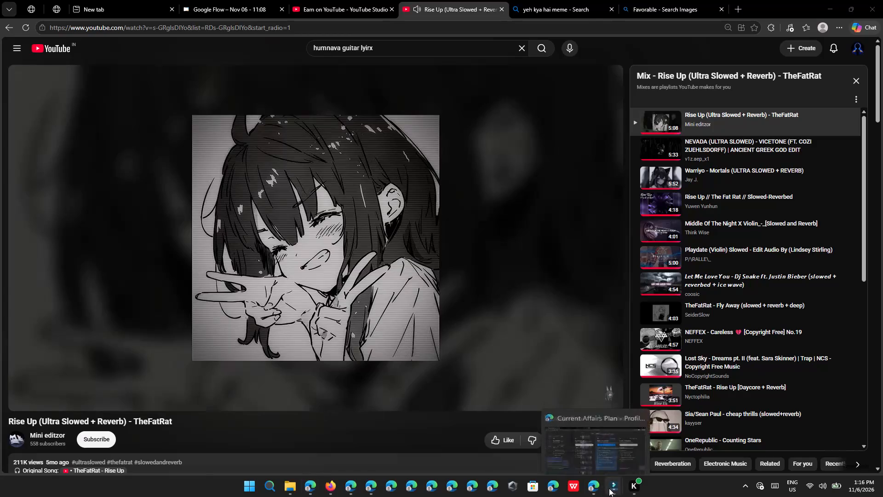
Switch to Filmora and check the progress of the timeline preview render.
click(609, 488)
click(561, 448)
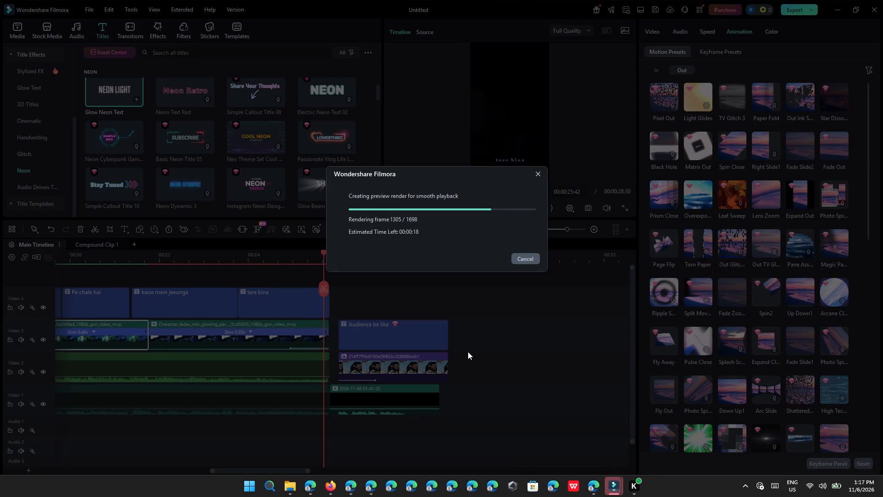